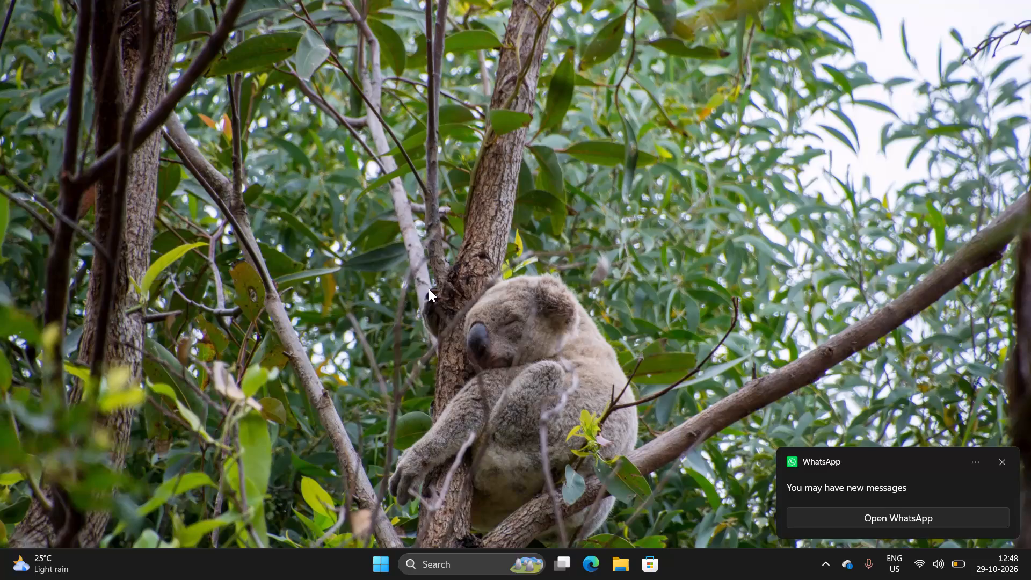
Launch the installed app with the white K logo, grouped beside TradingView among all apps.
left_click(381, 563)
left_click(458, 456)
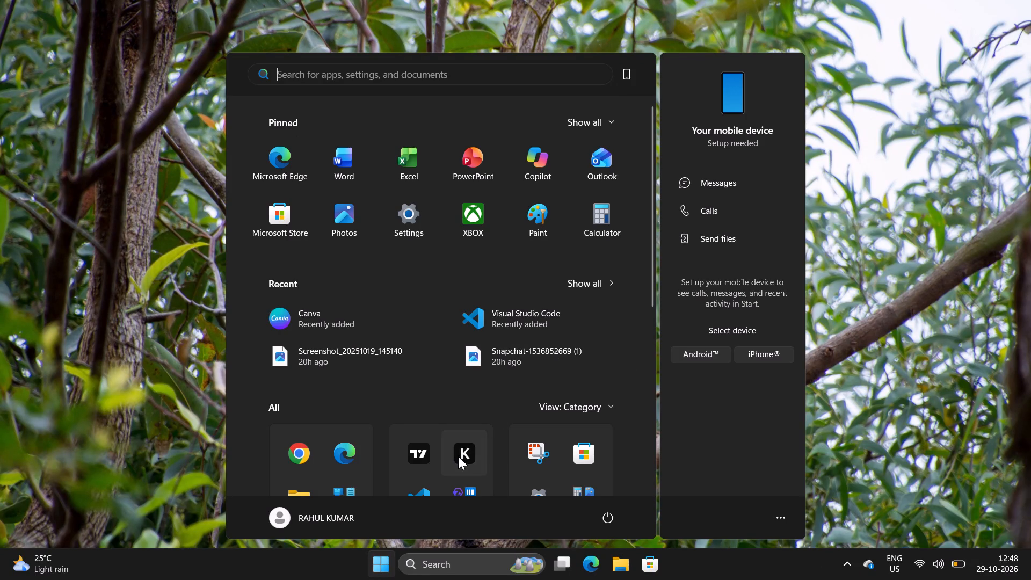
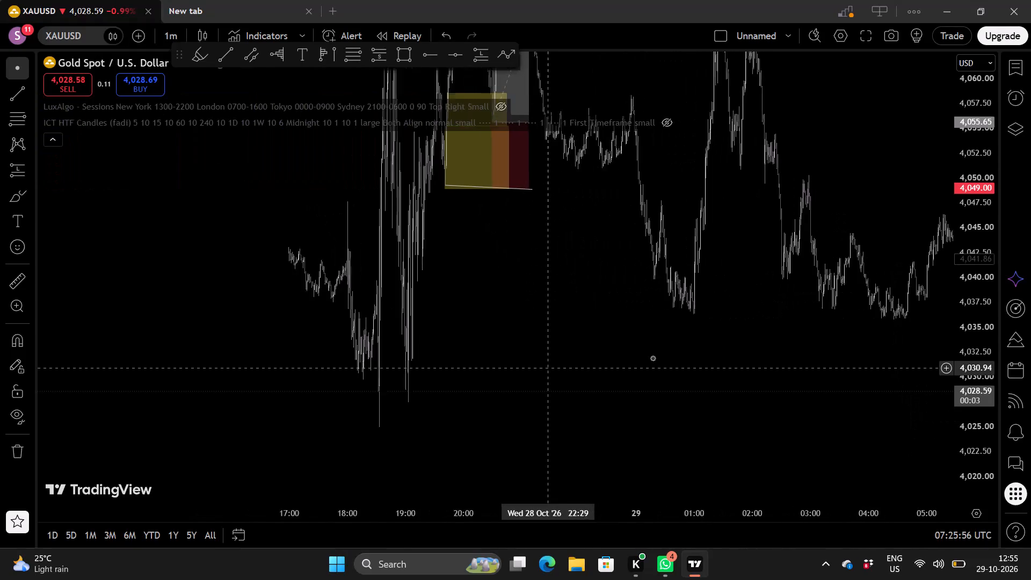
Examine the recent XAUUSD price action on the 1-minute chart, from the marked trade zones up to the latest candles.
left_click_drag(705, 354, 371, 265)
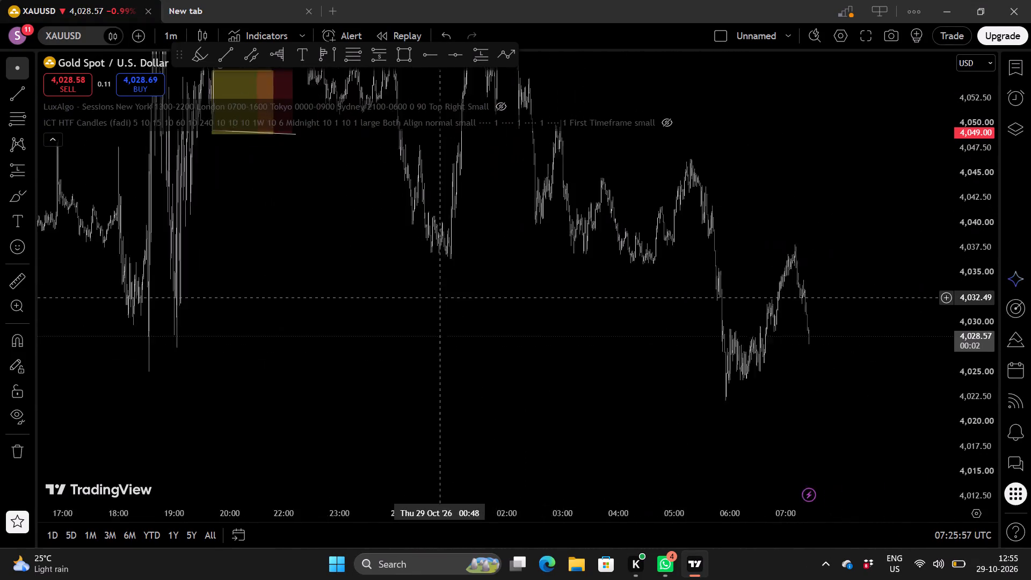
left_click_drag(371, 265, 352, 253)
scroll(600, 354, "down", 5)
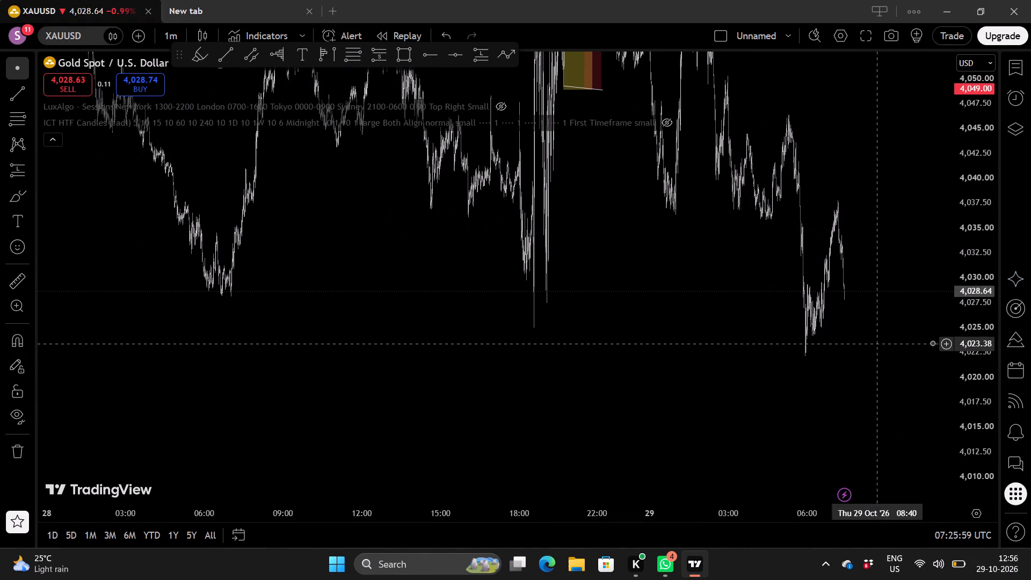
scroll(977, 333, "down", 5)
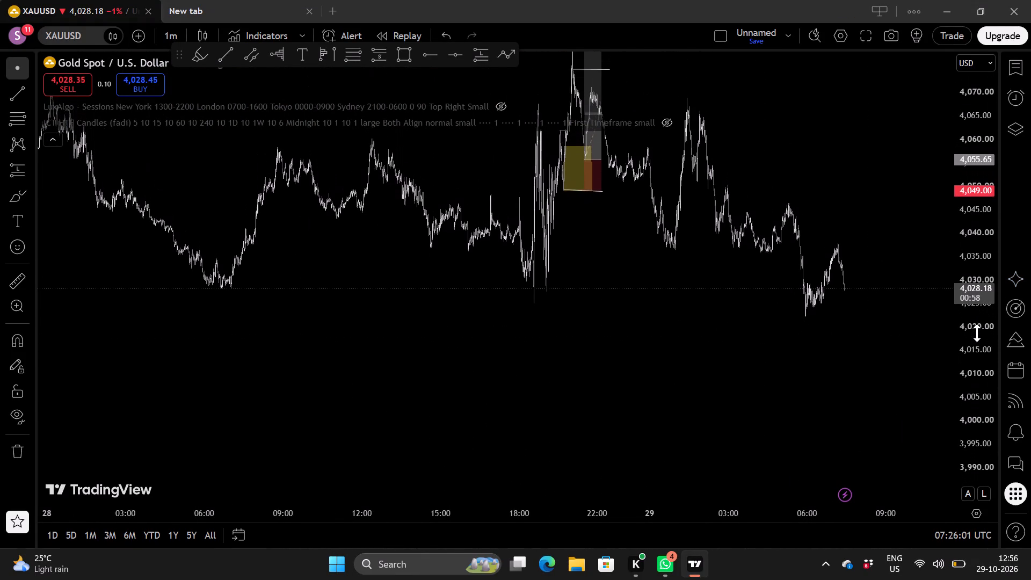
scroll(977, 333, "down", 3)
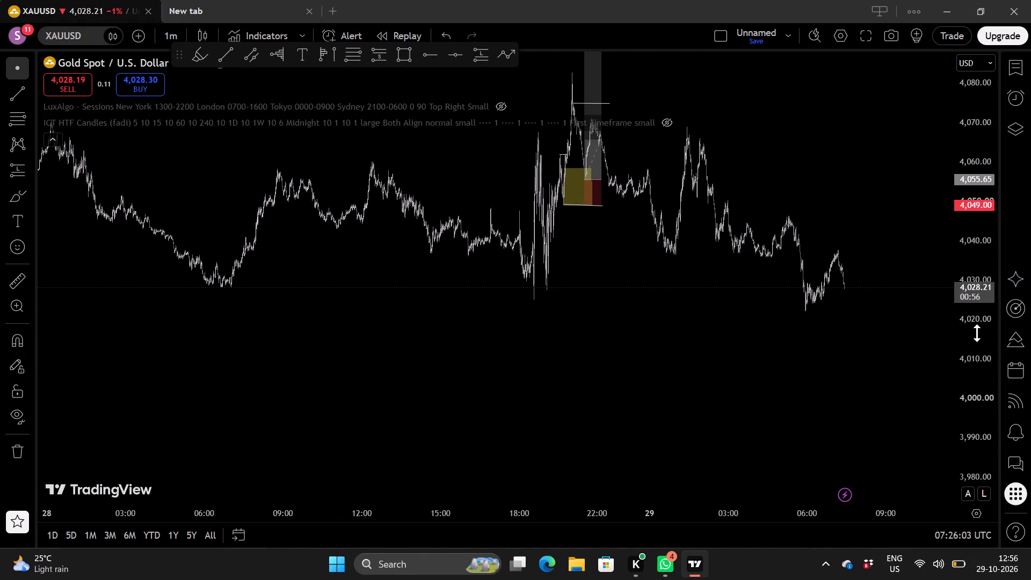
scroll(977, 333, "down", 2)
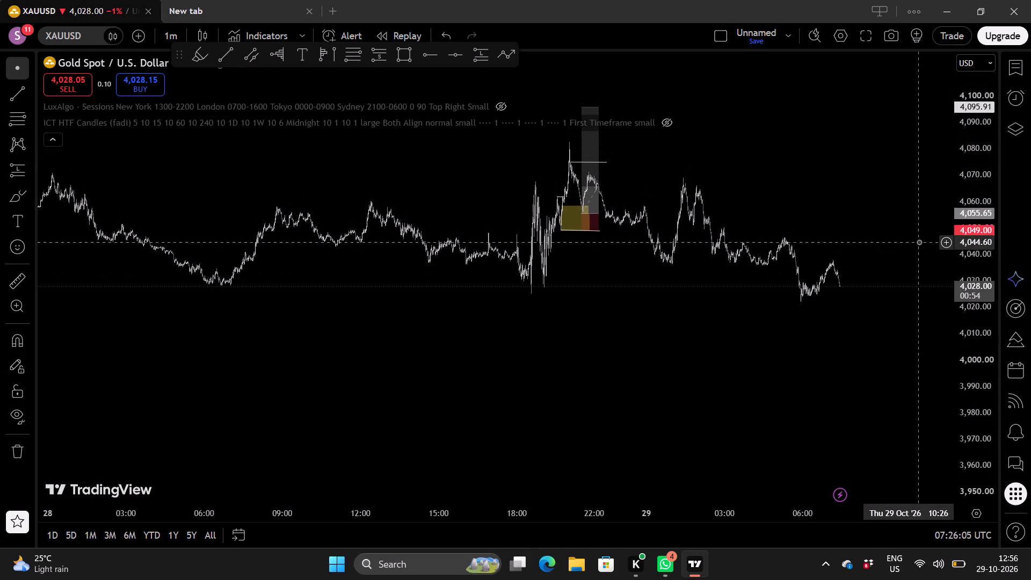
scroll(823, 182, "up", 4)
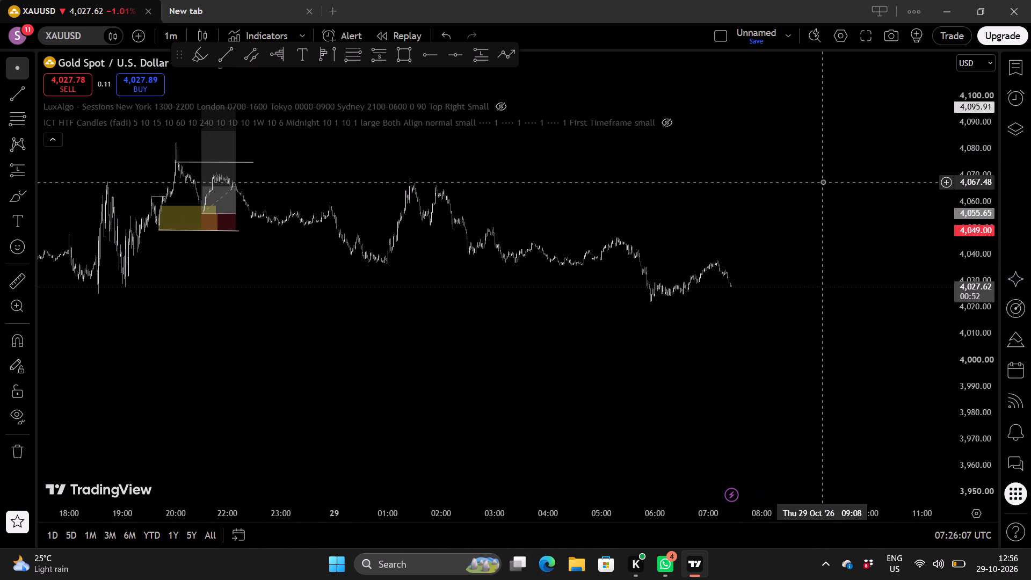
scroll(775, 191, "right", 1)
scroll(775, 191, "up", 1)
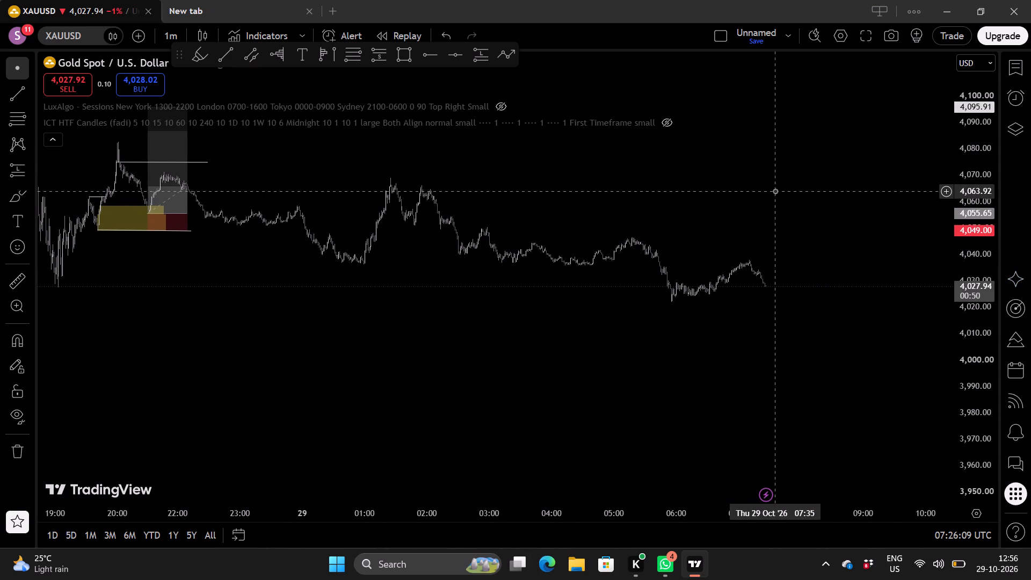
scroll(963, 239, "up", 8)
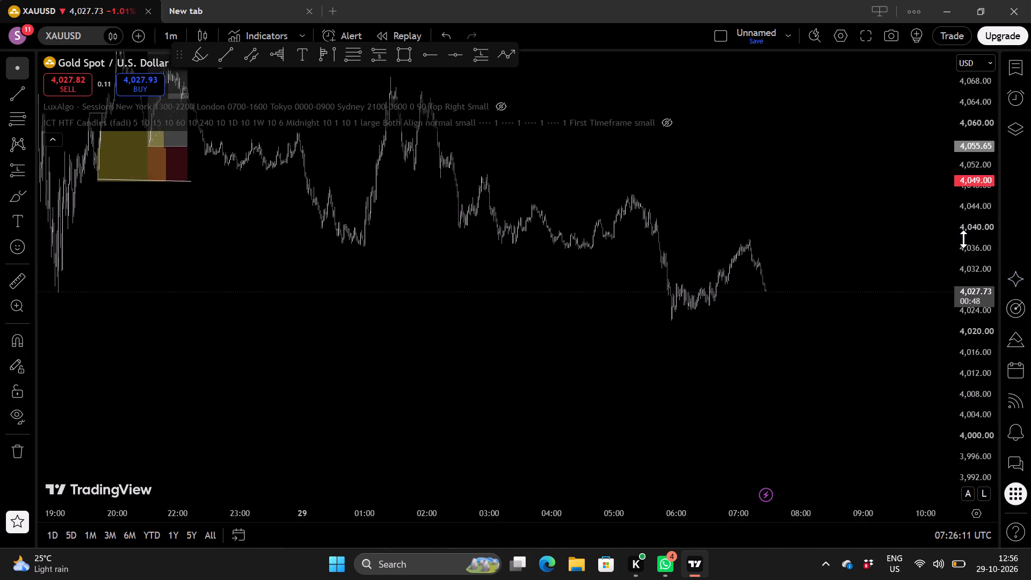
scroll(848, 252, "up", 2)
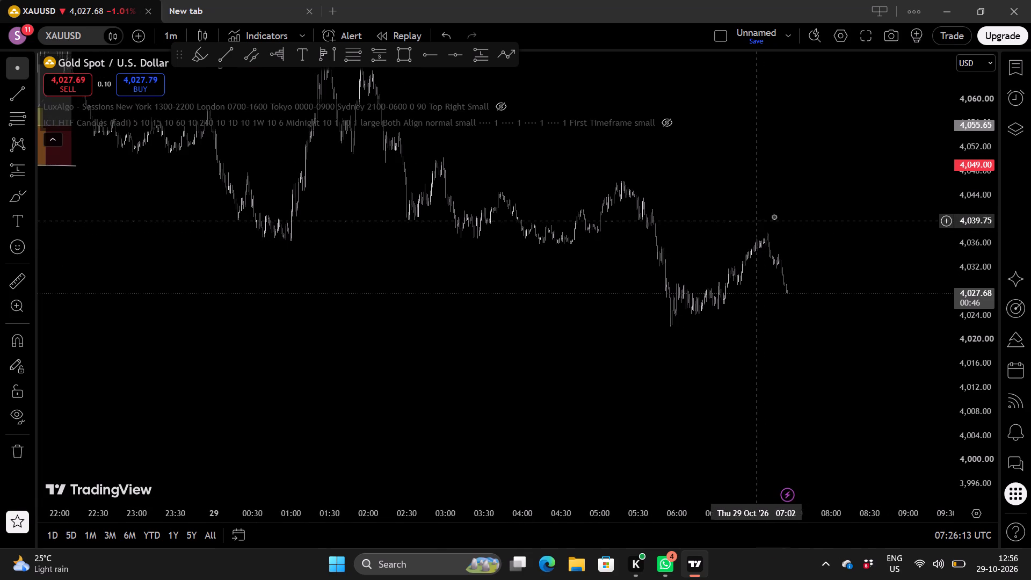
scroll(786, 213, "up", 2)
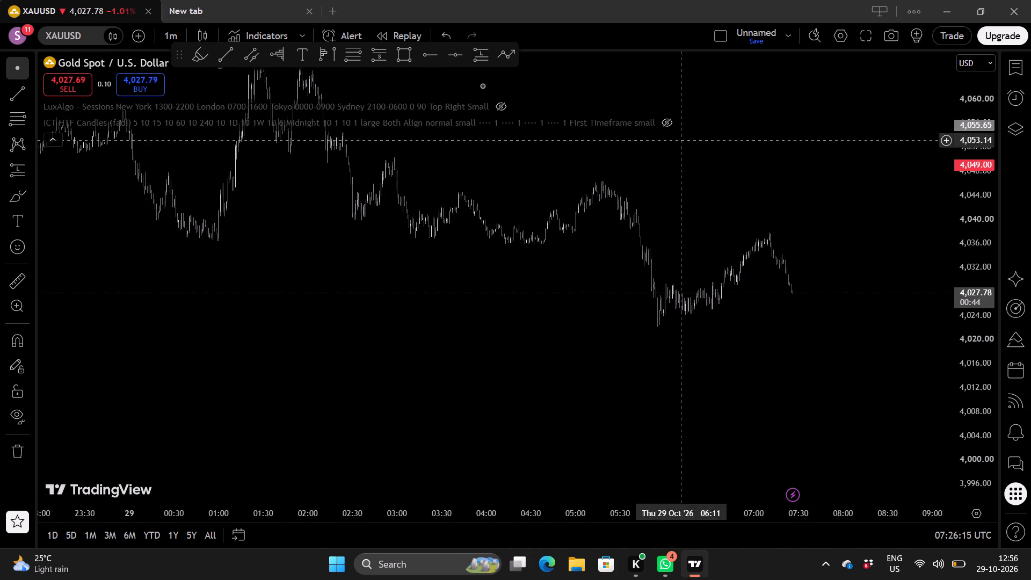
Open the XAUUSD chart's time interval choices and browse to the hour and day intervals.
left_click(172, 35)
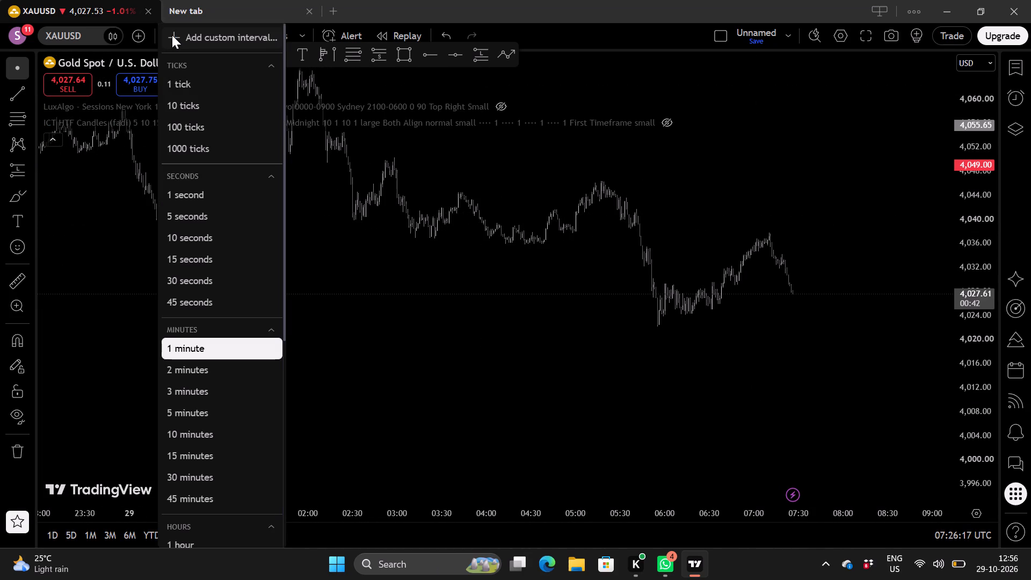
scroll(211, 309, "down", 3)
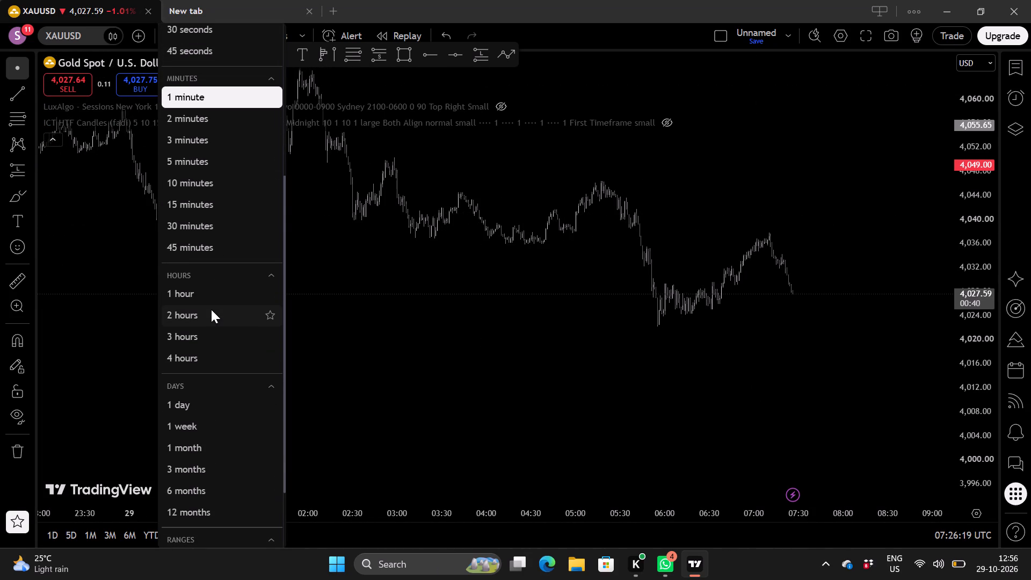
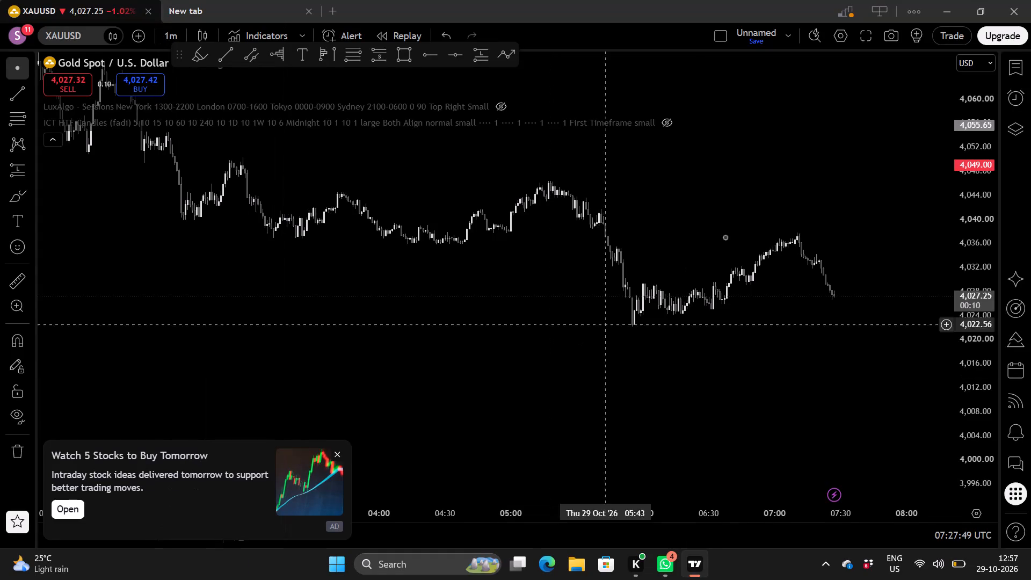
Examine the latest XAUUSD candles on the 1-minute chart.
left_click_drag(740, 208, 740, 219)
left_click_drag(740, 219, 510, 183)
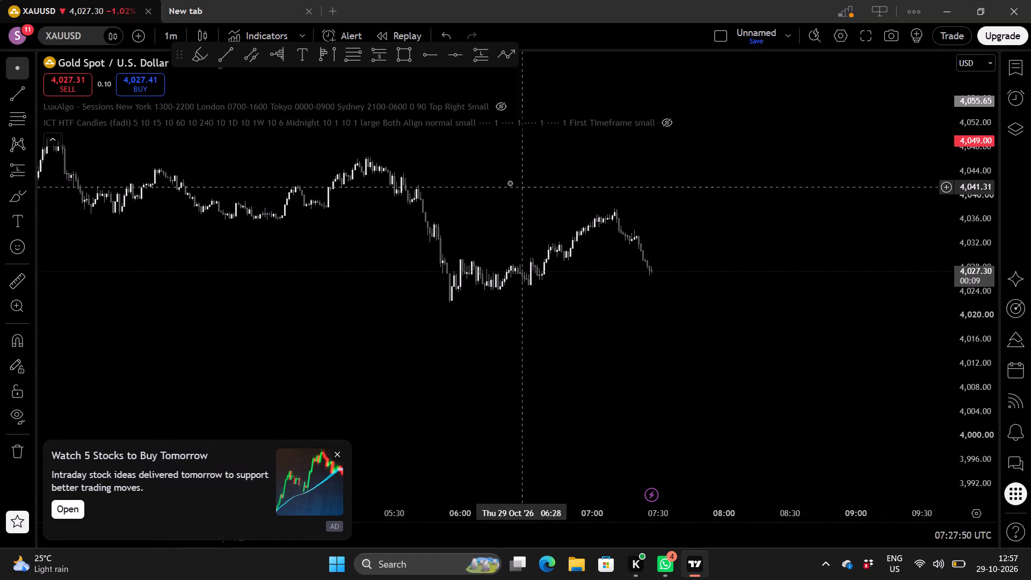
scroll(971, 256, "up", 9)
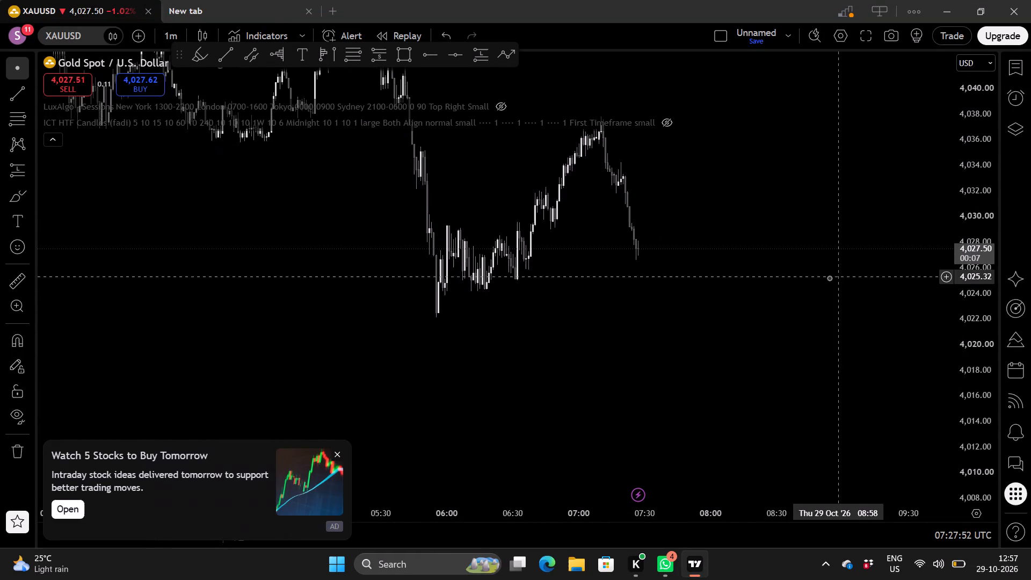
scroll(829, 278, "up", 1)
left_click_drag(779, 285, 672, 299)
scroll(672, 299, "down", 1)
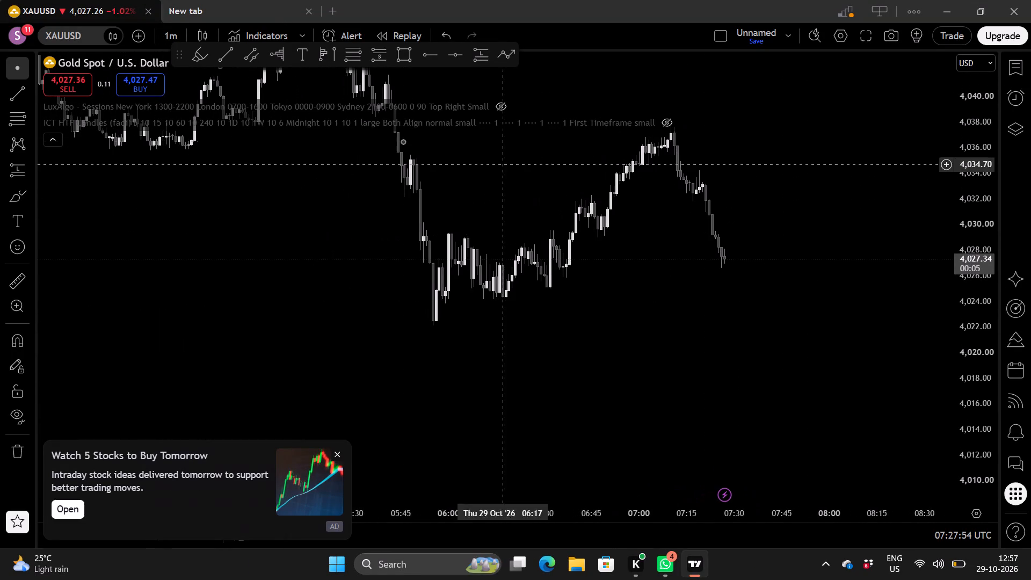
Switch the XAUUSD chart to the 30-minute interval and examine the price swings of the past few days.
left_click(170, 39)
scroll(202, 177, "down", 1)
left_click(193, 403)
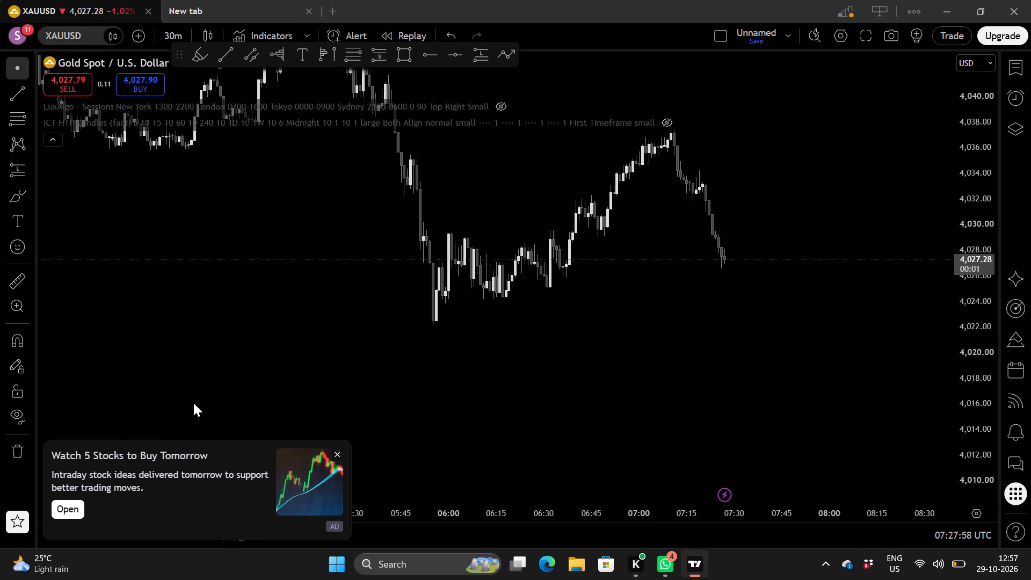
scroll(711, 316, "up", 1)
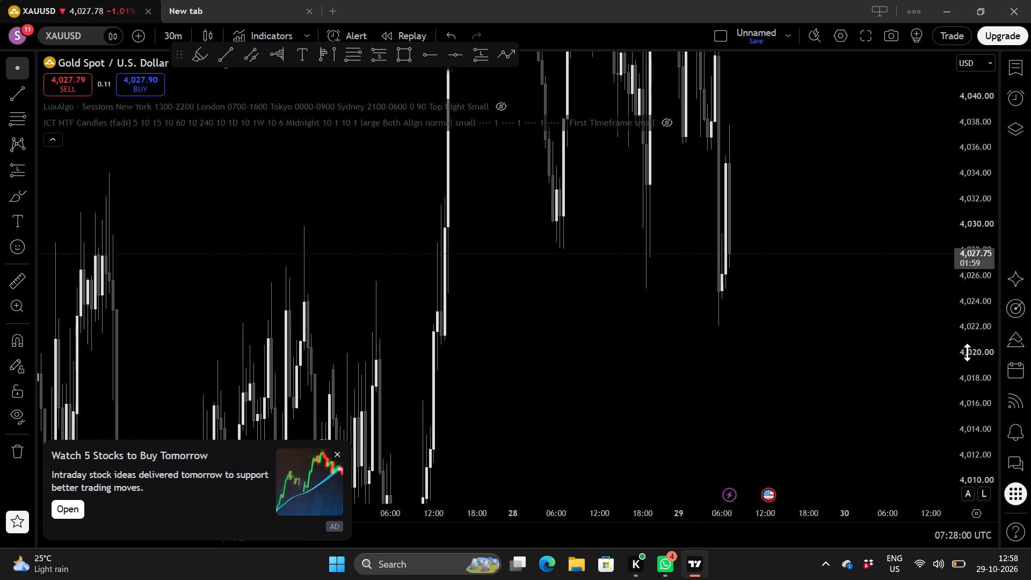
scroll(975, 357, "down", 6)
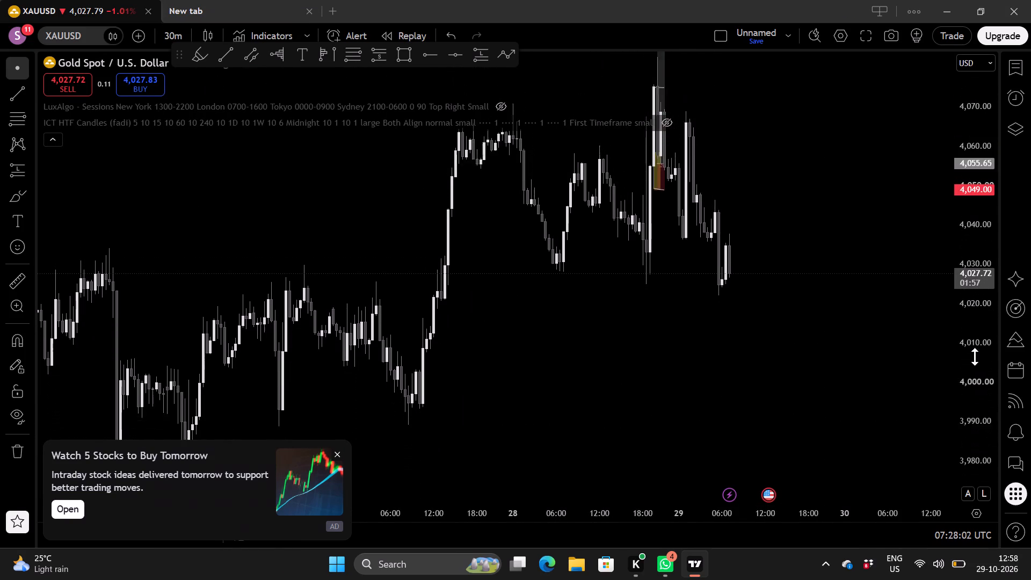
scroll(975, 357, "down", 1)
scroll(802, 359, "down", 1)
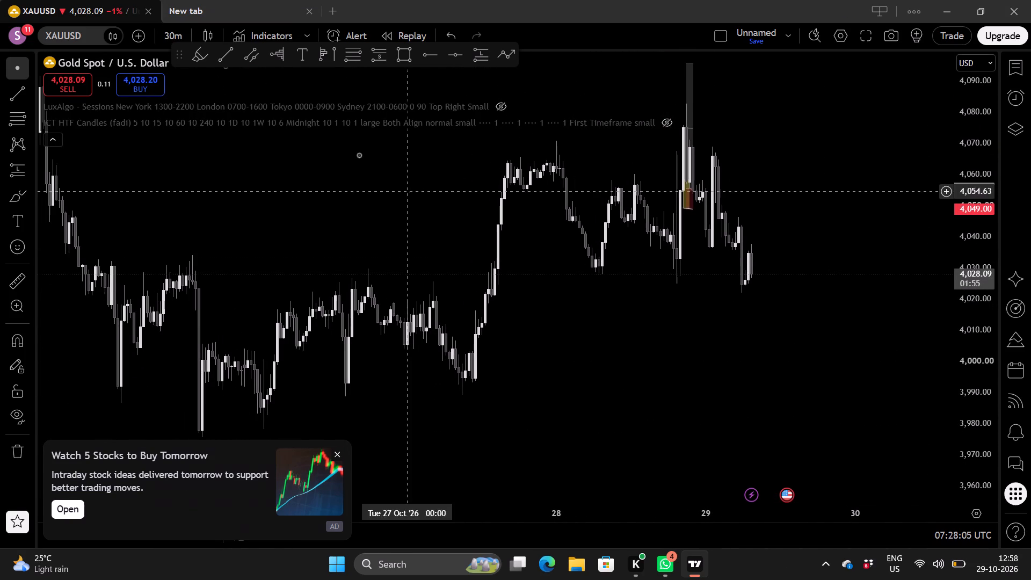
Switch the chart to the 4-hour interval and examine the candles around the late-October low and rally.
left_click(175, 41)
scroll(258, 345, "down", 1)
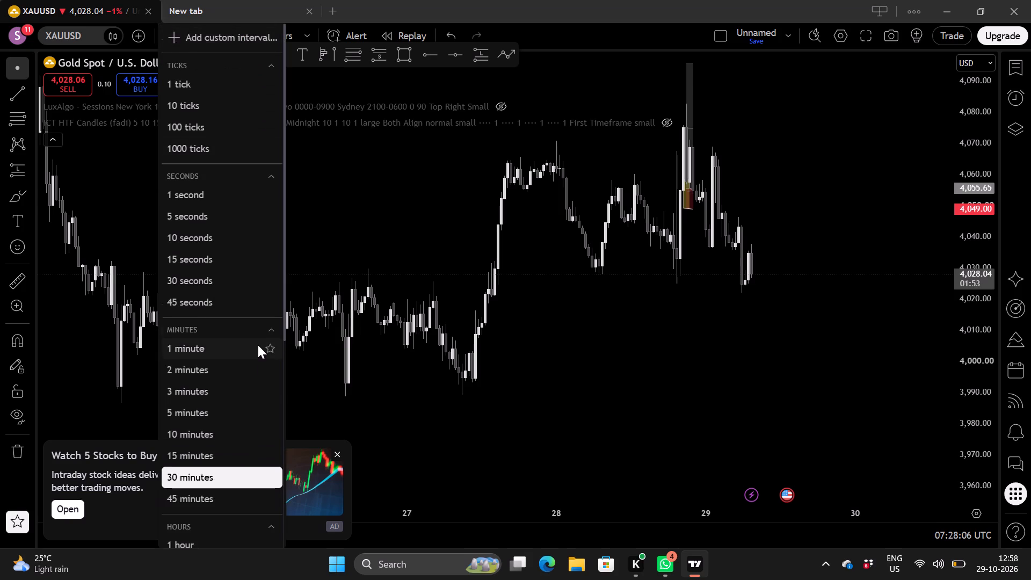
scroll(258, 345, "down", 1)
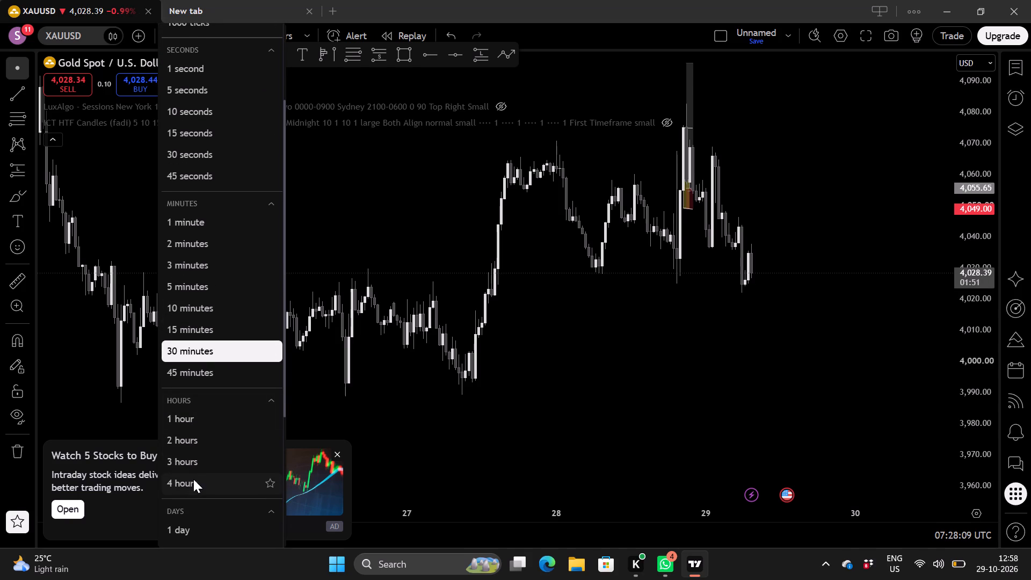
left_click(193, 480)
scroll(797, 302, "up", 2)
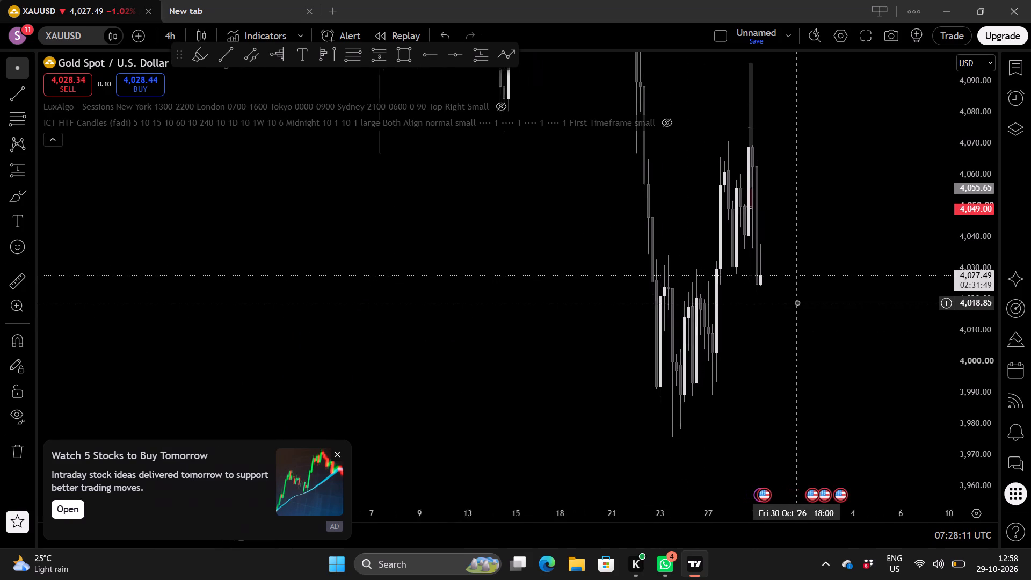
scroll(797, 302, "up", 7)
scroll(797, 302, "right", 1)
left_click_drag(719, 336, 738, 292)
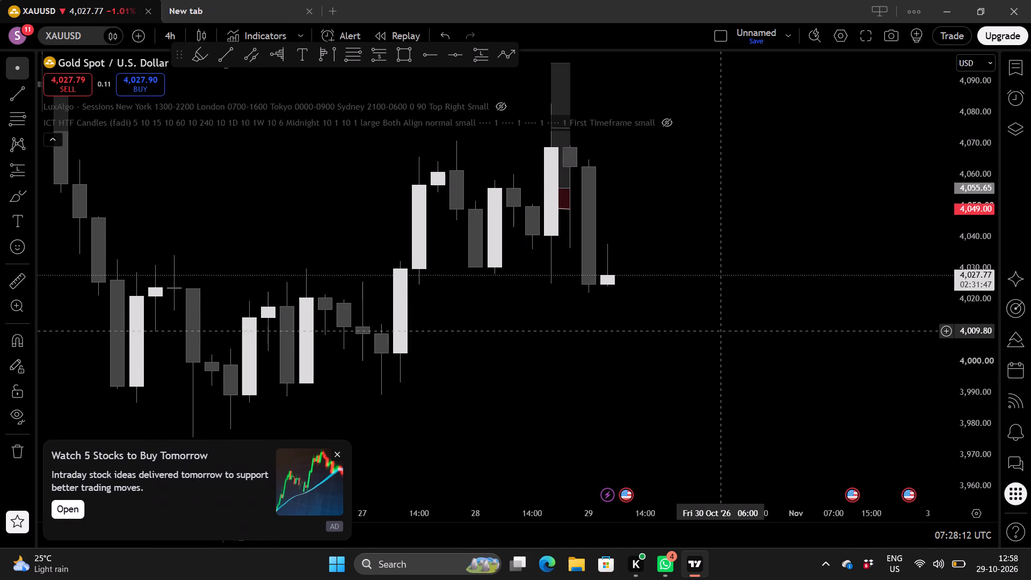
left_click_drag(738, 292, 738, 281)
left_click_drag(738, 281, 708, 257)
scroll(755, 292, "down", 1)
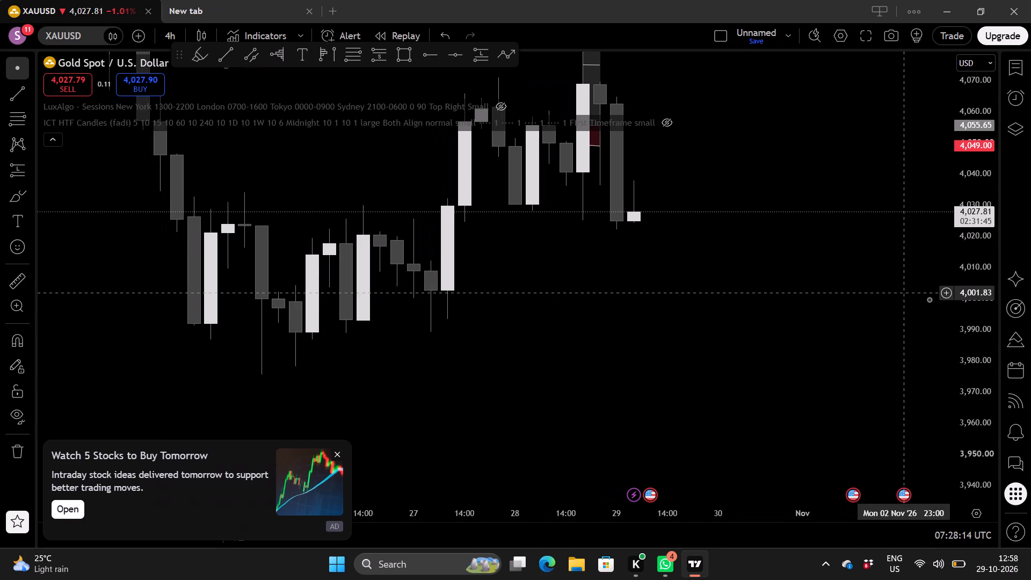
scroll(960, 301, "down", 3)
scroll(815, 307, "down", 3)
left_click_drag(825, 306, 672, 312)
scroll(672, 312, "up", 1)
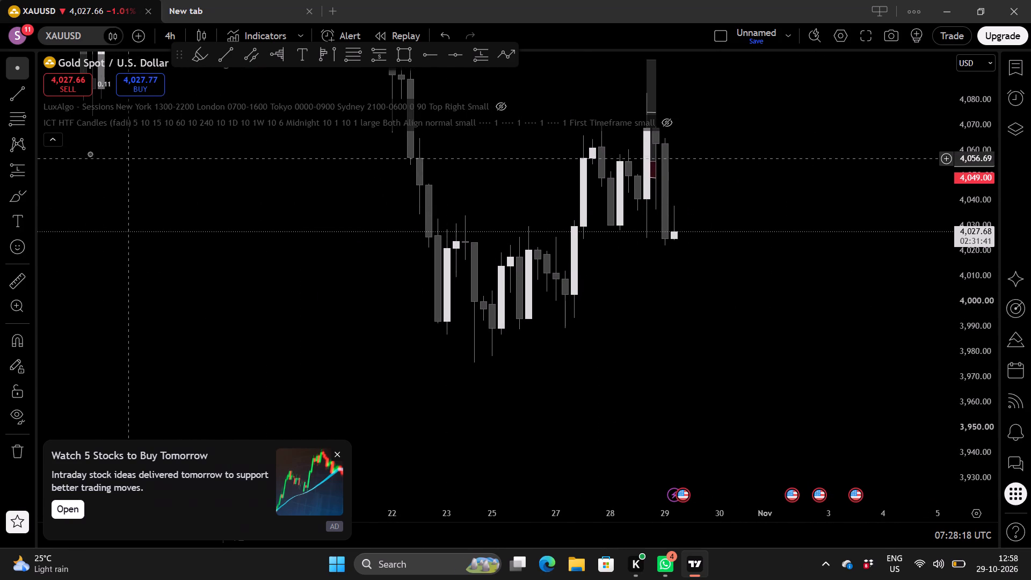
Draw a rectangle zone at the base of the rally, about 4,013 to 3,990.6, spanning 27 Oct 02:00 to 30 Oct 14:00.
left_click(29, 197)
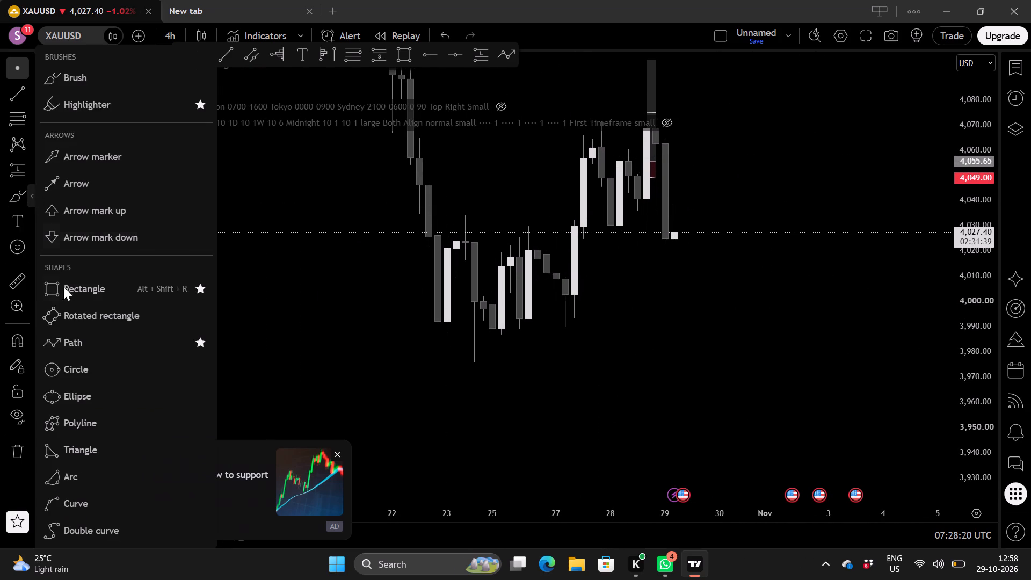
left_click(73, 289)
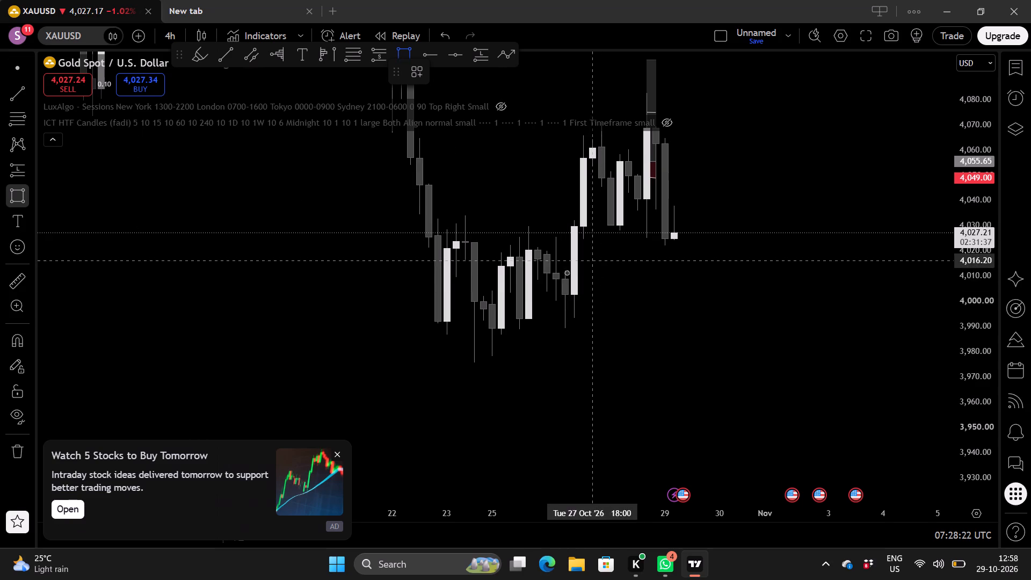
left_click_drag(557, 268, 779, 324)
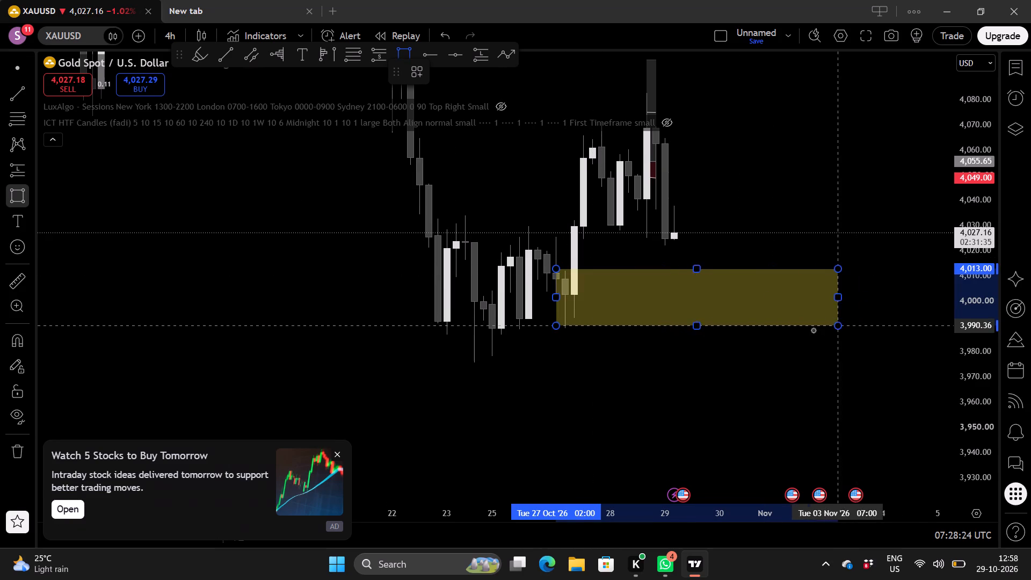
left_click(763, 324)
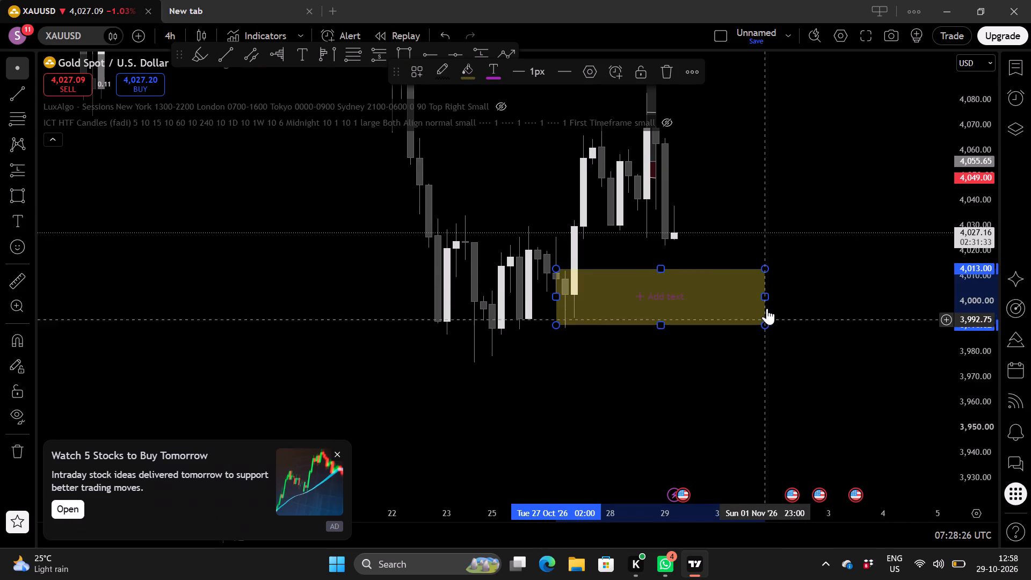
left_click_drag(765, 295, 743, 296)
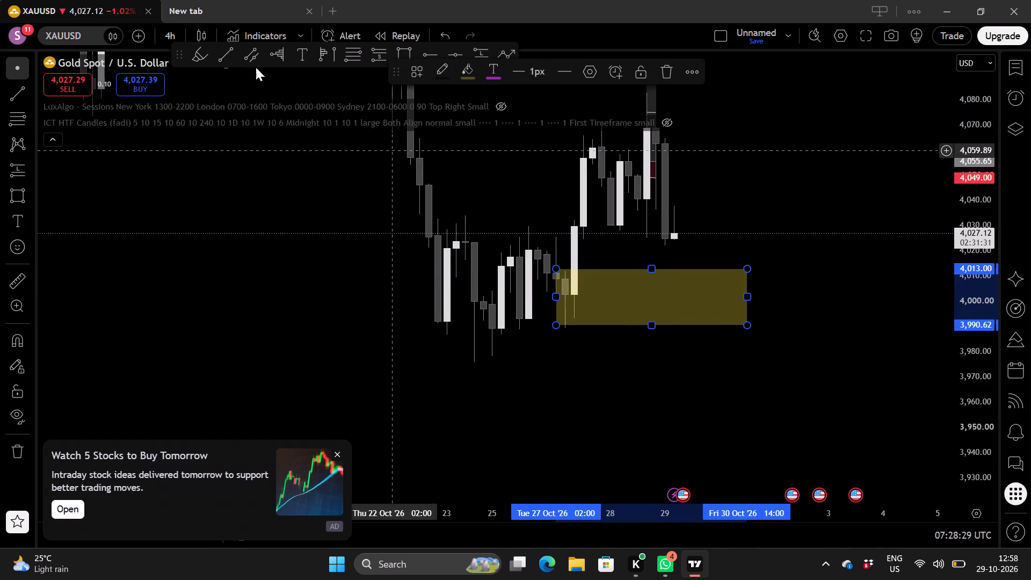
Switch the chart to the 2-hour interval and inspect the candles inside the rectangle zone.
left_click(171, 32)
scroll(212, 243, "down", 1)
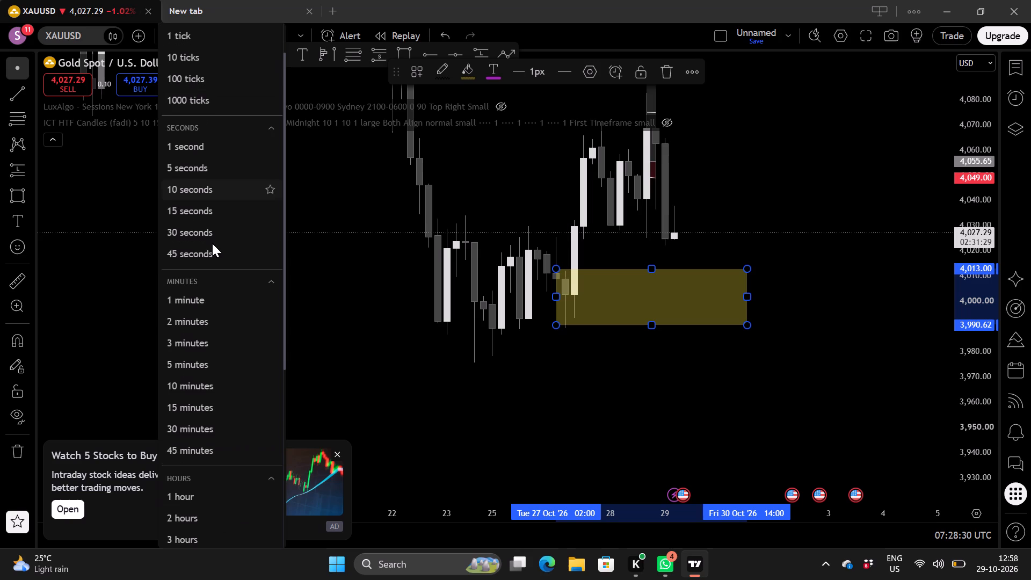
scroll(195, 450, "down", 1)
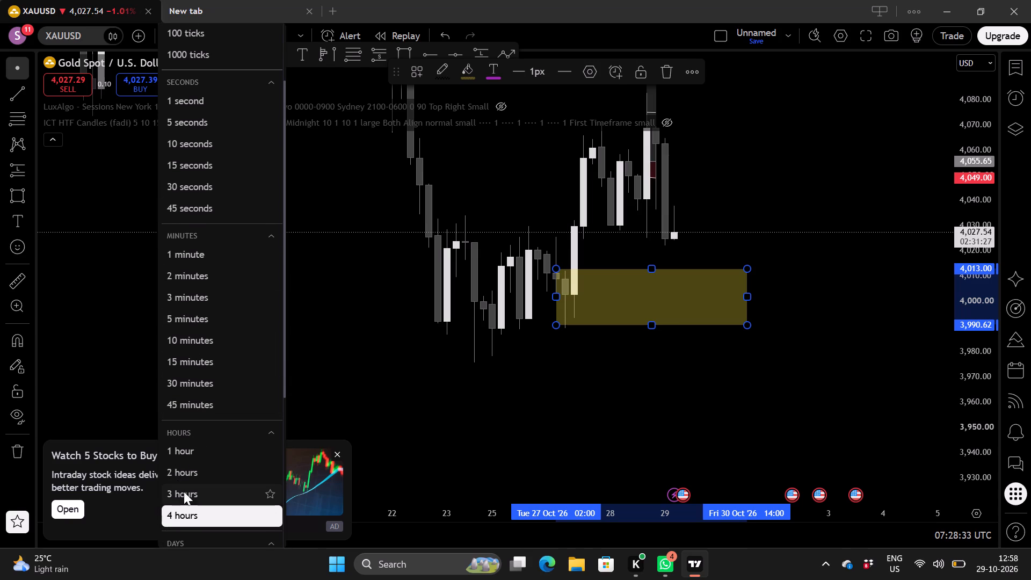
scroll(188, 497, "down", 1)
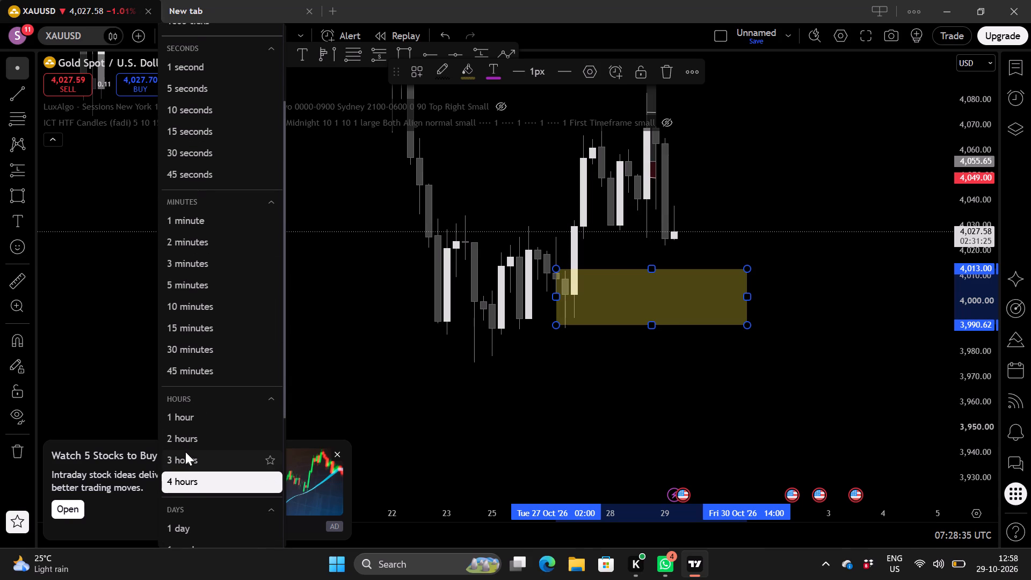
left_click(185, 439)
scroll(473, 413, "down", 1)
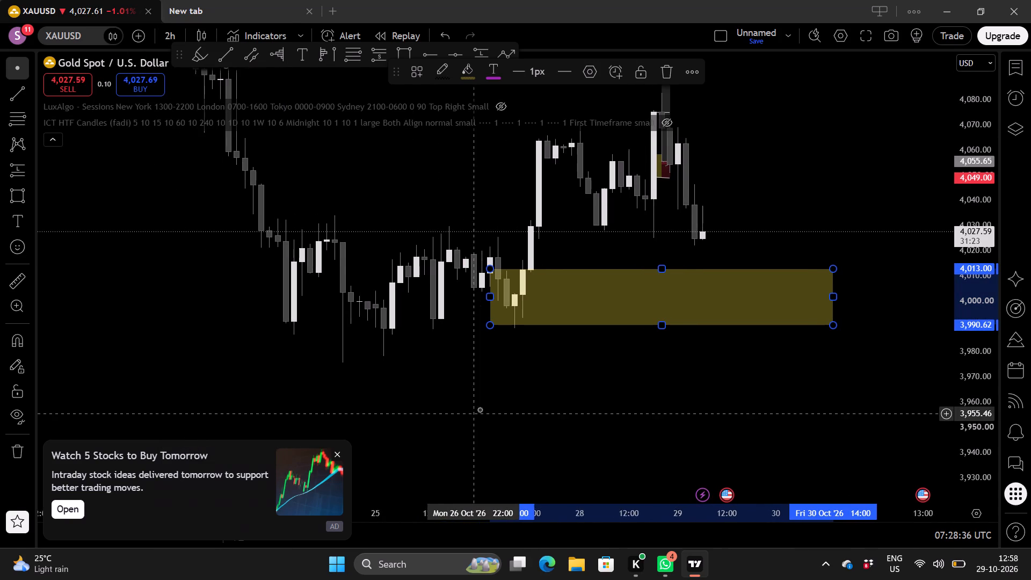
scroll(721, 310, "right", 1)
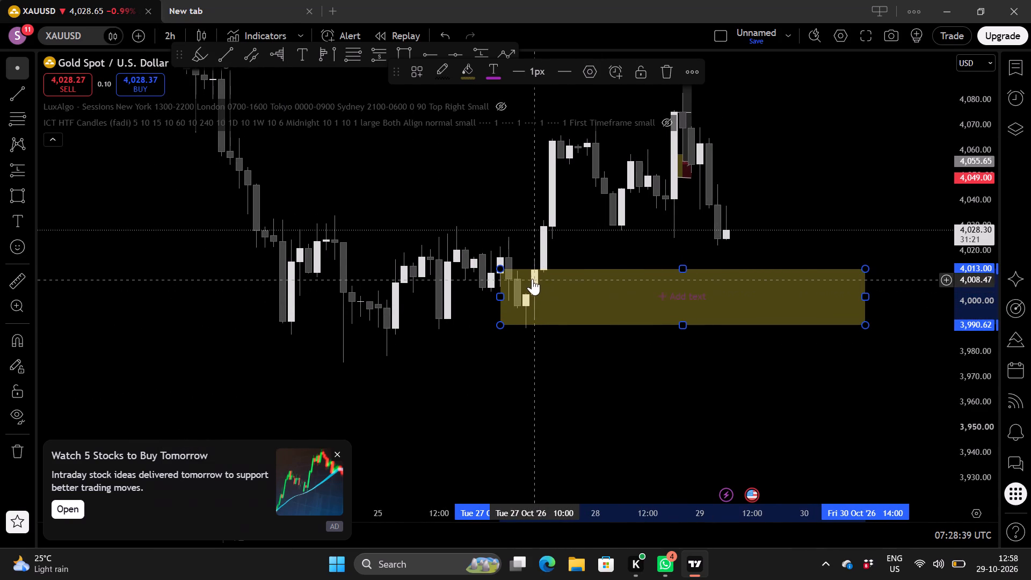
scroll(904, 237, "up", 1)
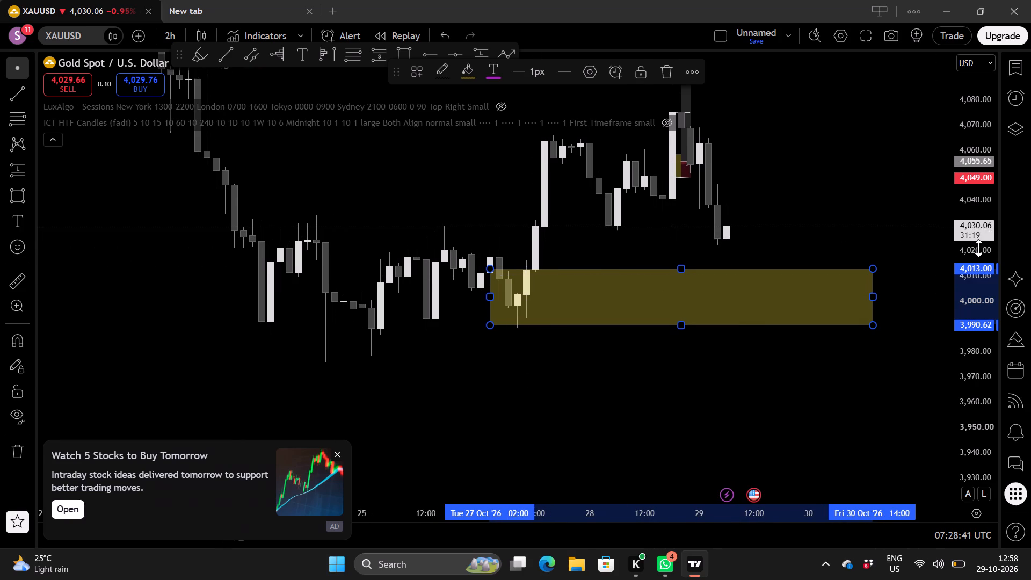
scroll(978, 249, "up", 1)
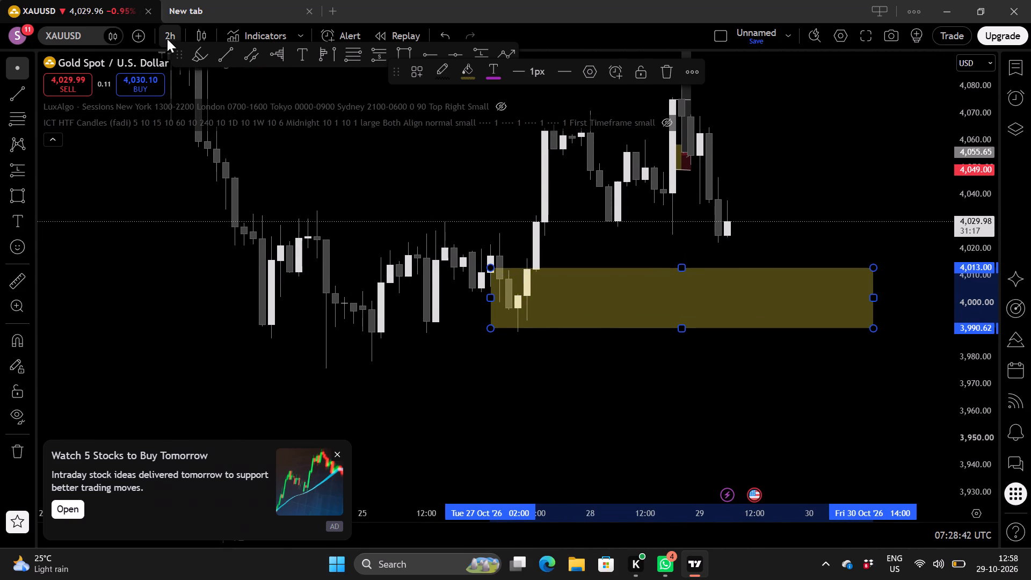
Switch the chart to the 1-hour interval with the rectangle zone's starting candles in view.
left_click(167, 39)
scroll(180, 270, "down", 1)
scroll(206, 390, "down", 1)
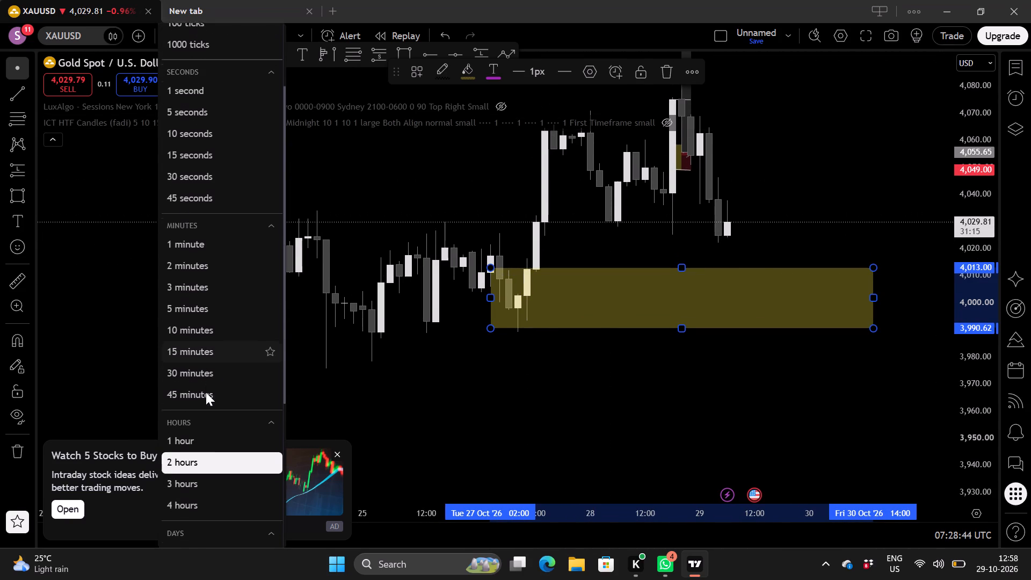
left_click(193, 437)
scroll(426, 426, "down", 1)
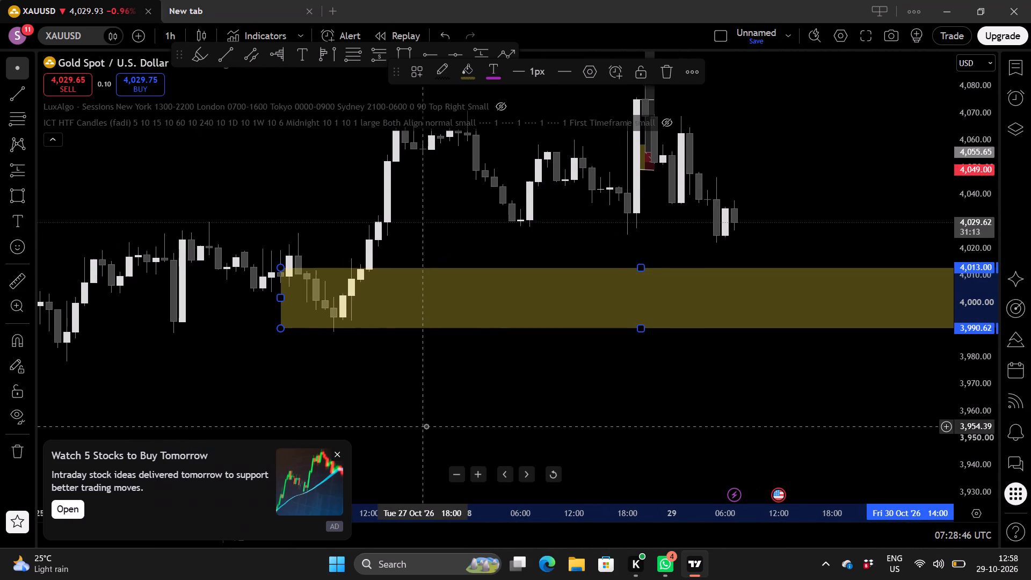
scroll(426, 426, "down", 1)
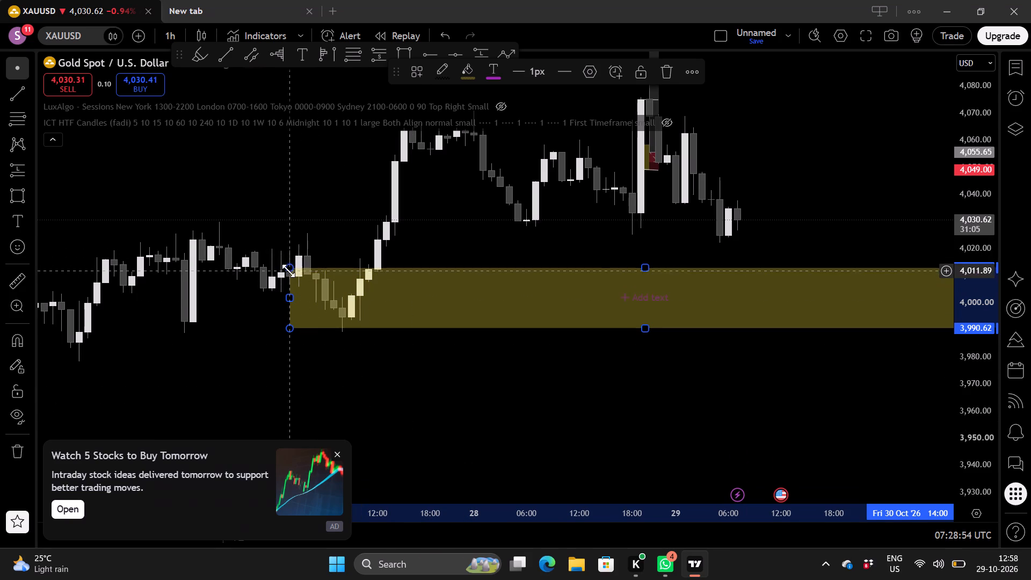
Move the rectangle zone's upper starting corner to 27 Oct 09:00 at about 4,016.1.
left_click_drag(287, 267, 344, 260)
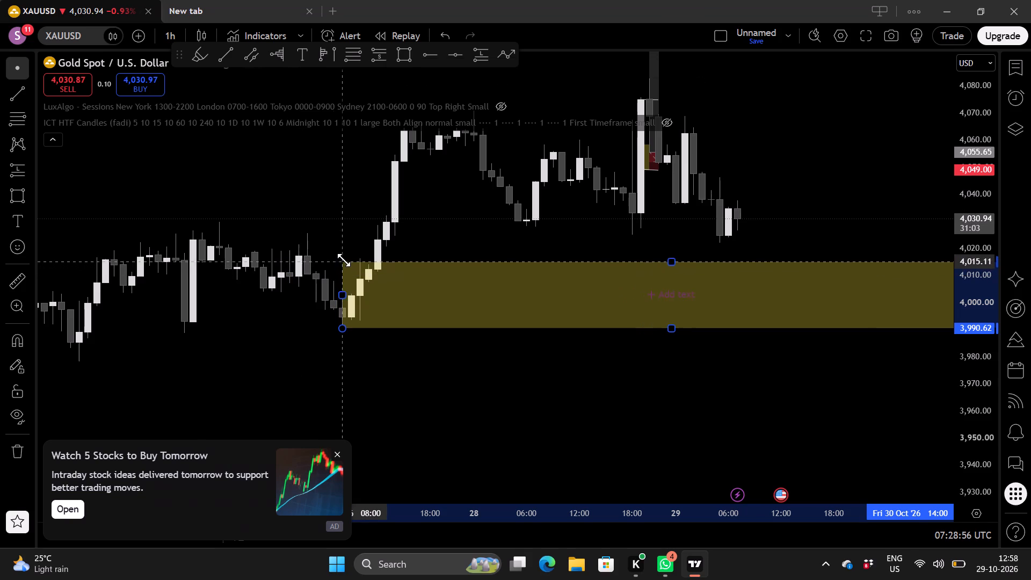
left_click_drag(344, 260, 355, 259)
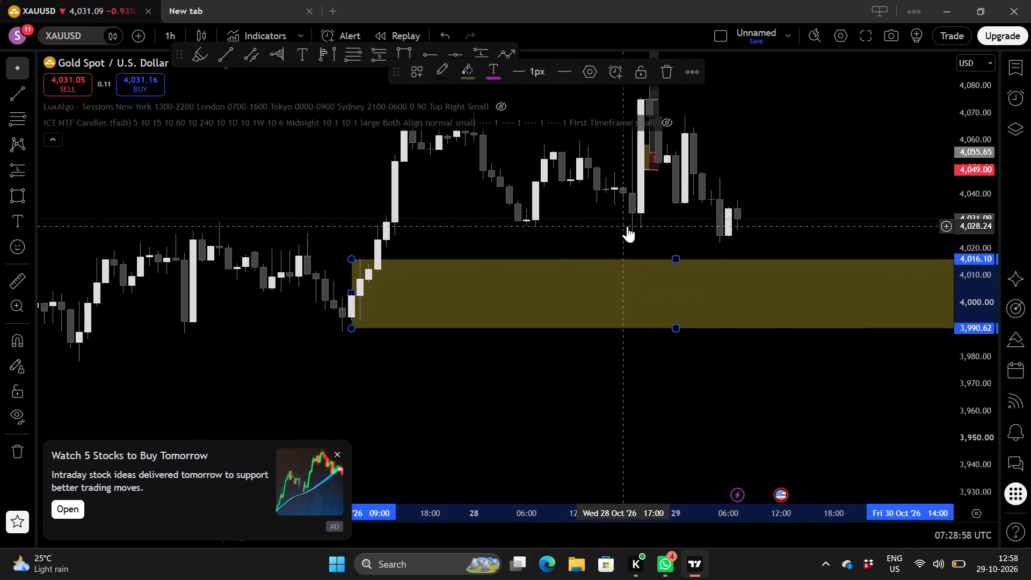
Switch the chart to the 30-minute interval and bring the start of the rectangle zone into view.
left_click_drag(832, 171, 687, 287)
scroll(687, 287, "down", 1)
scroll(687, 287, "right", 1)
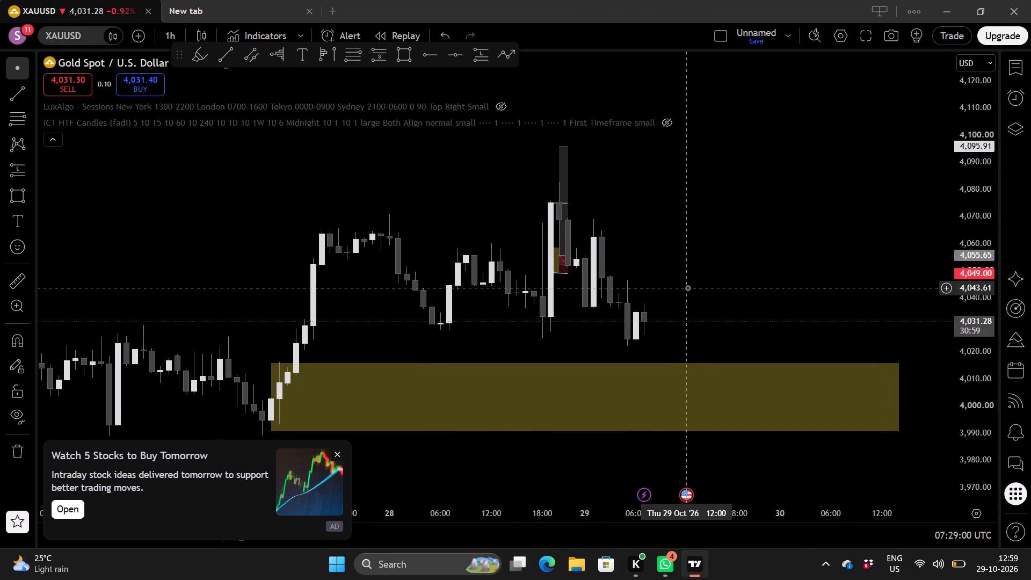
left_click(169, 31)
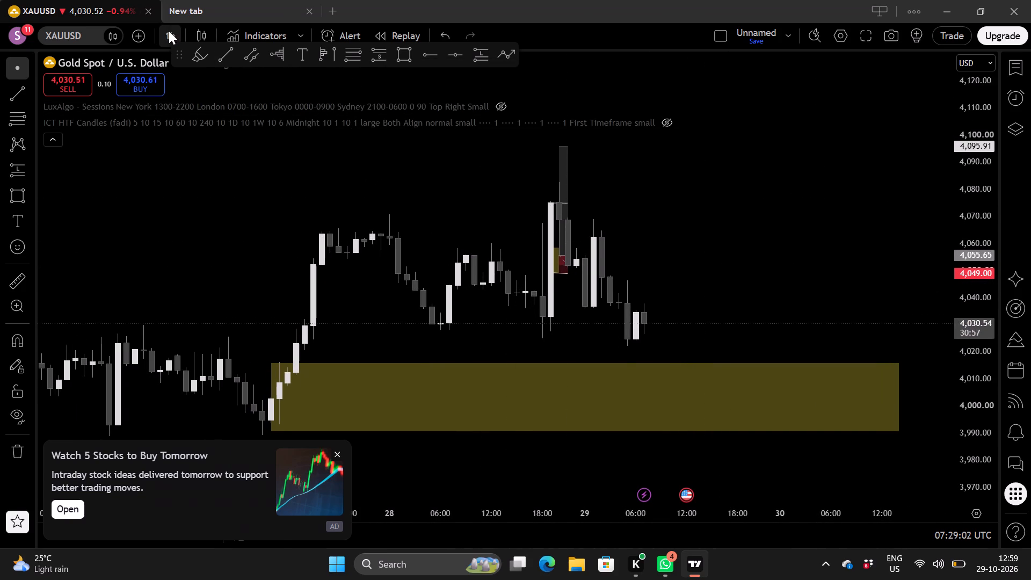
scroll(201, 256, "down", 1)
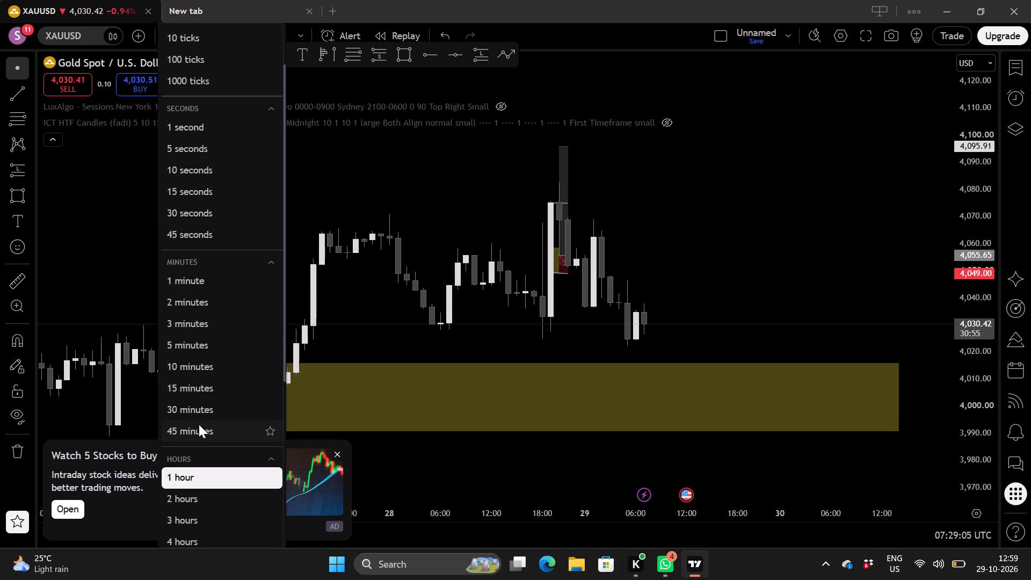
left_click(188, 403)
scroll(357, 384, "down", 3)
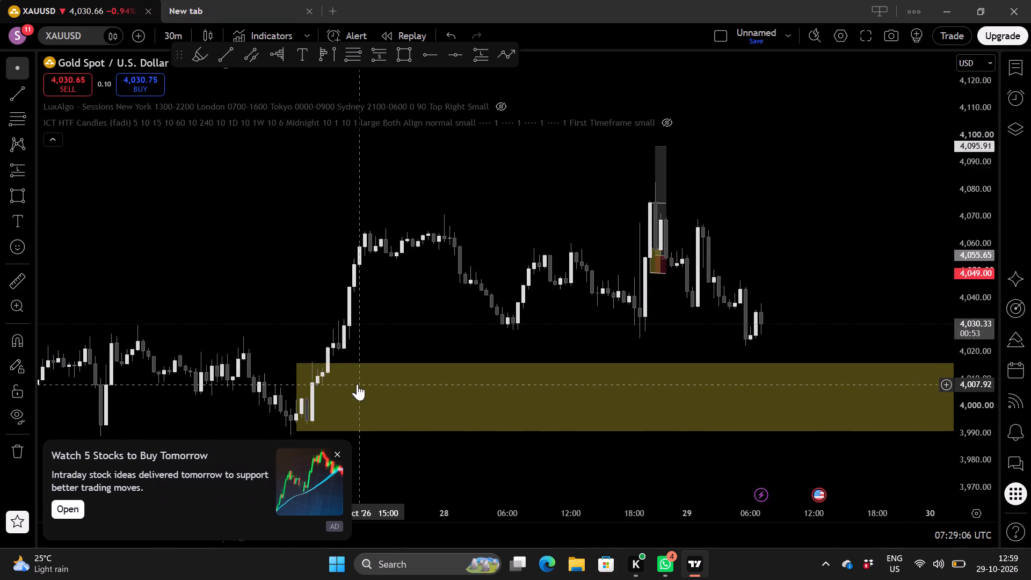
scroll(533, 332, "up", 1)
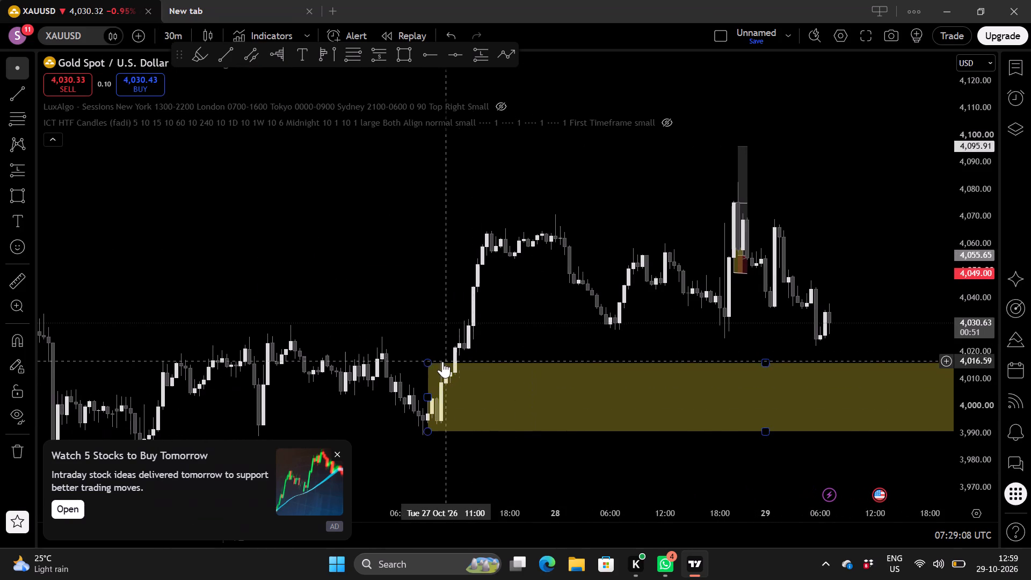
Switch the chart to the 15-minute interval.
scroll(558, 327, "up", 1)
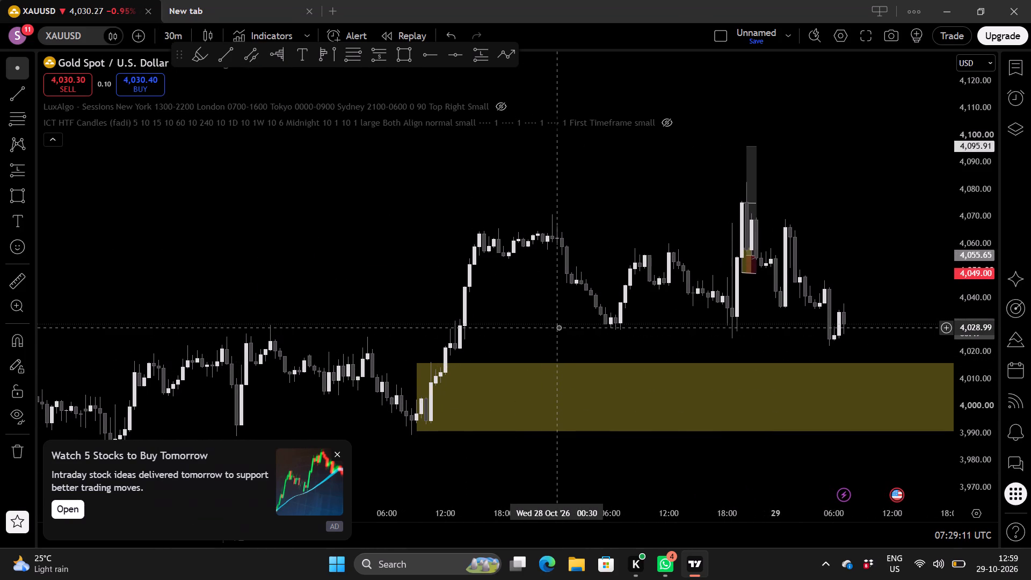
left_click_drag(549, 327, 478, 266)
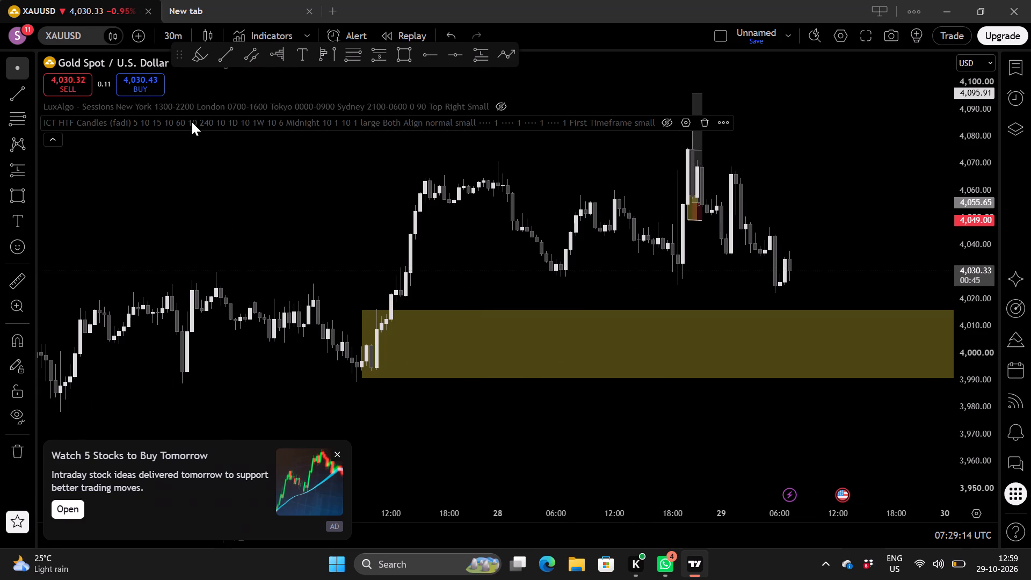
left_click(174, 35)
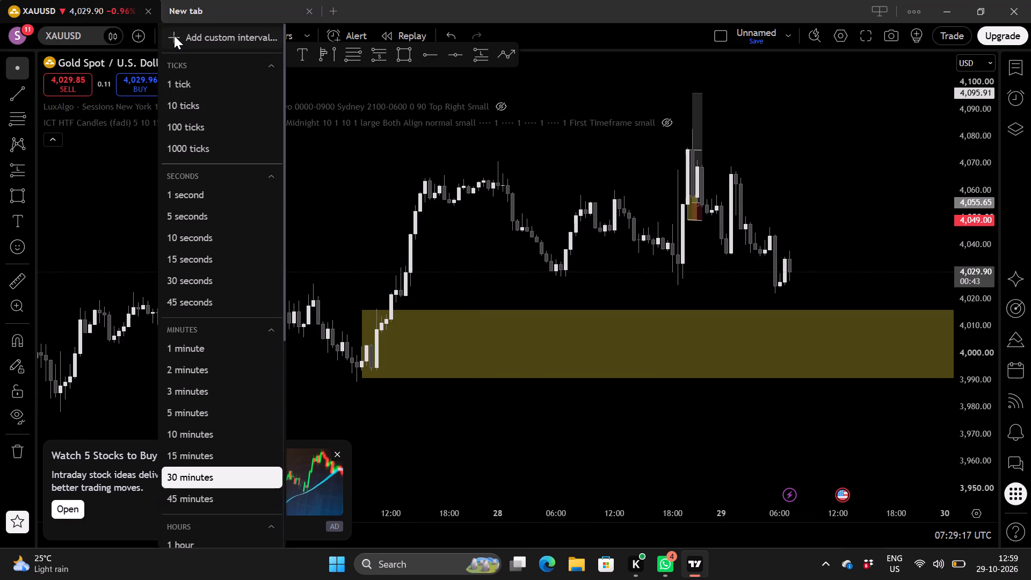
scroll(219, 261, "down", 1)
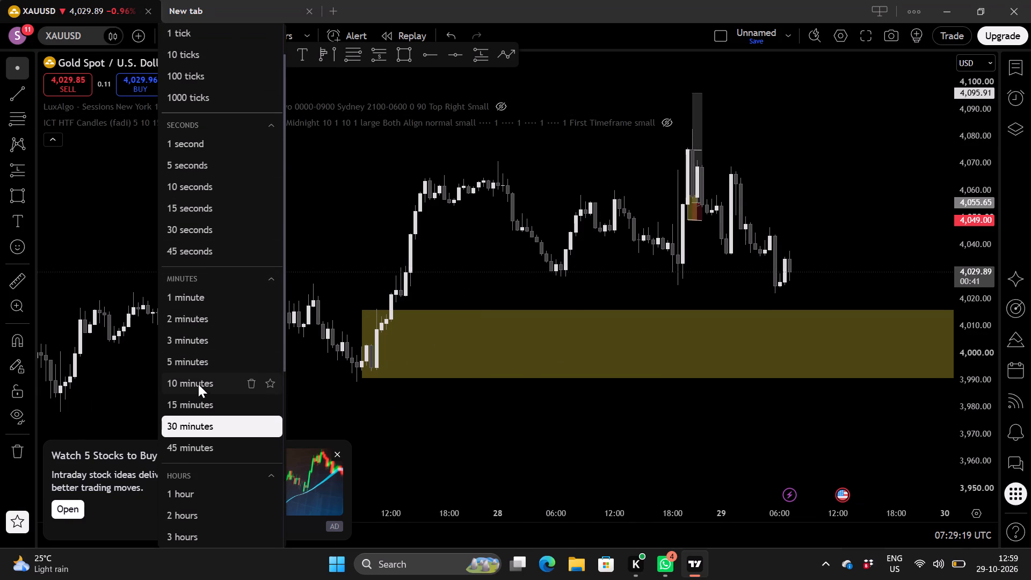
left_click(198, 400)
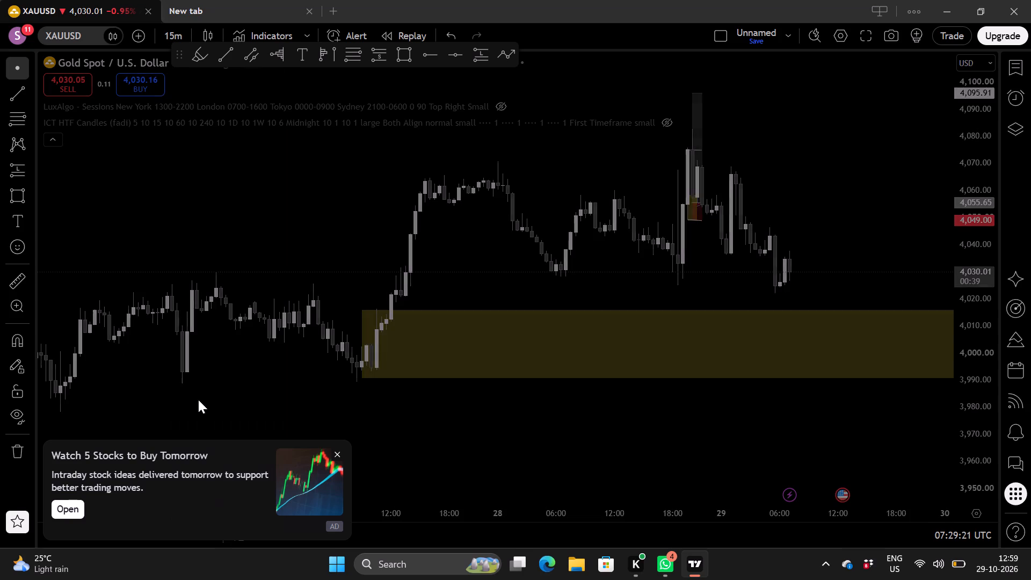
scroll(327, 379, "down", 6)
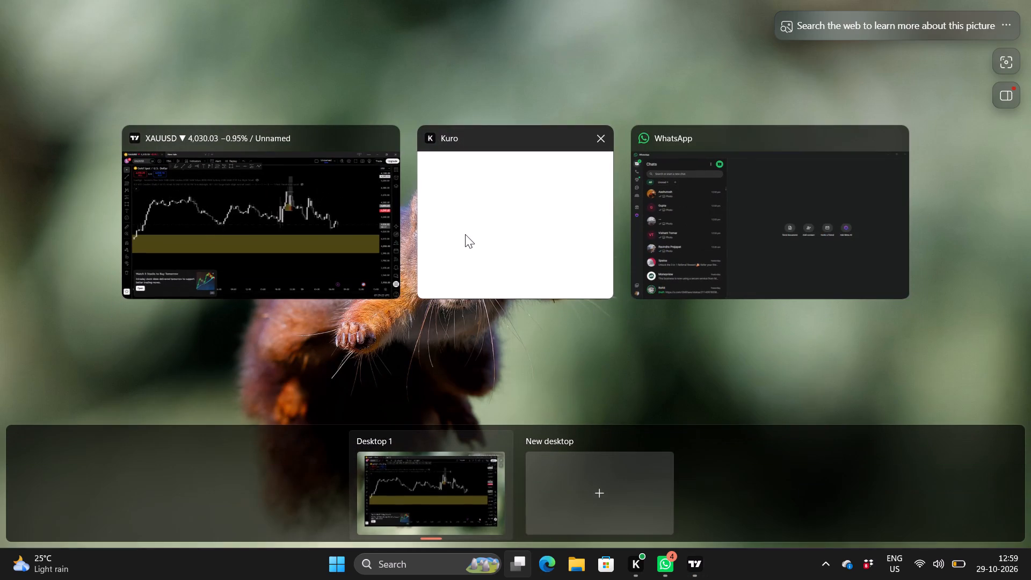
left_click(306, 236)
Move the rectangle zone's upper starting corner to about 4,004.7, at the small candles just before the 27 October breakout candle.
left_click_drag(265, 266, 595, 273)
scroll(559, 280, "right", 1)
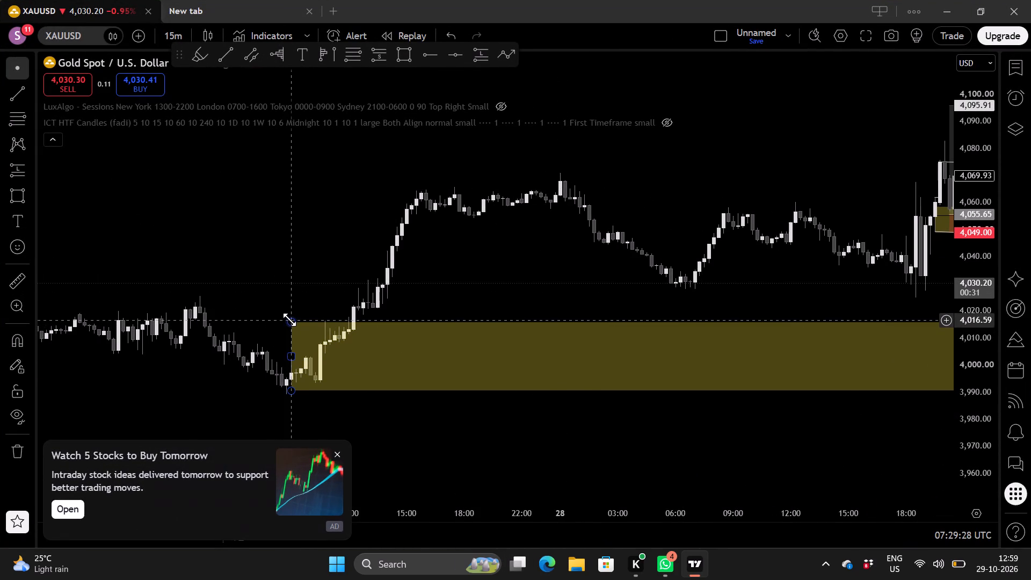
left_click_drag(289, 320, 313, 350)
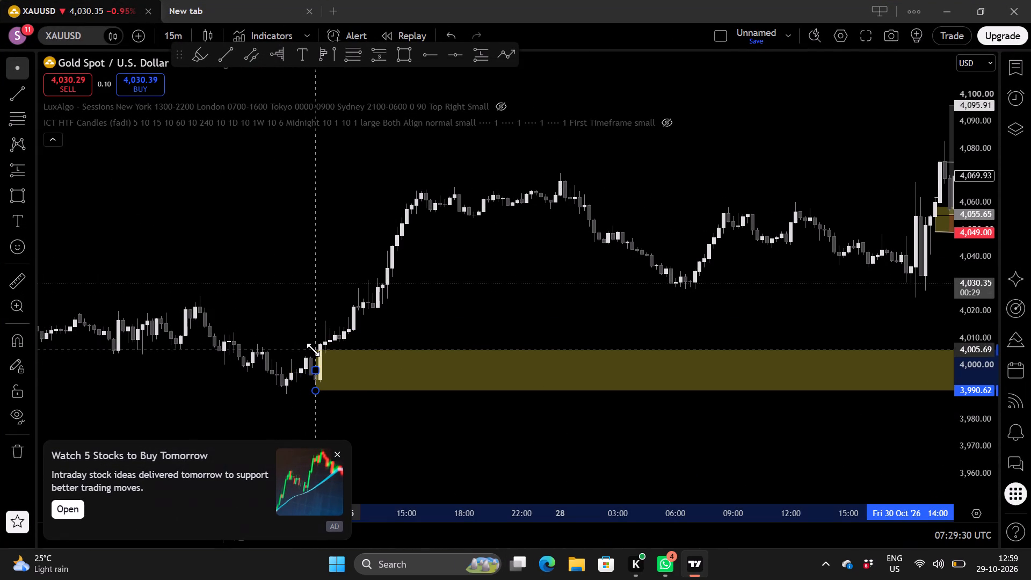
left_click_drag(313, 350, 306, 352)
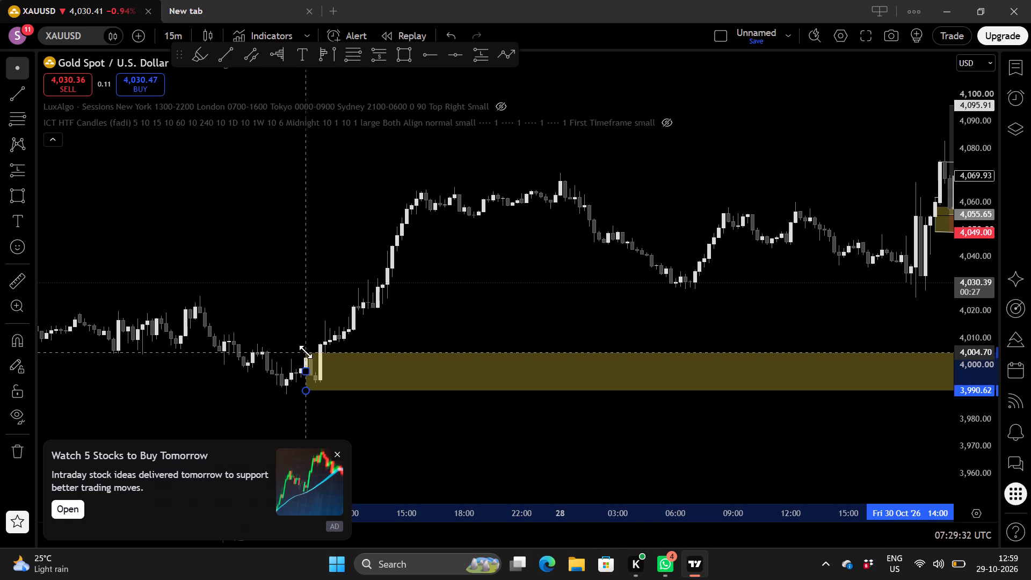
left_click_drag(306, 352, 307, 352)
Examine the 15-minute price action from the rectangle zone's start through to the latest 29 October candles.
left_click_drag(589, 301, 408, 201)
scroll(625, 386, "down", 2)
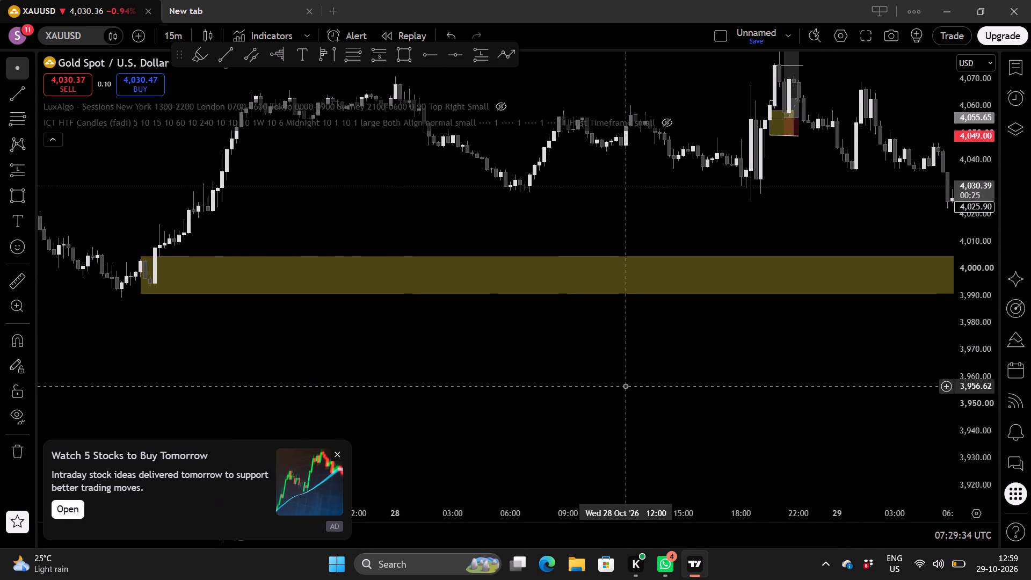
scroll(625, 386, "down", 1)
left_click_drag(797, 205, 491, 305)
scroll(604, 316, "down", 1)
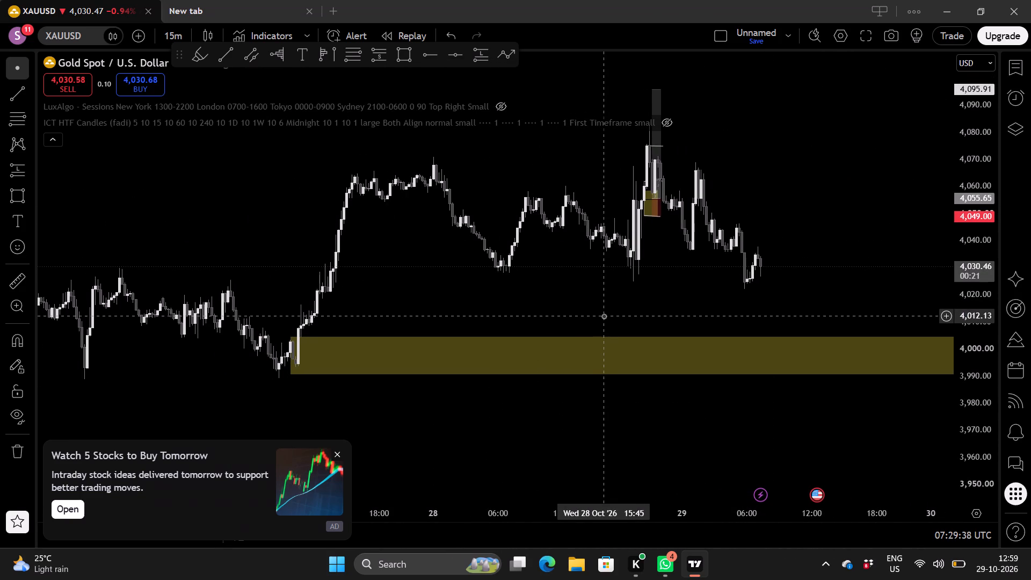
scroll(604, 316, "up", 1)
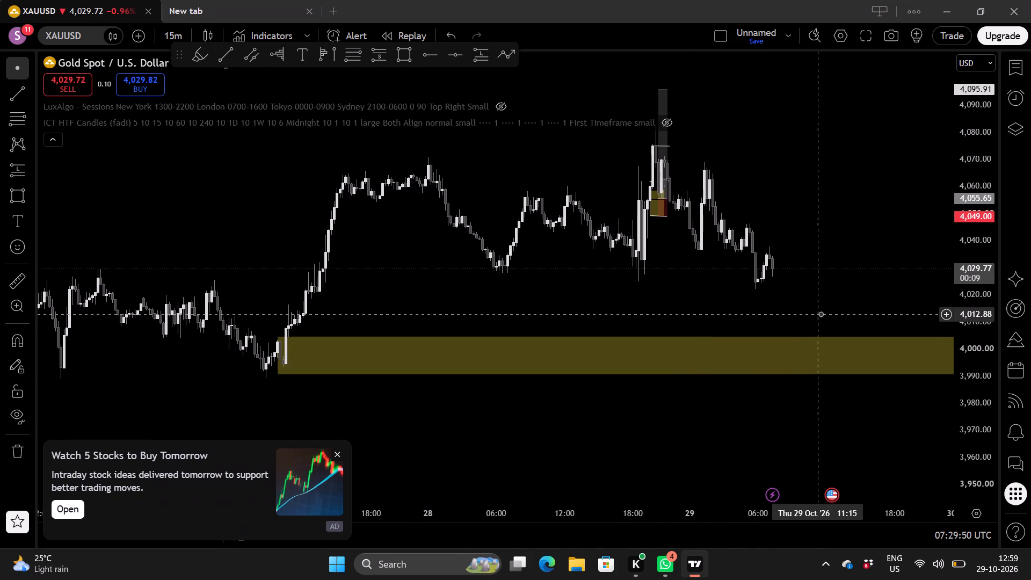
scroll(821, 314, "up", 1)
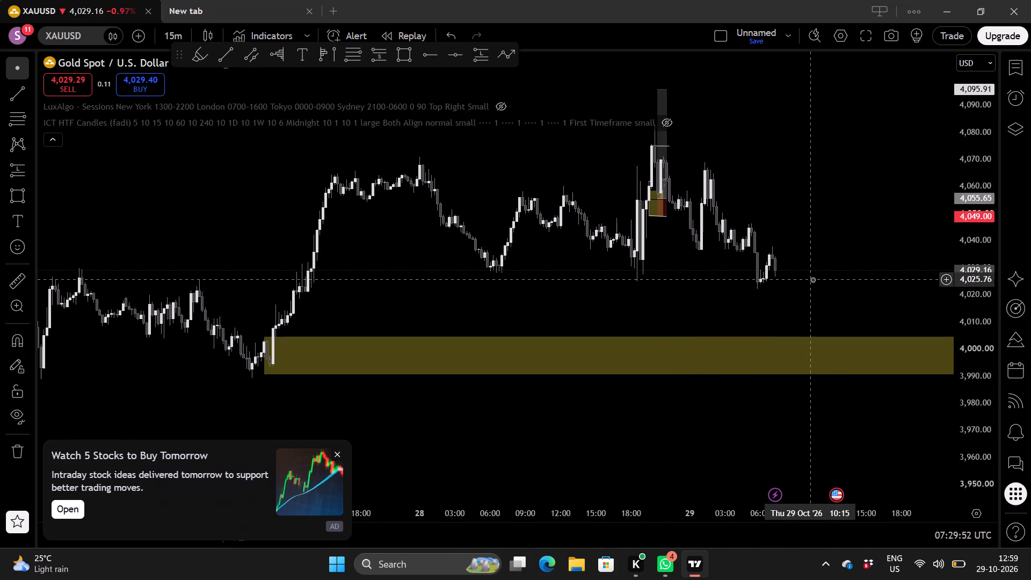
scroll(679, 308, "right", 1)
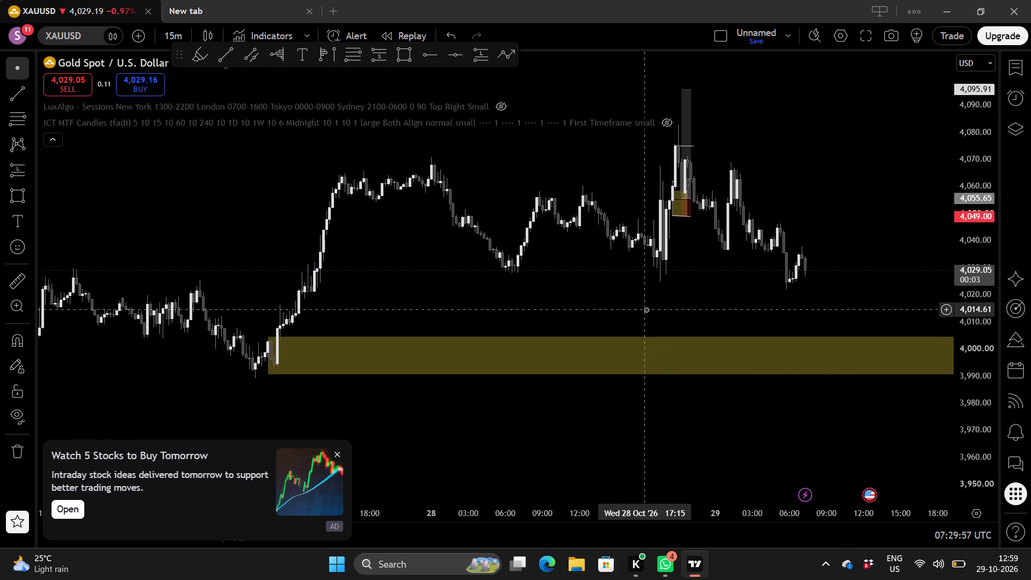
scroll(584, 322, "down", 1)
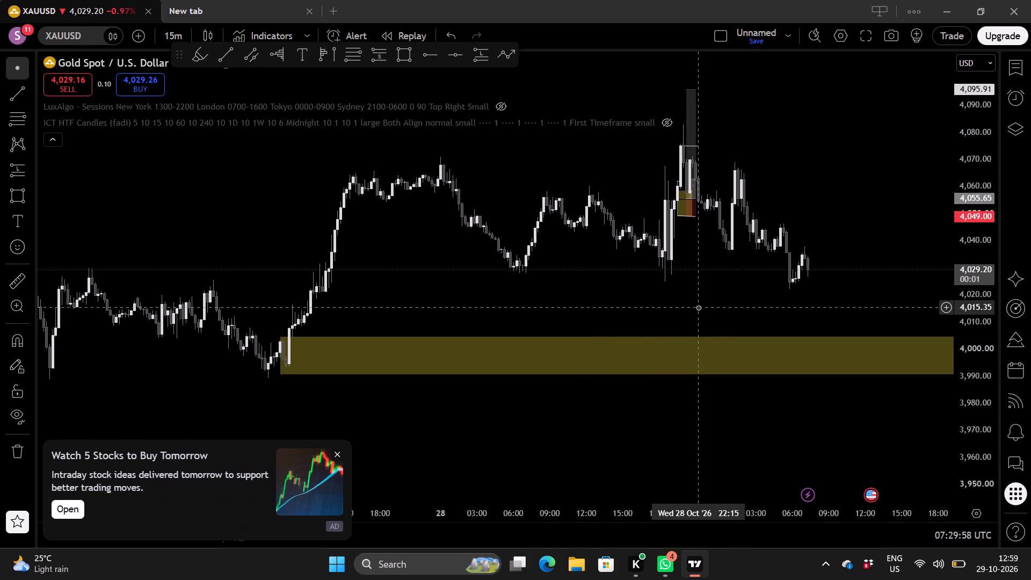
left_click_drag(672, 308, 481, 321)
scroll(696, 315, "down", 1)
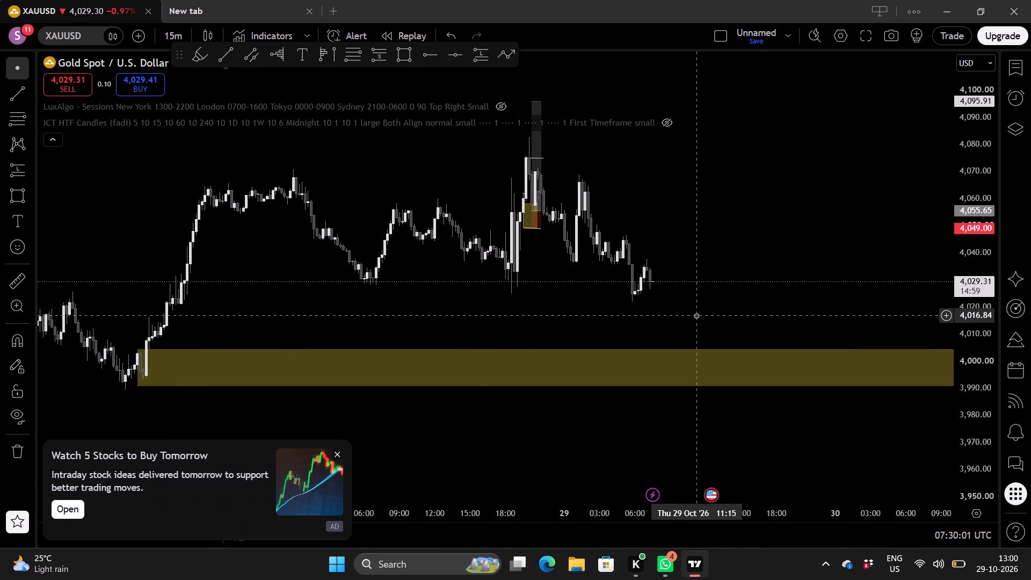
scroll(542, 308, "right", 1)
Switch the chart to the 5-minute interval and inspect the candles at the start of the rectangle zone.
left_click(171, 33)
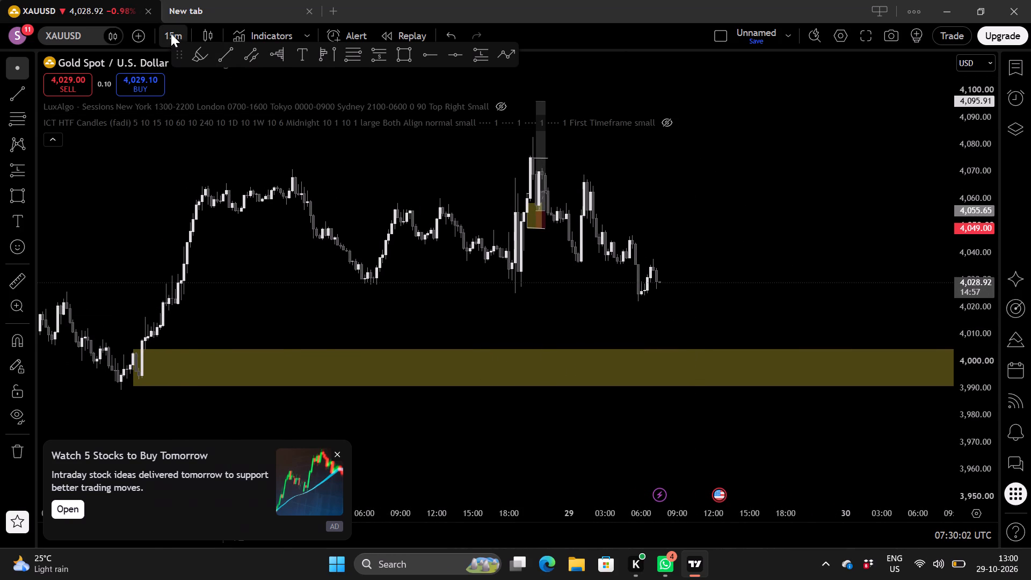
scroll(195, 226, "down", 1)
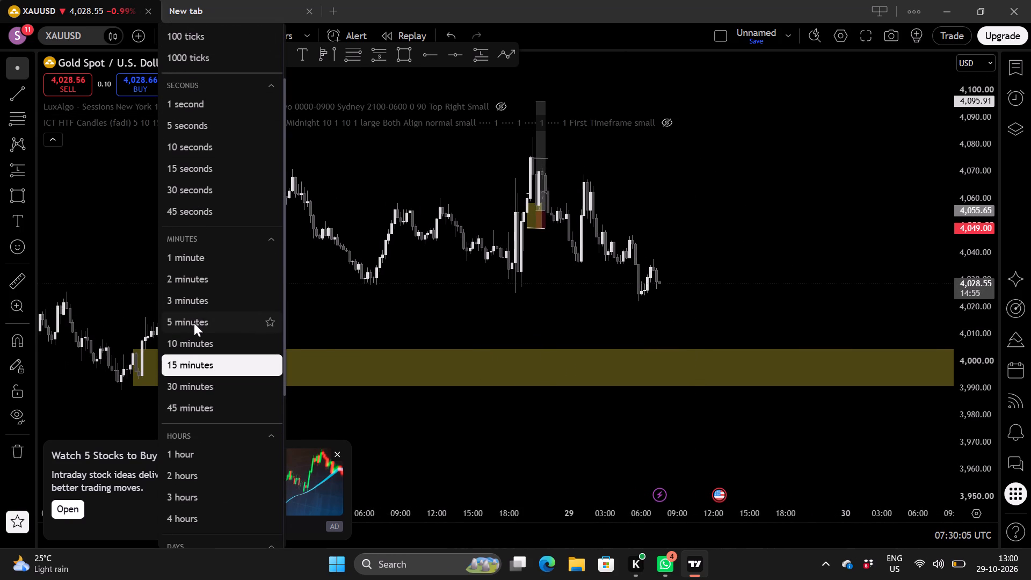
left_click(194, 323)
scroll(351, 325, "down", 4)
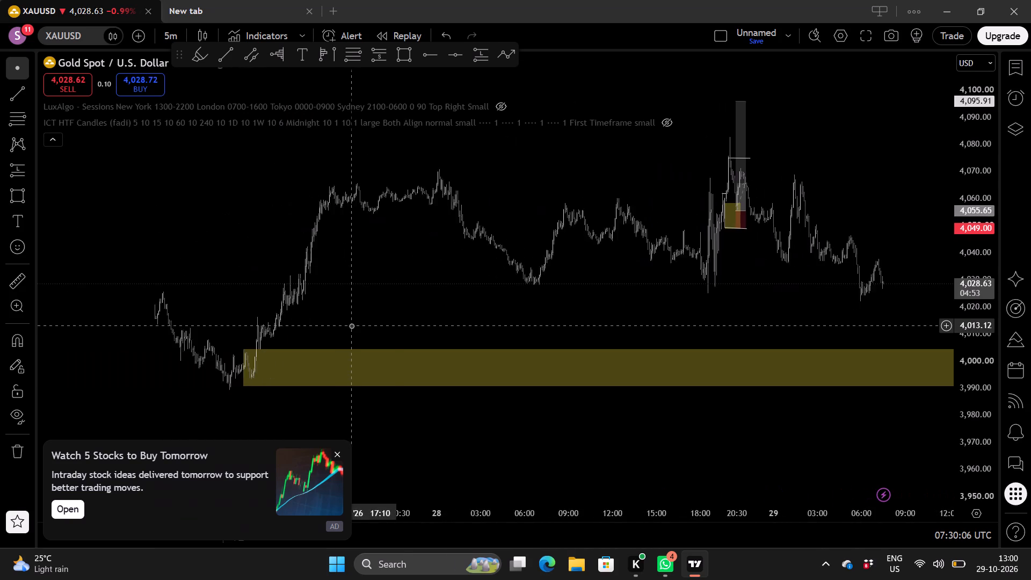
scroll(433, 316, "up", 1)
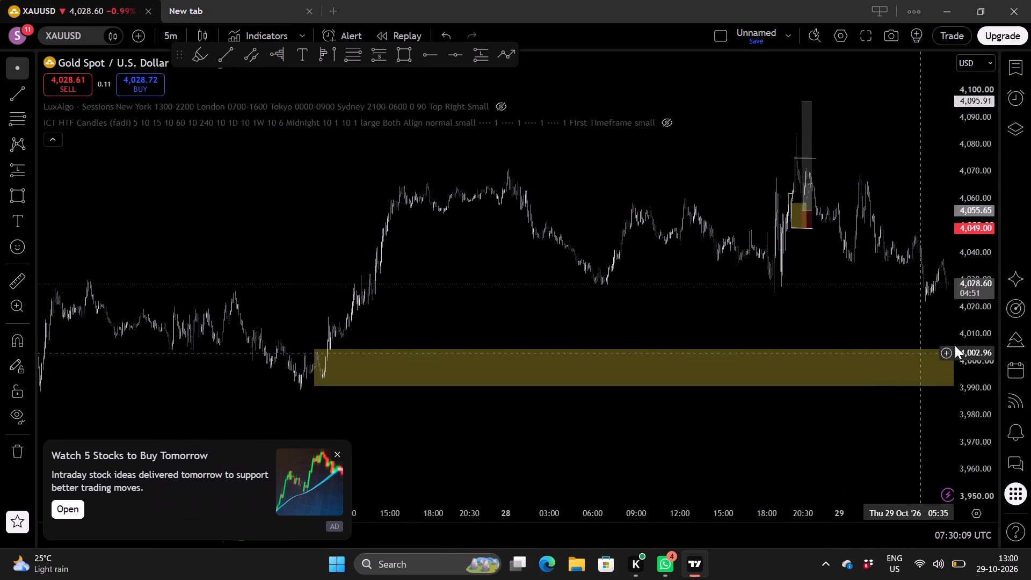
scroll(976, 316, "up", 14)
left_click(492, 433)
left_click_drag(492, 433, 658, 176)
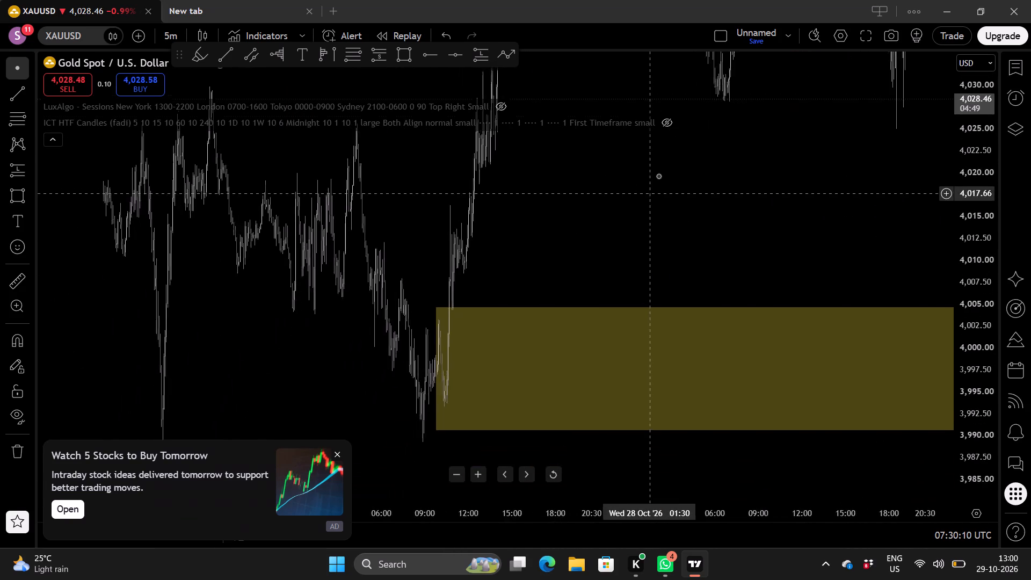
scroll(568, 249, "up", 3)
scroll(568, 249, "right", 3)
scroll(568, 249, "up", 3)
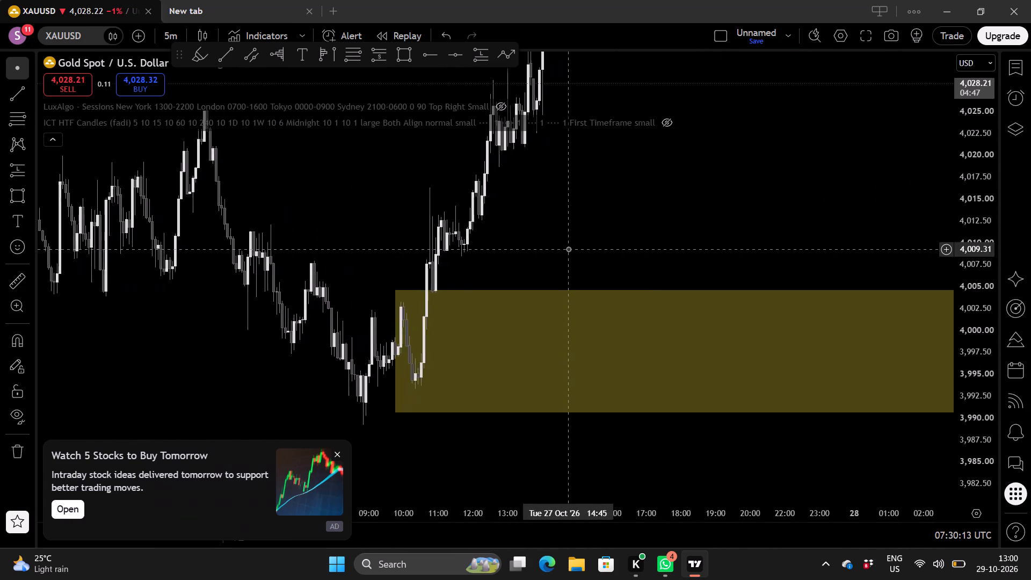
scroll(568, 249, "right", 2)
scroll(568, 249, "up", 2)
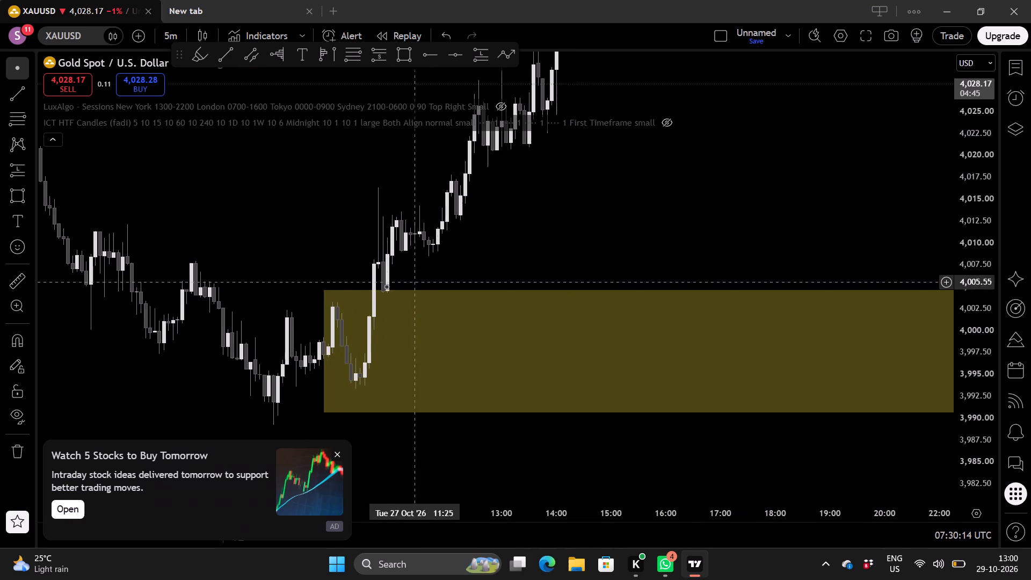
Reshape the rectangle zone to start at 27 Oct 10:30, with its top at about 4,000 and its bottom at about 3,993.8.
left_click_drag(324, 287, 375, 308)
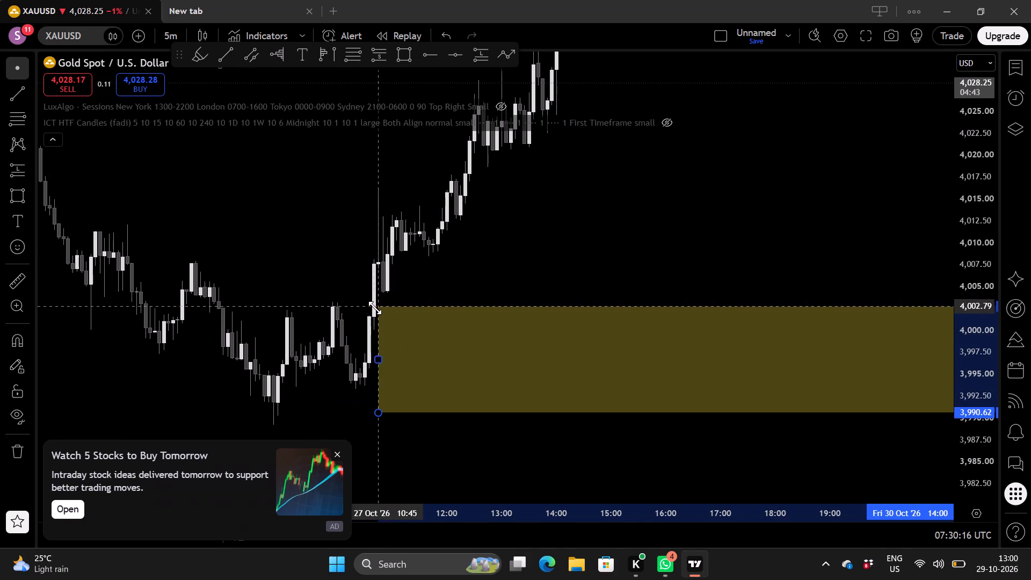
left_click_drag(375, 308, 358, 315)
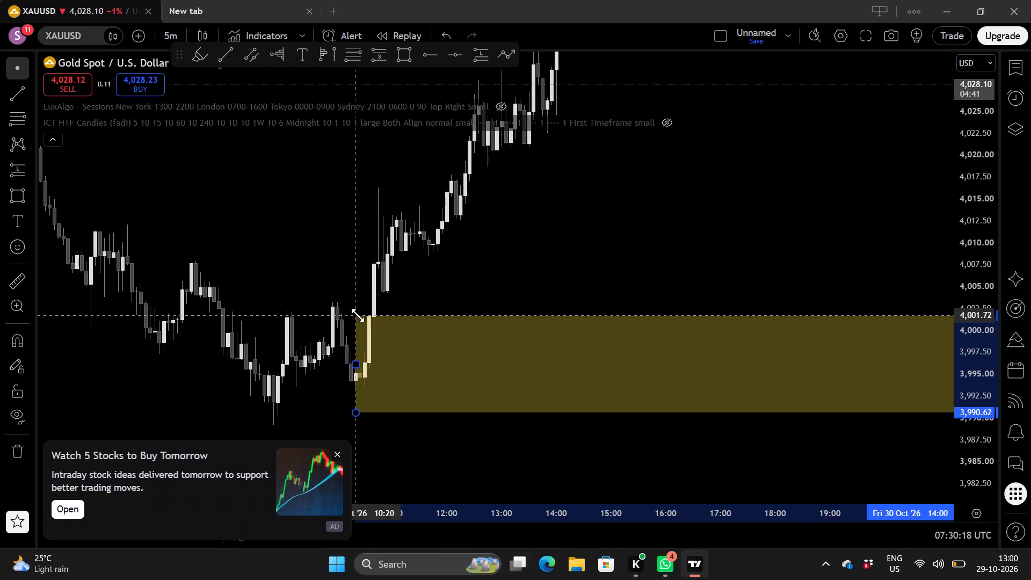
left_click_drag(358, 315, 363, 326)
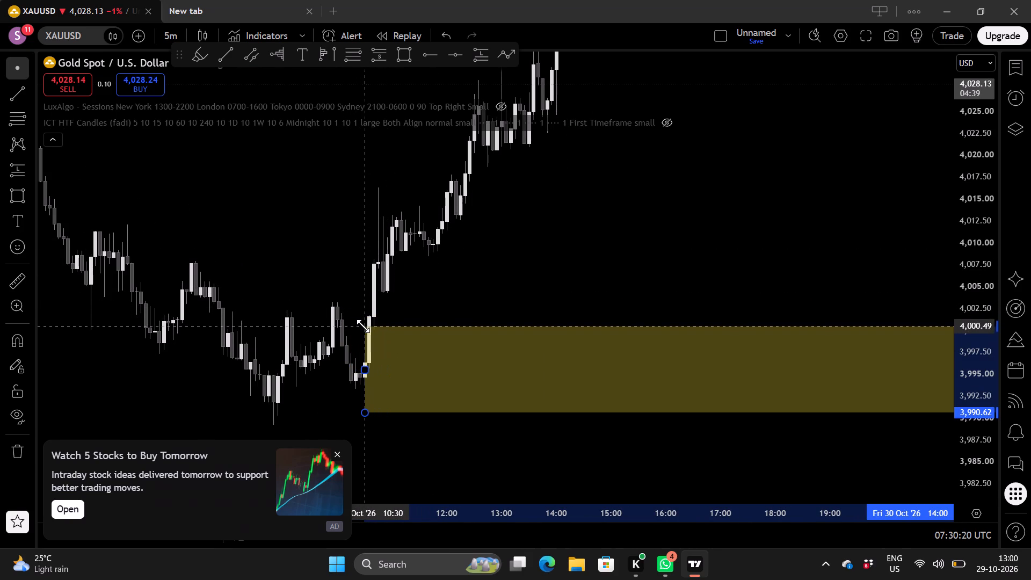
left_click_drag(363, 326, 357, 323)
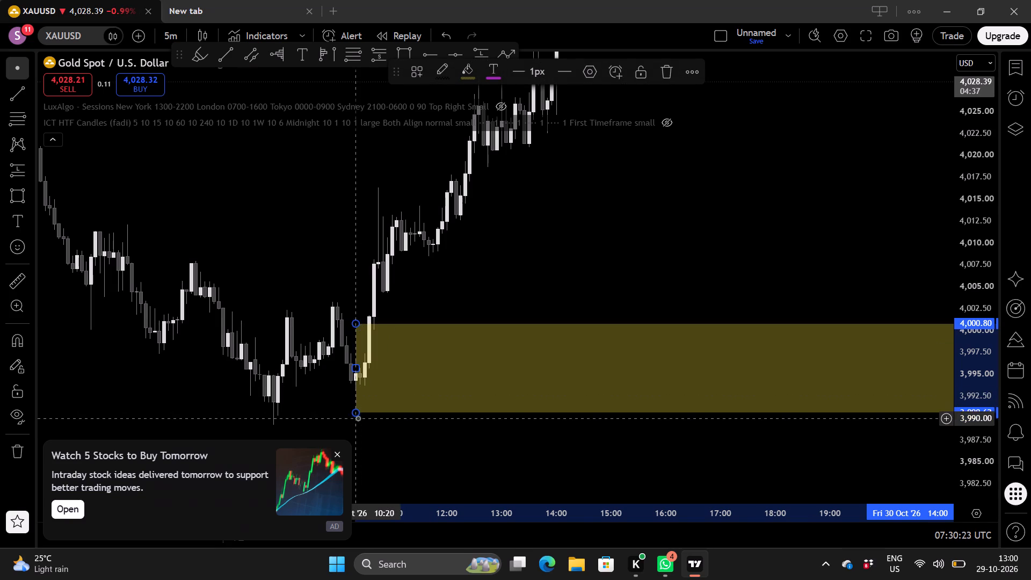
left_click_drag(358, 410, 366, 385)
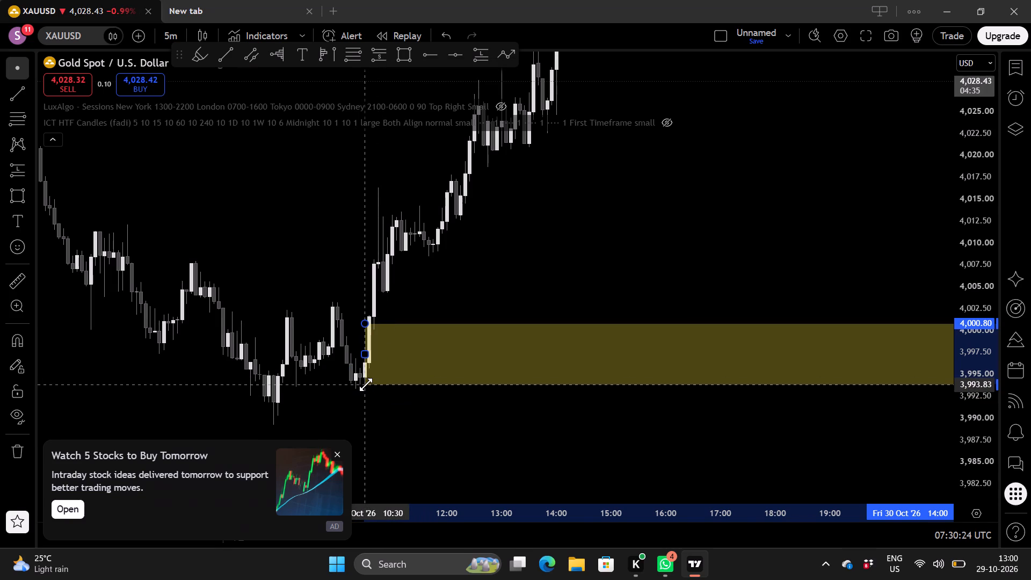
left_click_drag(366, 385, 366, 384)
left_click_drag(364, 322, 370, 339)
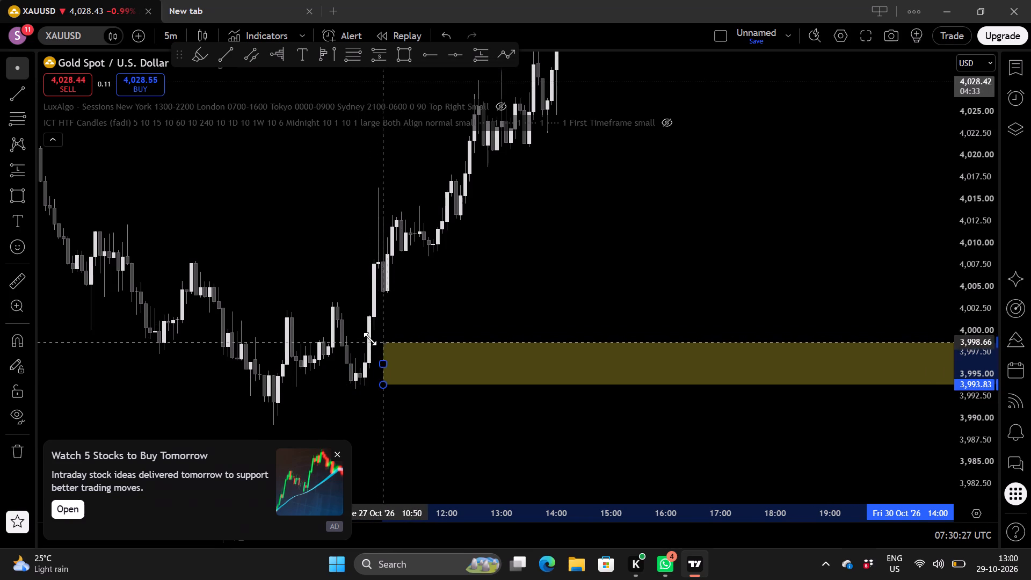
left_click_drag(370, 339, 366, 330)
Examine the 5-minute candles of the 27 October rally above the rectangle zone.
left_click_drag(507, 307, 505, 307)
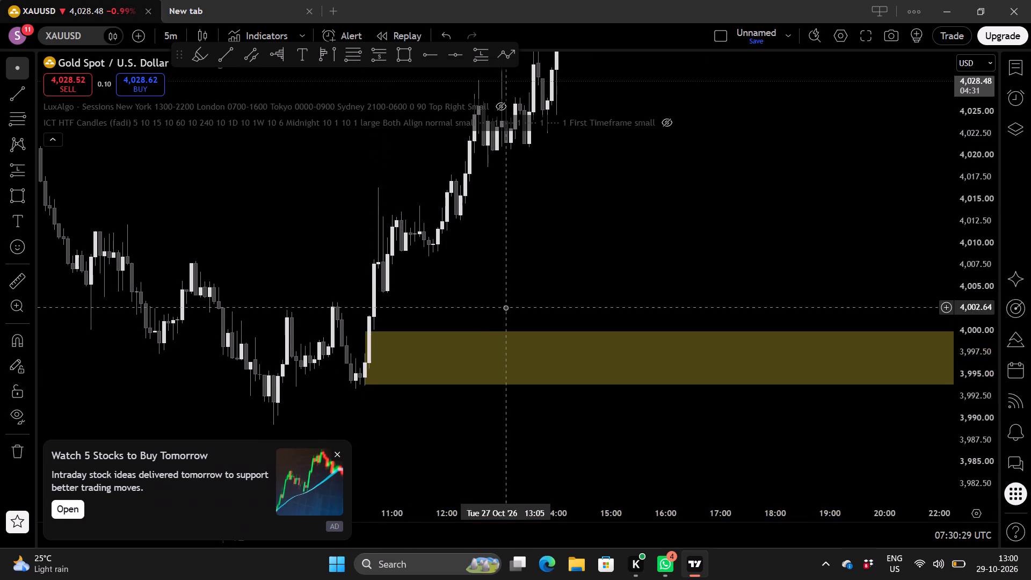
left_click_drag(505, 307, 501, 307)
scroll(488, 307, "down", 1)
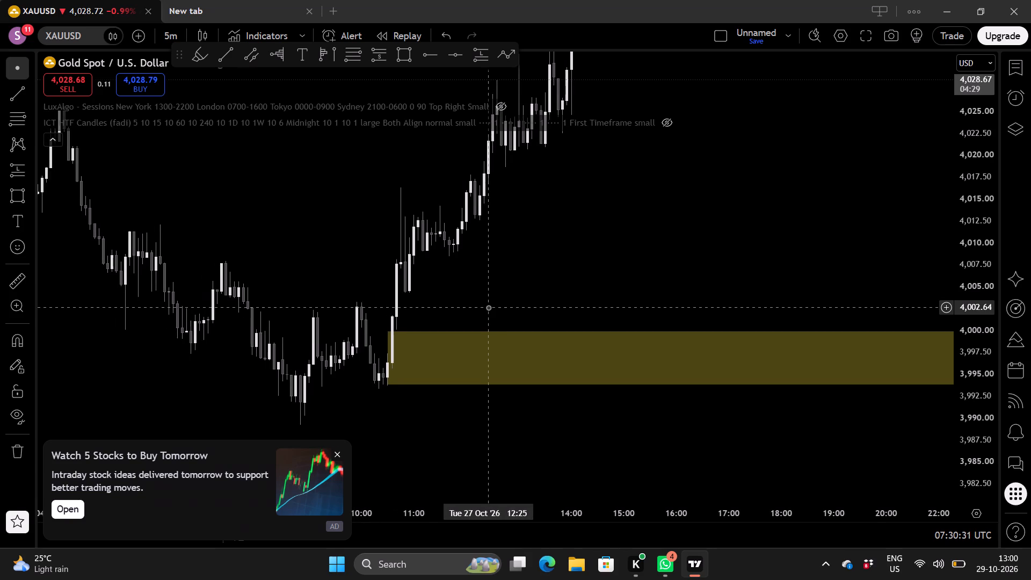
left_click(544, 305)
left_click_drag(544, 305, 421, 315)
scroll(506, 318, "down", 1)
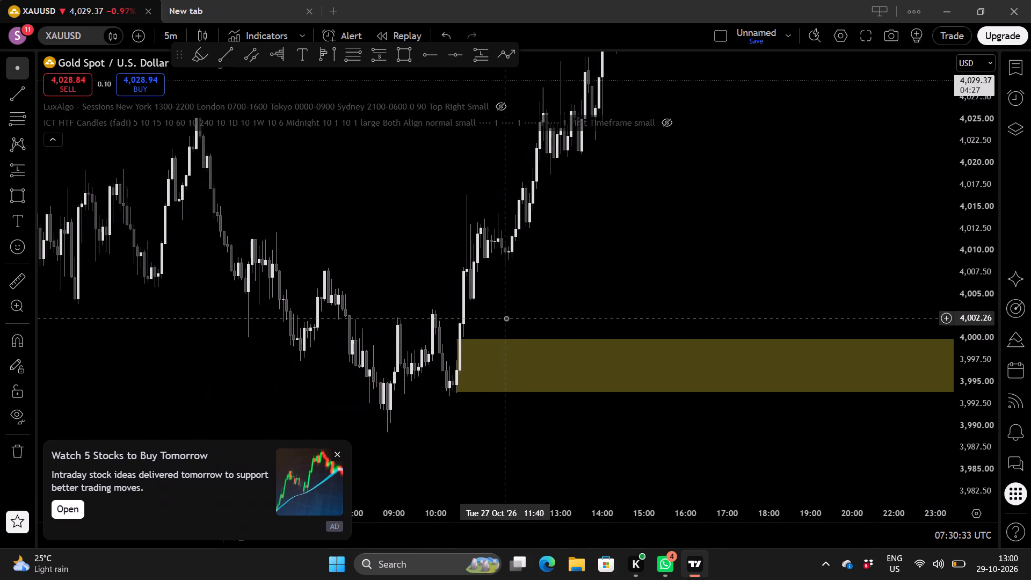
scroll(506, 318, "down", 1)
left_click_drag(647, 277, 526, 384)
scroll(597, 360, "down", 1)
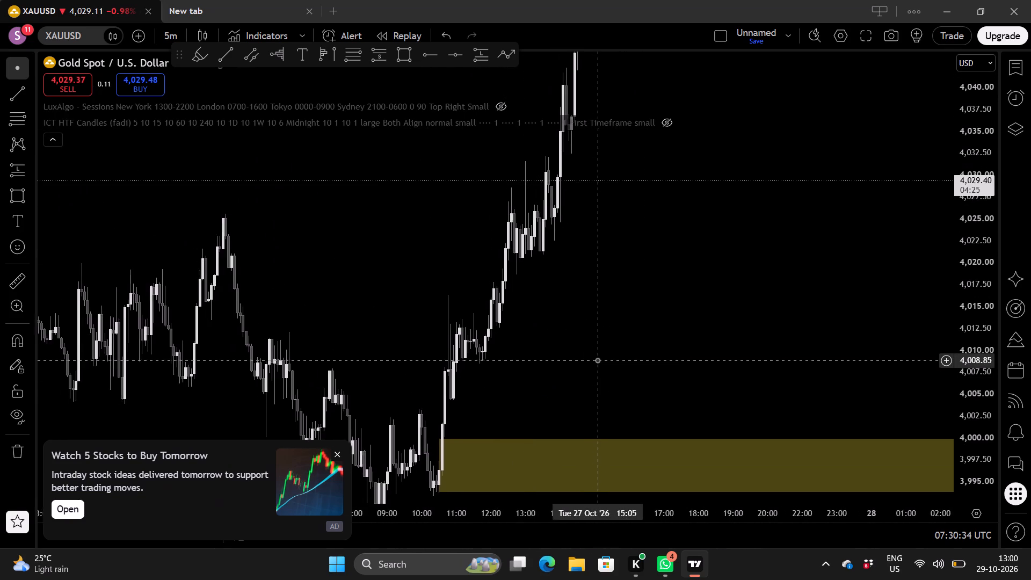
scroll(597, 360, "up", 1)
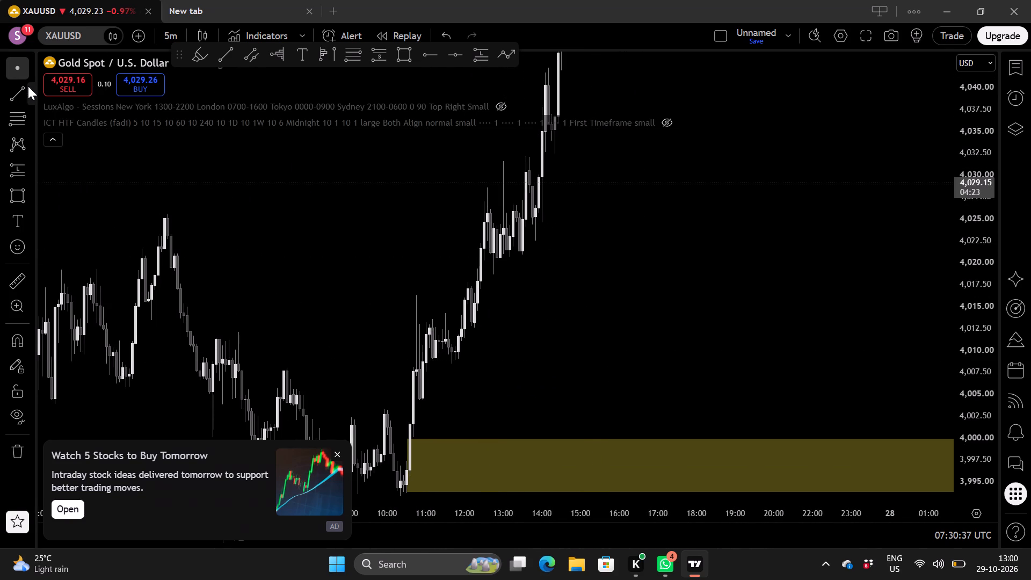
Draw a horizontal ray at about 4,016.5 from 27 Oct 10:35, at the first spike high of the rally above the rectangle zone.
left_click(28, 88)
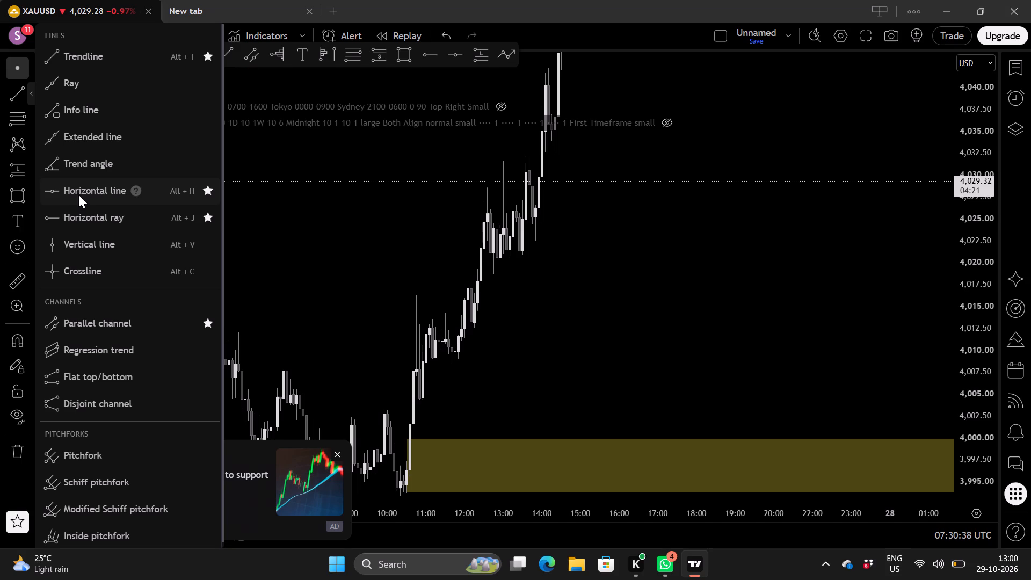
left_click(81, 218)
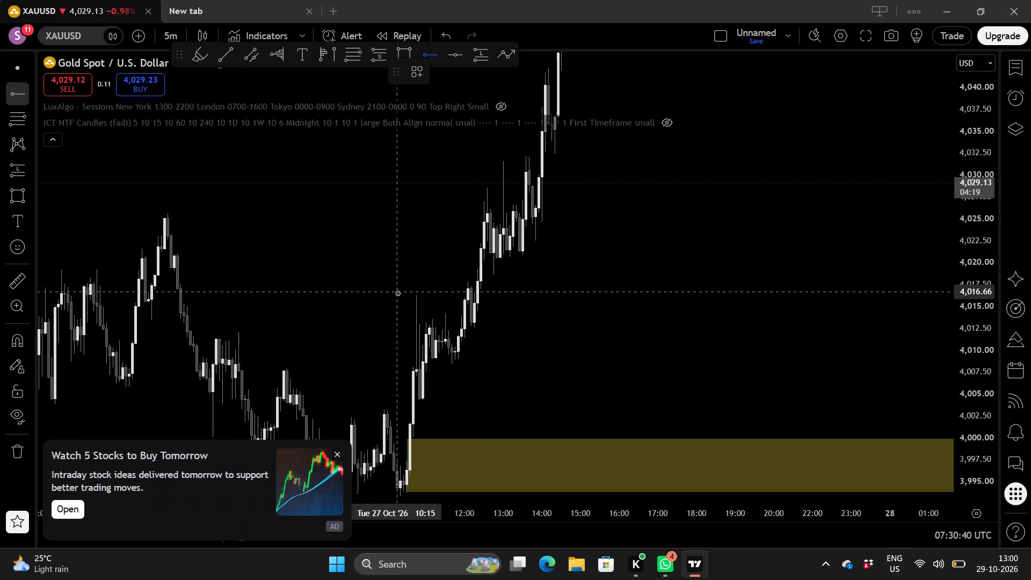
left_click(409, 293)
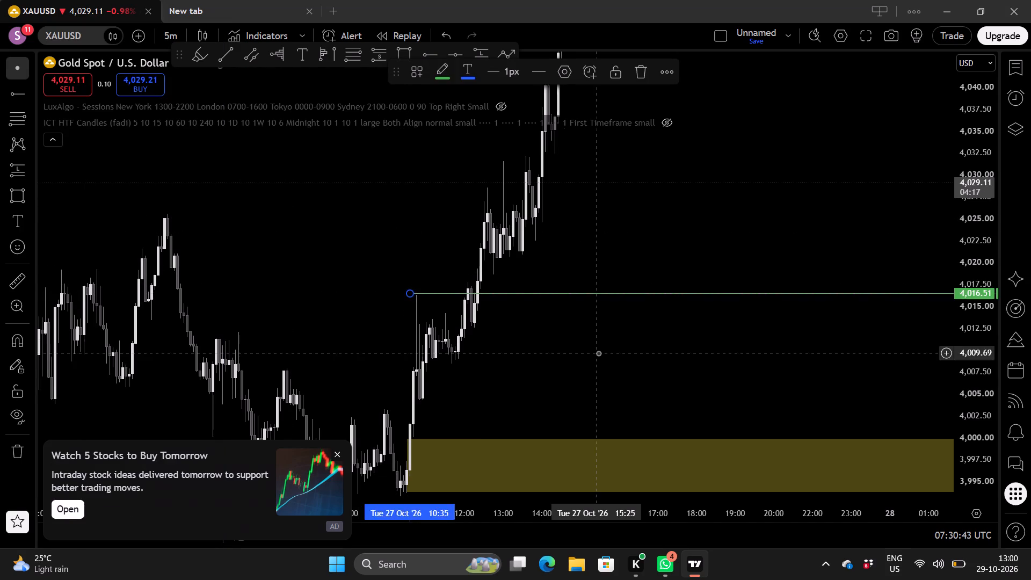
left_click(598, 353)
Examine the 5-minute price action from the 27 October rally to the latest 29 October candles against the horizontal ray and rectangle zone.
left_click_drag(598, 353, 382, 278)
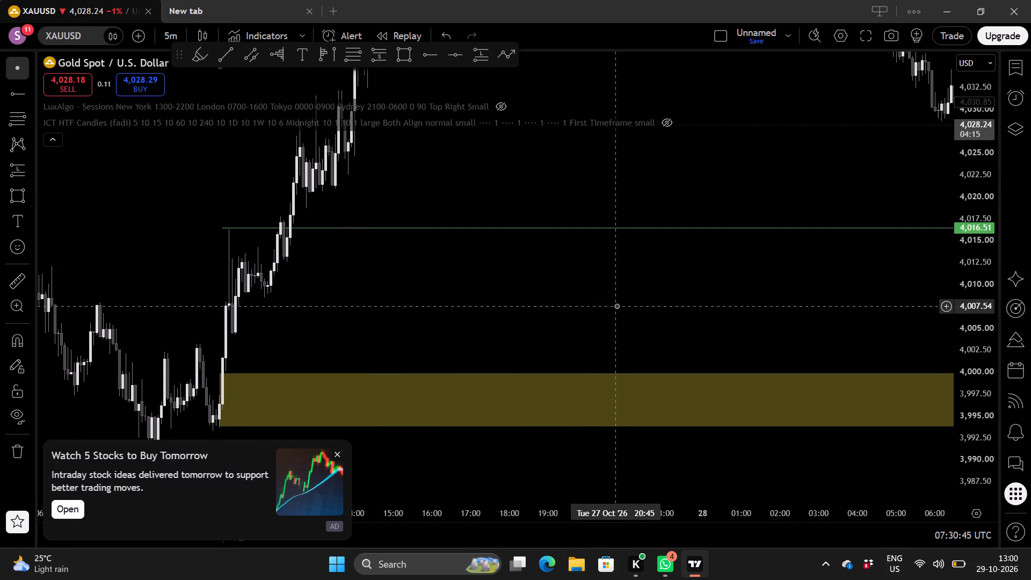
left_click(725, 329)
scroll(722, 328, "up", 1)
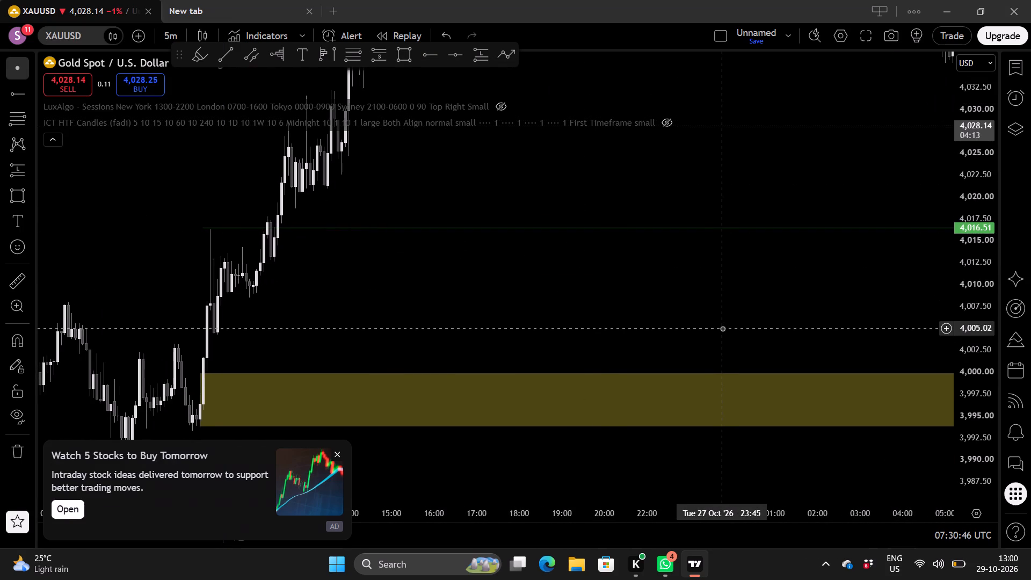
scroll(722, 328, "up", 1)
left_click_drag(669, 309, 453, 331)
scroll(696, 329, "down", 3)
left_click_drag(750, 325, 292, 302)
scroll(643, 303, "down", 5)
scroll(972, 306, "down", 5)
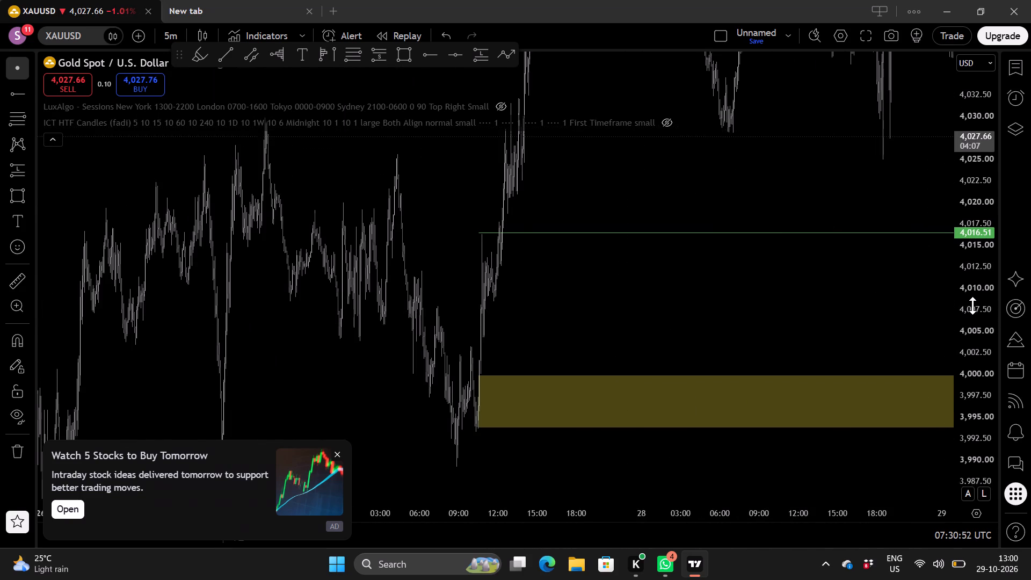
double_click(816, 306)
left_click_drag(816, 306, 470, 340)
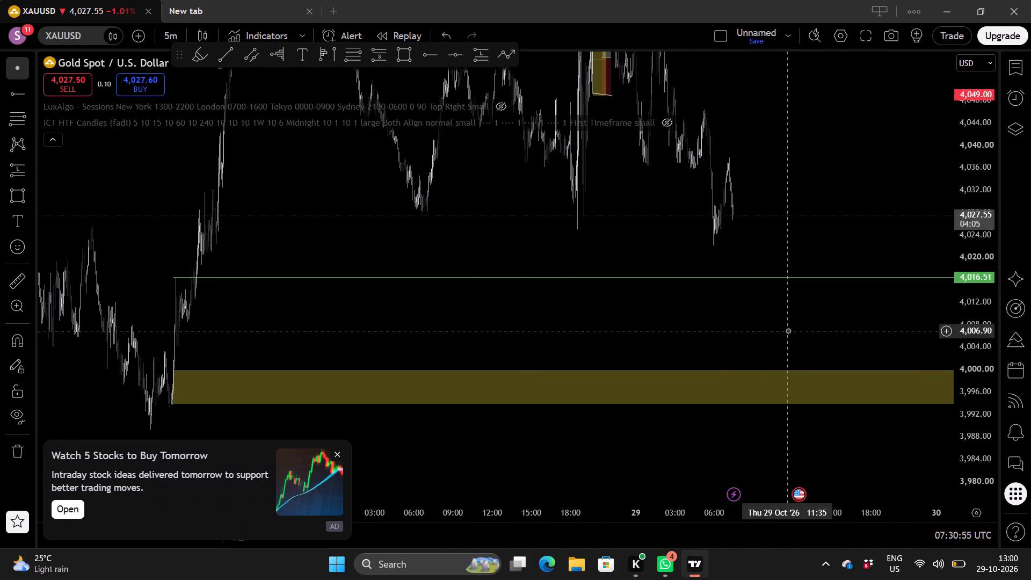
right_click(788, 330)
scroll(788, 330, "right", 1)
left_click(730, 333)
scroll(730, 333, "right", 1)
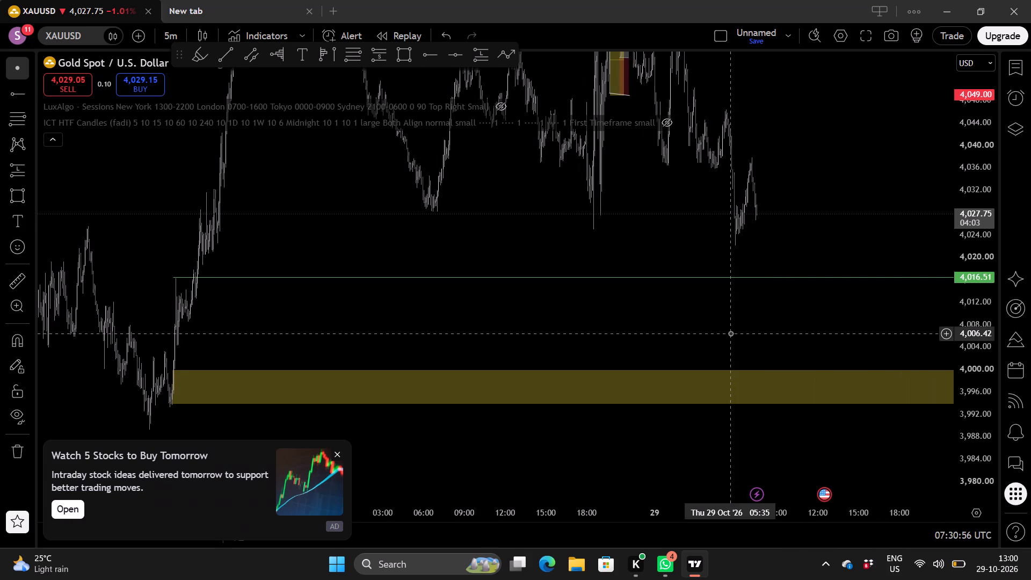
scroll(972, 346, "down", 5)
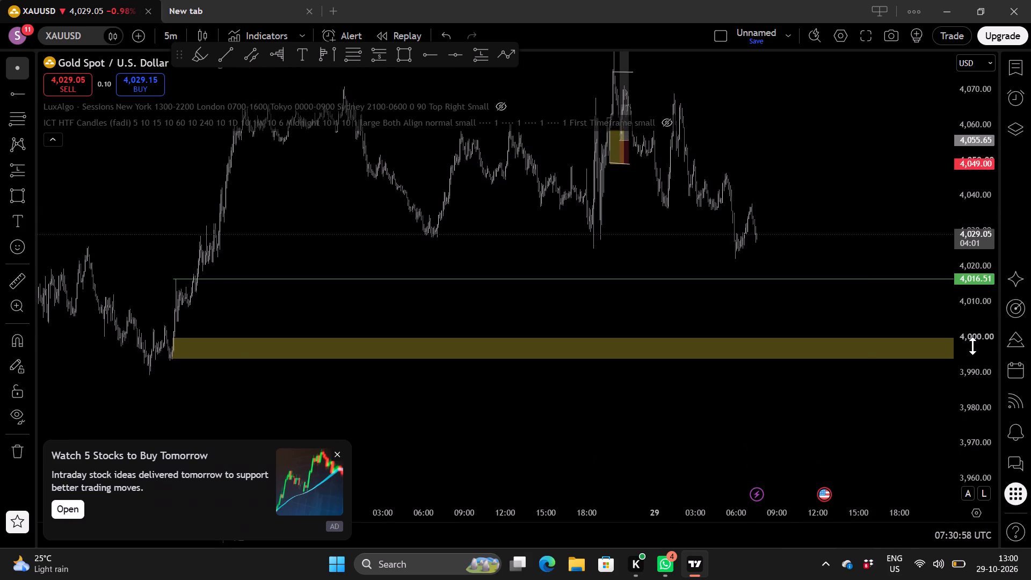
scroll(802, 429, "down", 1)
left_click_drag(819, 202, 735, 279)
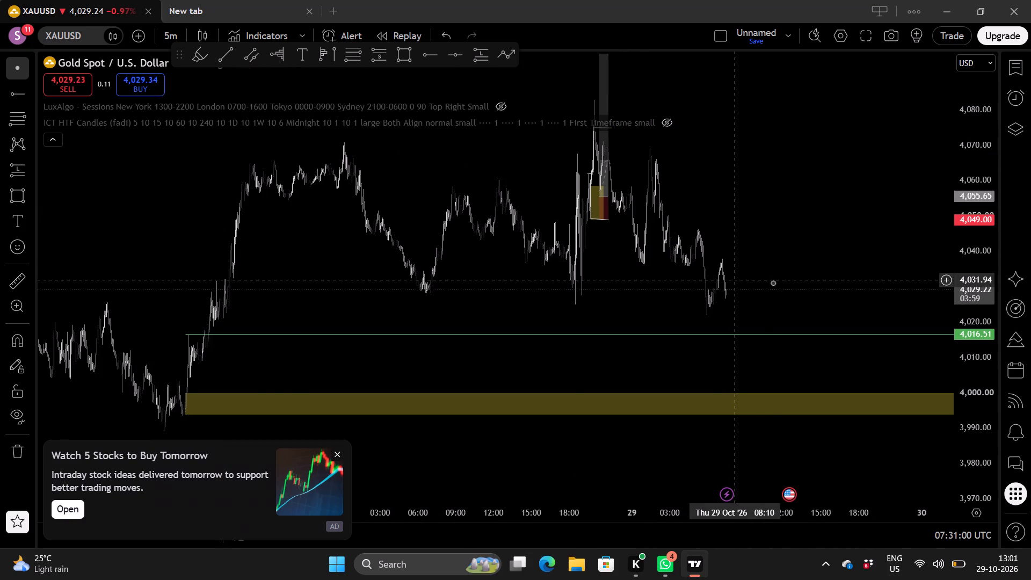
scroll(773, 282, "down", 1)
scroll(978, 348, "down", 2)
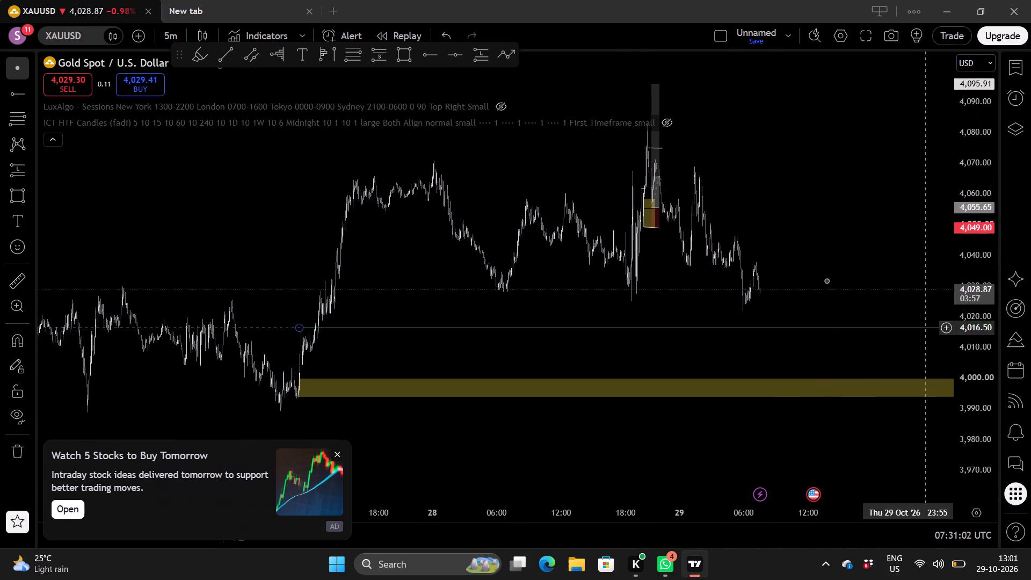
left_click_drag(826, 279, 720, 275)
scroll(754, 269, "up", 1)
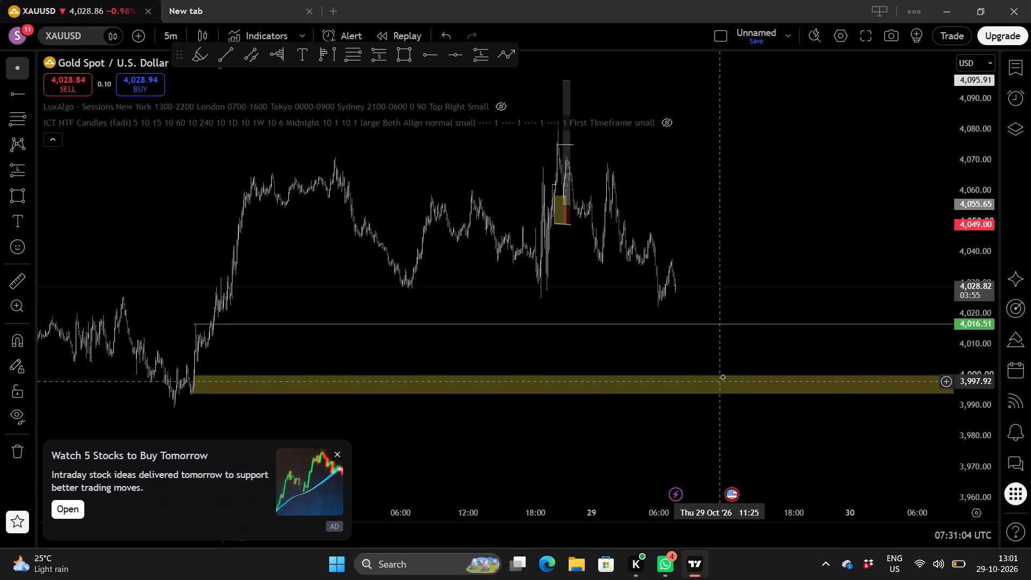
left_click_drag(719, 359, 710, 357)
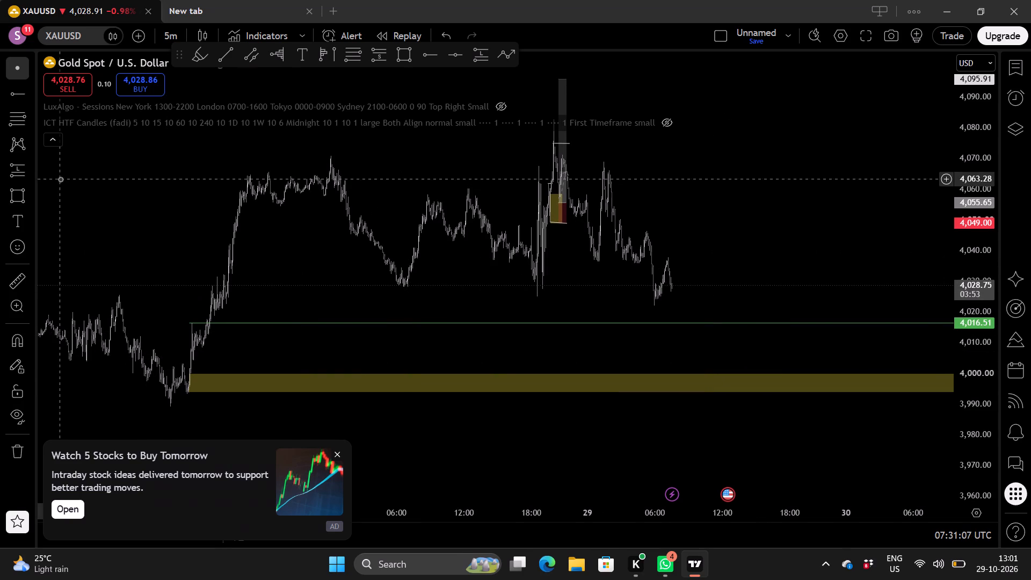
Place a long position just after the latest 29 October candle, with entry about 4,000.8, stop about 3,992.0 and target about 4,097.6.
left_click(12, 168)
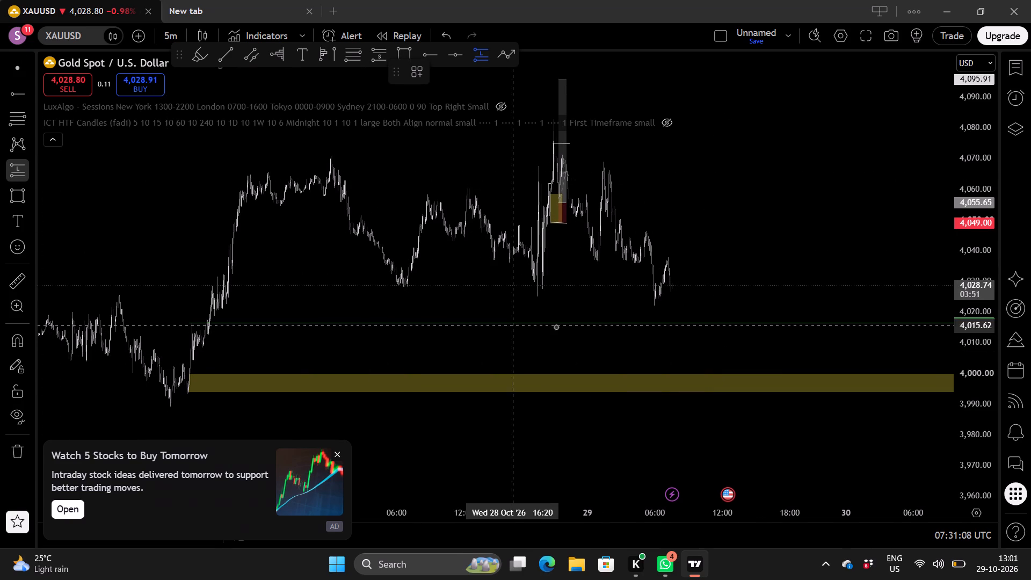
left_click(679, 371)
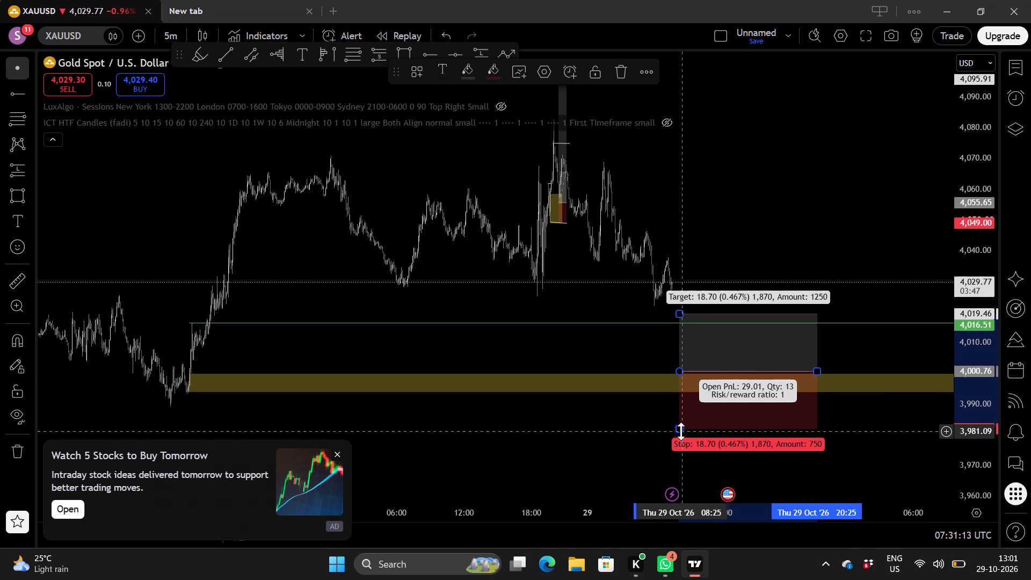
left_click_drag(680, 431, 678, 398)
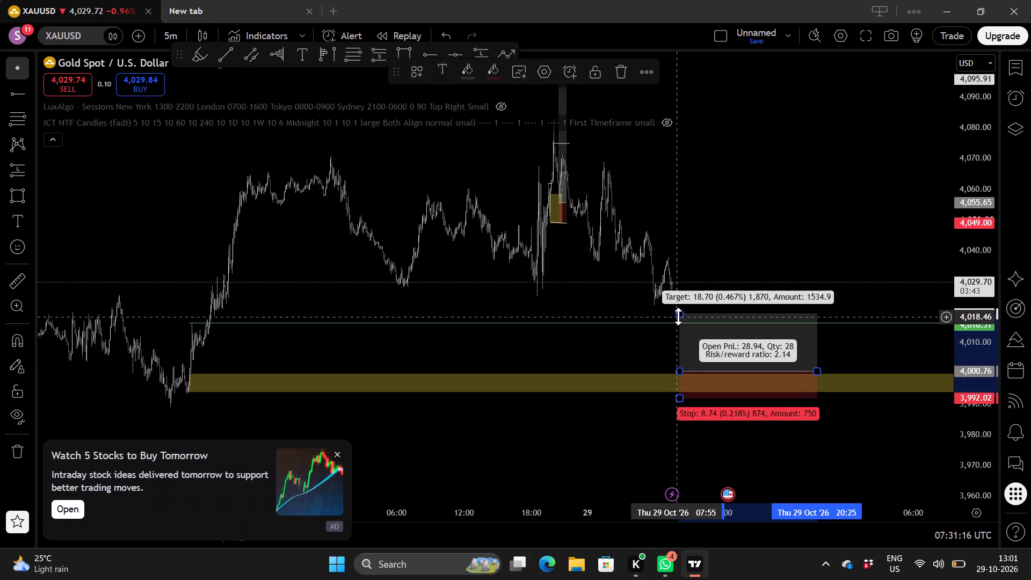
left_click_drag(679, 314, 704, 111)
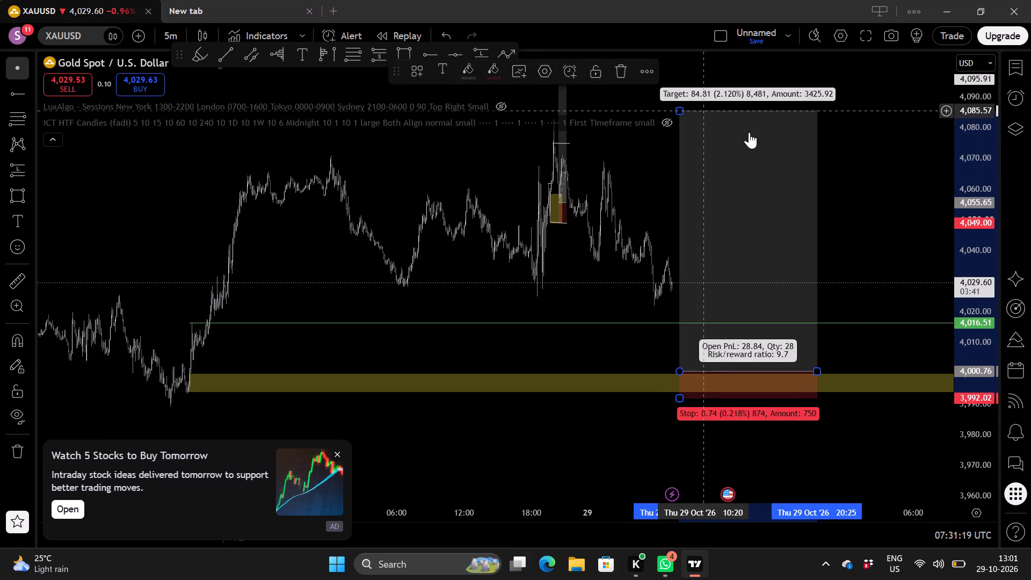
left_click_drag(860, 198, 876, 357)
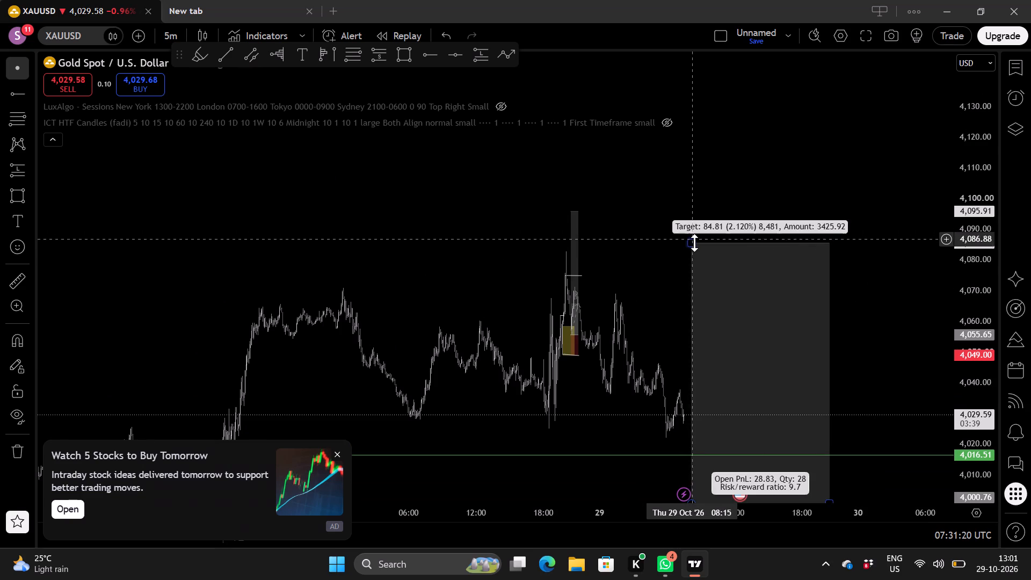
left_click_drag(694, 243, 696, 146)
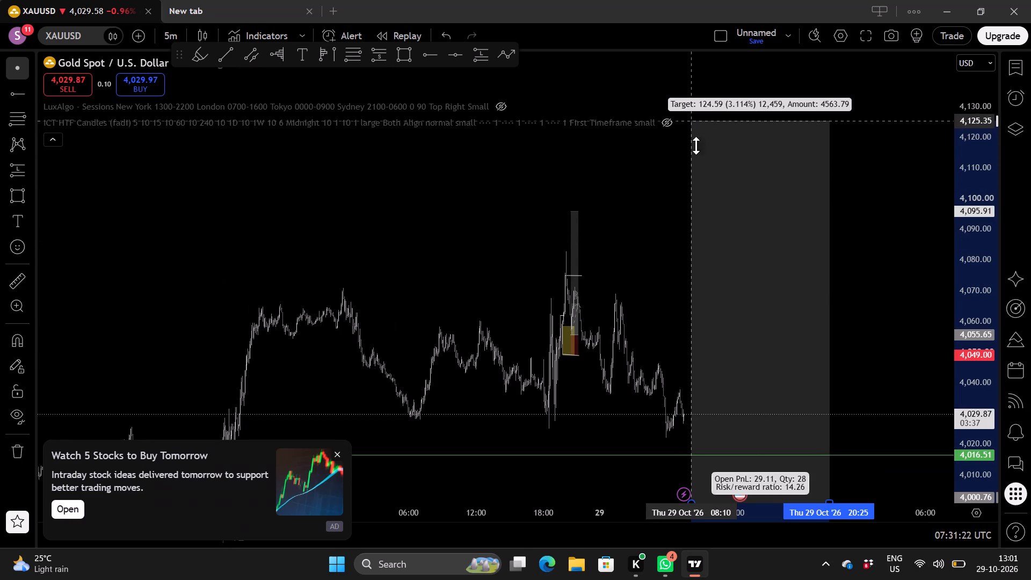
left_click_drag(696, 146, 709, 206)
Examine the long position's entry, stop and target against the rectangle zone and the recent 28–29 October candles.
left_click_drag(891, 268, 859, 124)
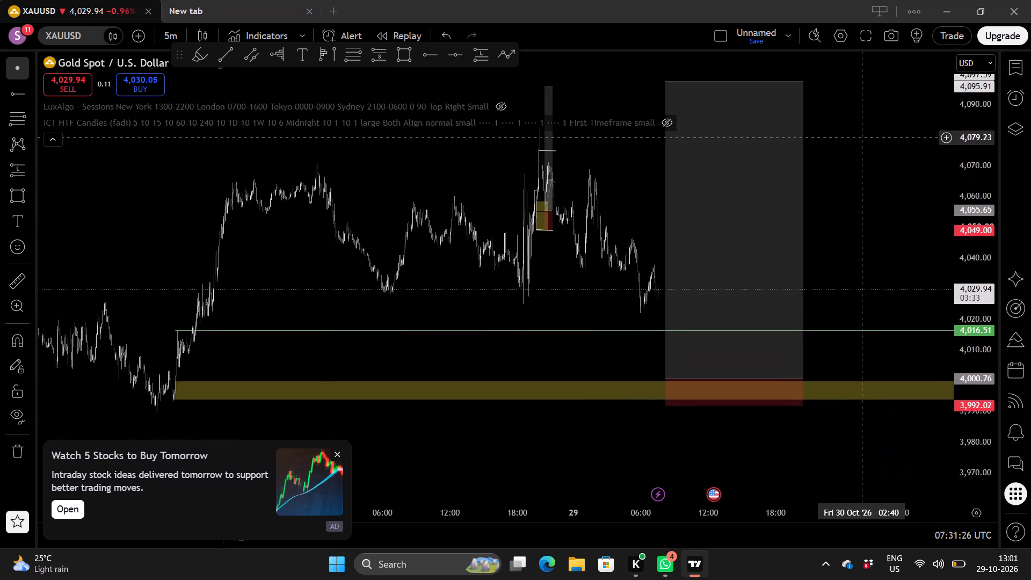
left_click_drag(859, 124, 859, 124)
scroll(895, 180, "up", 1)
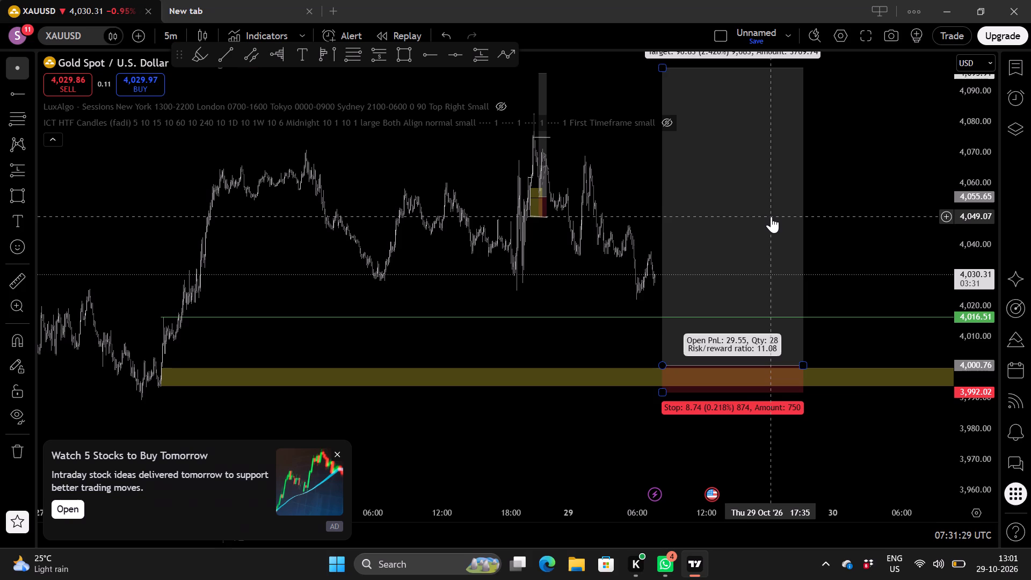
left_click(875, 209)
scroll(985, 242, "up", 4)
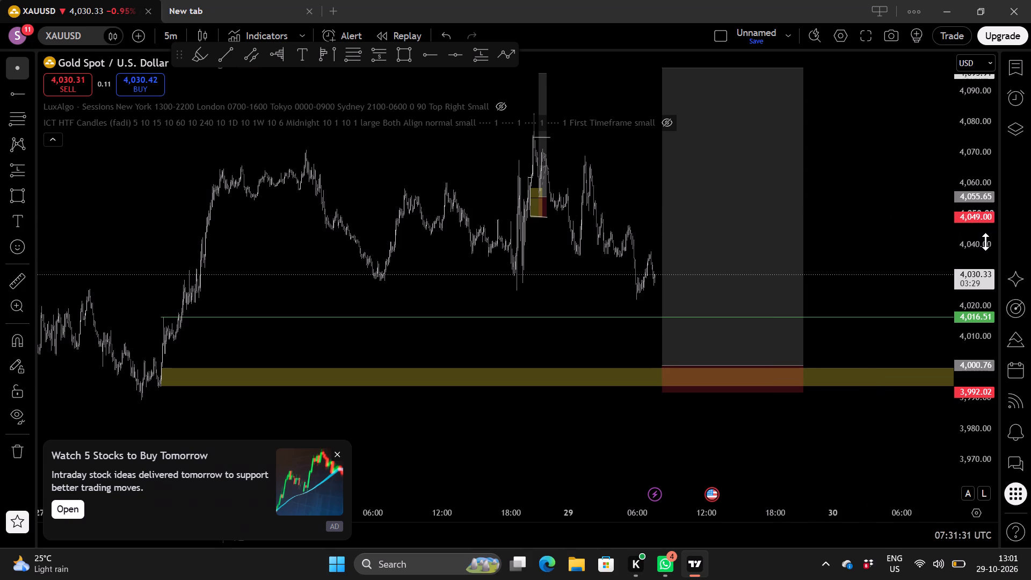
scroll(985, 242, "up", 2)
scroll(887, 251, "up", 4)
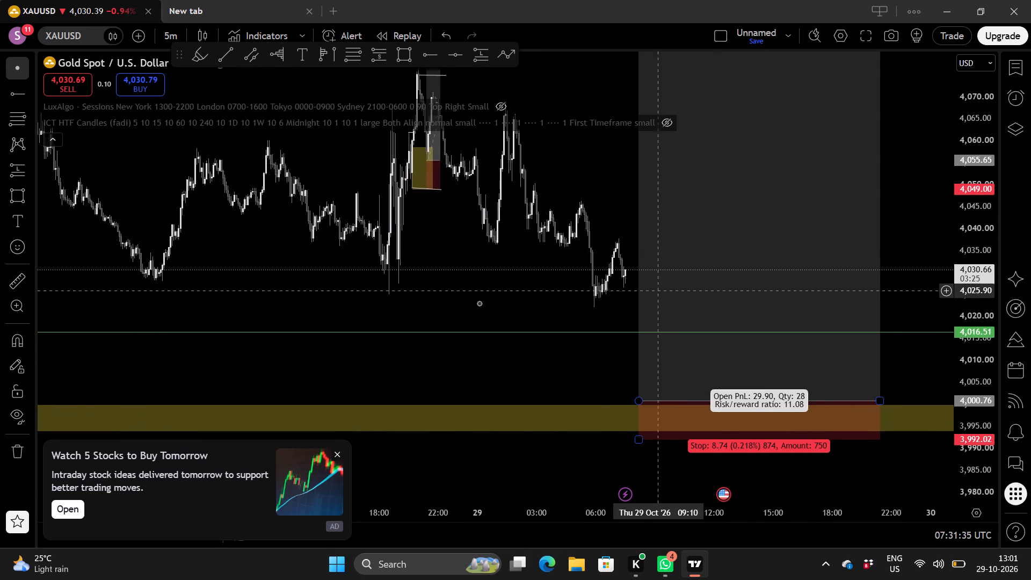
scroll(435, 307, "right", 1)
left_click(522, 287)
left_click_drag(522, 287, 566, 344)
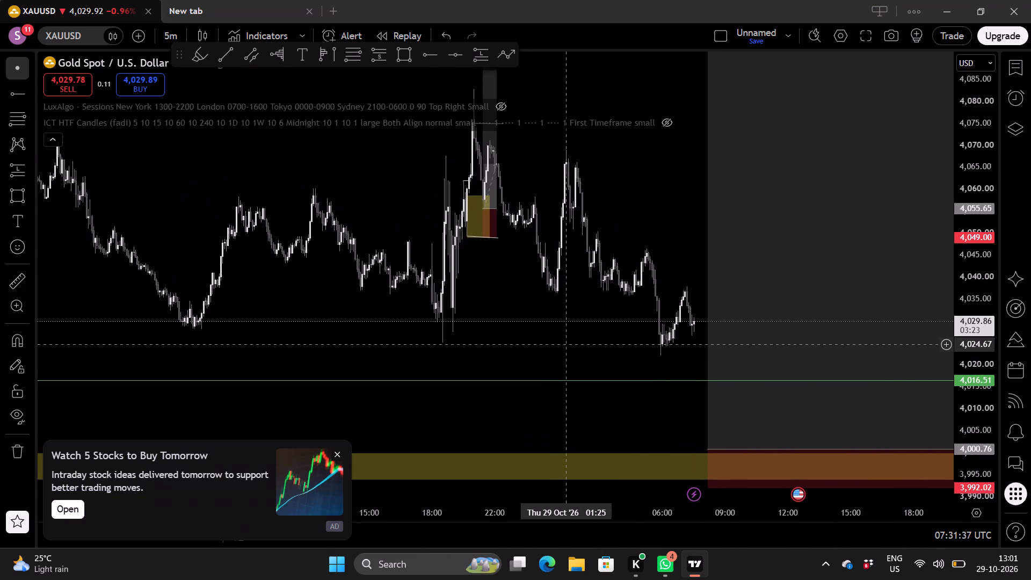
Shorten the long position by moving its end back to about 16:05 on 29 October, keeping its price levels.
left_click_drag(566, 344, 566, 344)
scroll(566, 344, "right", 1)
left_click_drag(643, 184, 680, 321)
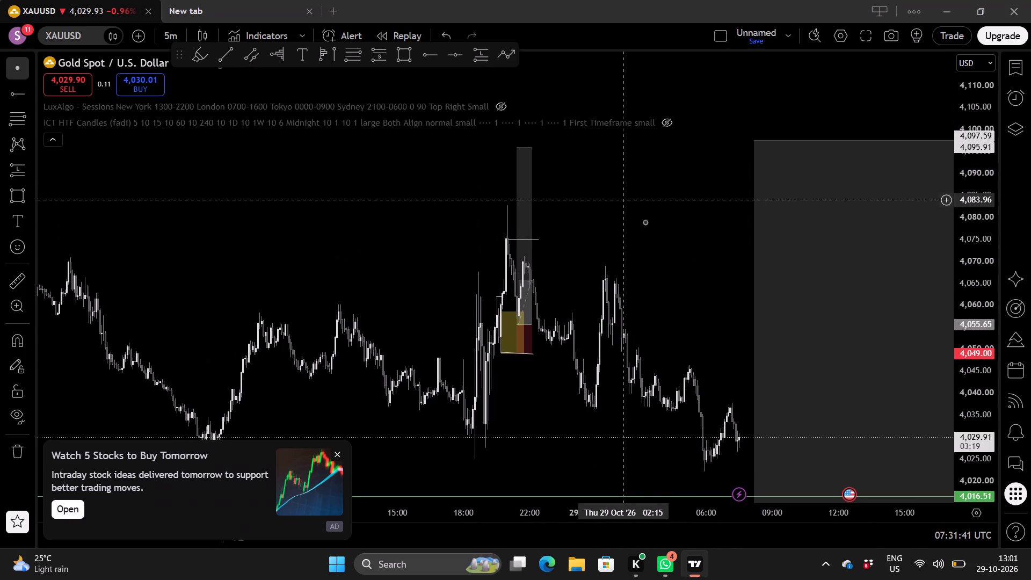
left_click_drag(669, 251, 601, 96)
scroll(597, 332, "down", 1)
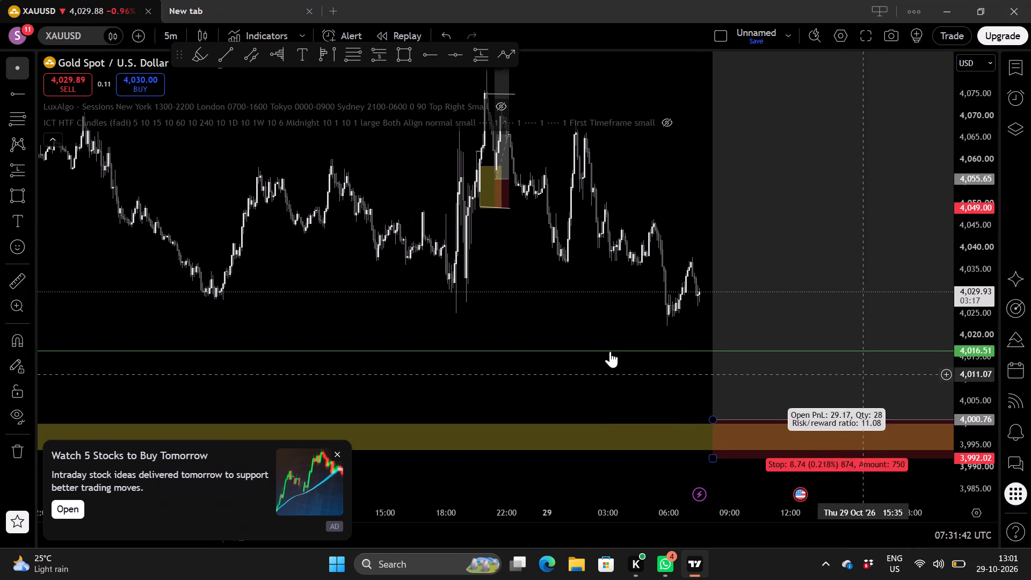
left_click_drag(614, 383, 427, 359)
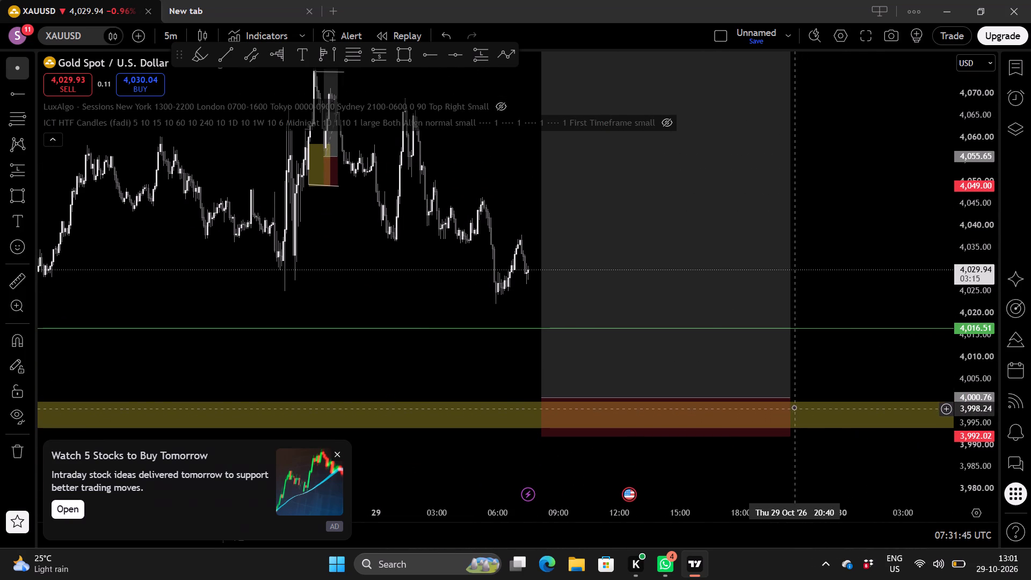
left_click_drag(787, 400, 702, 404)
left_click(751, 376)
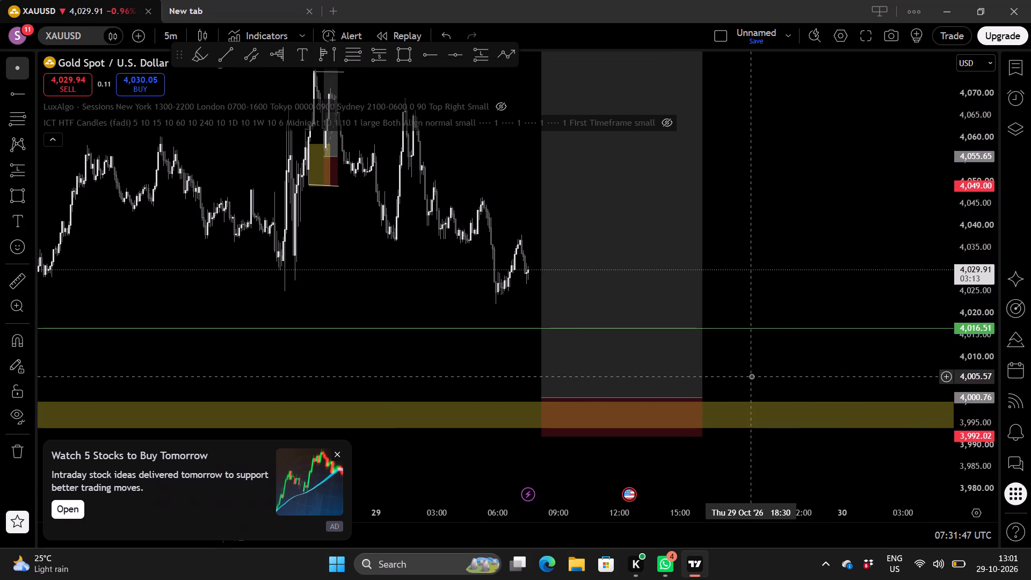
Examine the shortened long position against the rectangle zone, the horizontal ray and the 26–29 October price action.
scroll(751, 376, "down", 3)
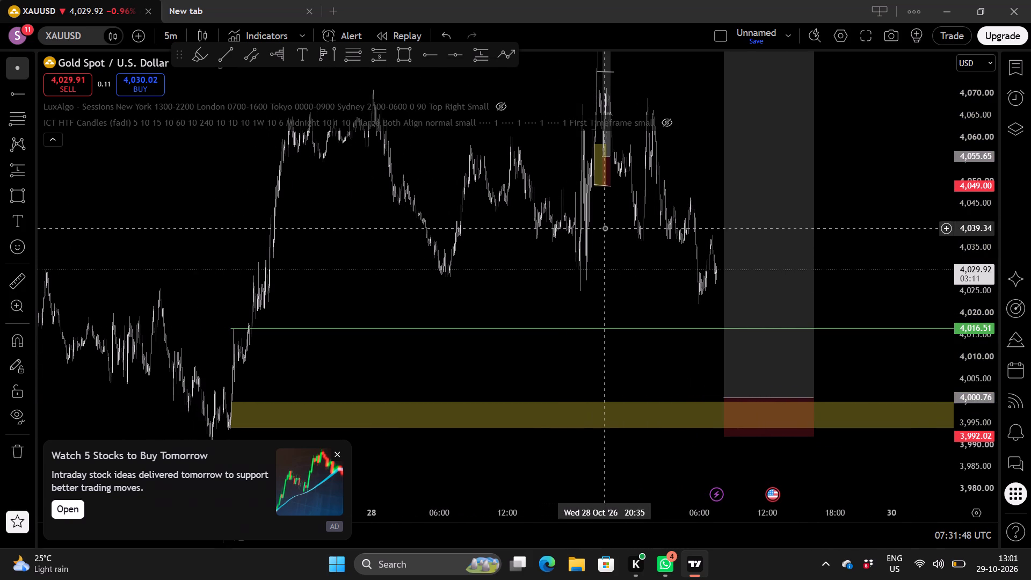
left_click_drag(605, 228, 578, 315)
scroll(578, 315, "down", 1)
left_click_drag(501, 156, 382, 142)
scroll(819, 233, "up", 3)
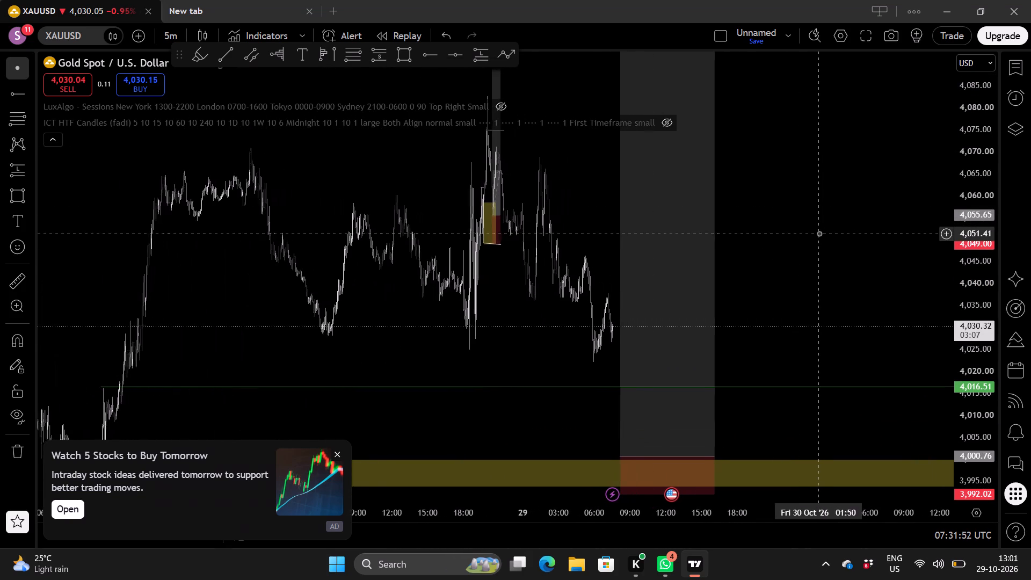
scroll(819, 233, "up", 1)
triple_click(815, 248)
left_click_drag(815, 248, 826, 119)
scroll(826, 119, "up", 1)
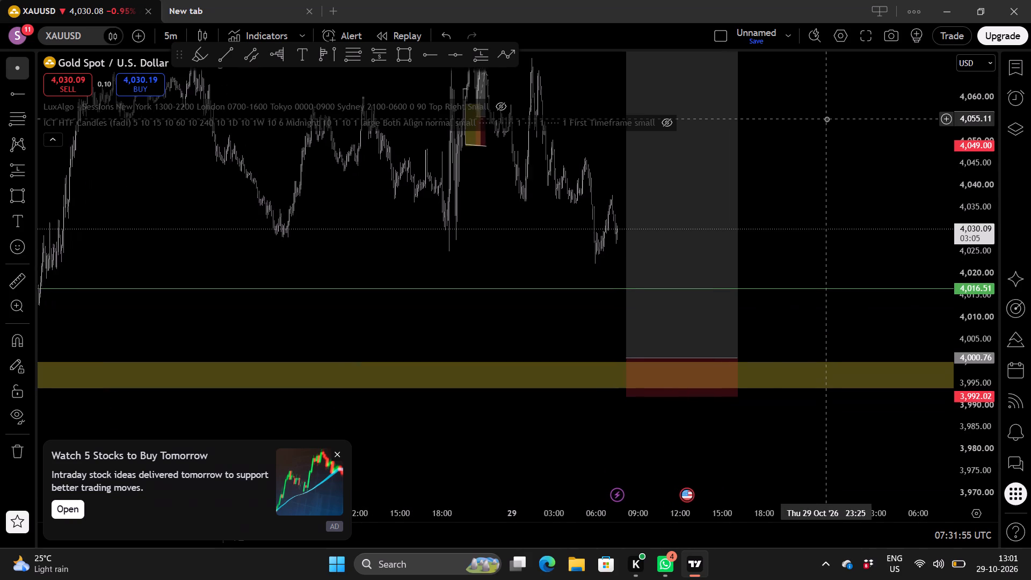
scroll(569, 280, "down", 3)
scroll(669, 330, "up", 1)
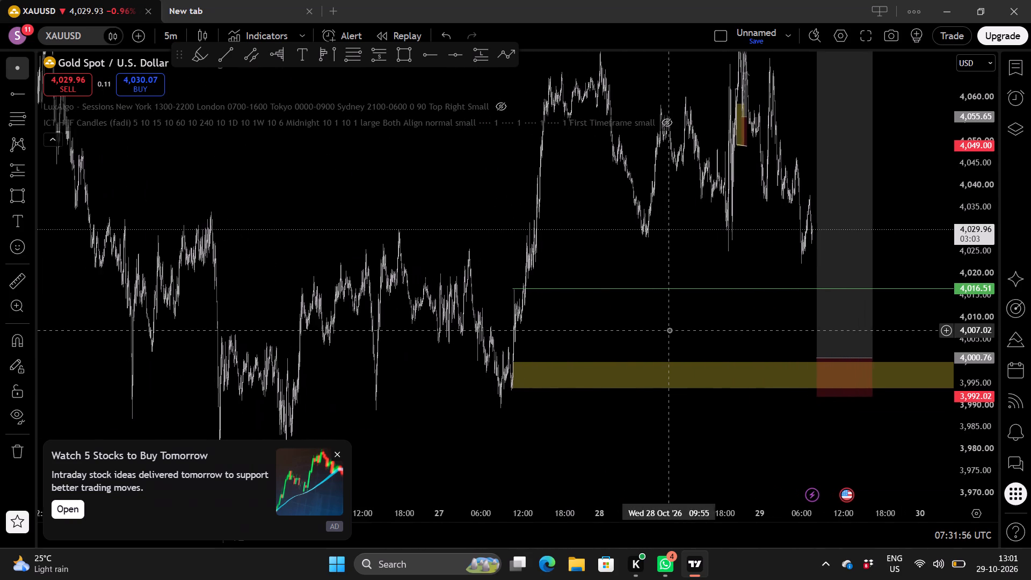
left_click_drag(679, 247, 586, 245)
scroll(650, 334, "up", 1)
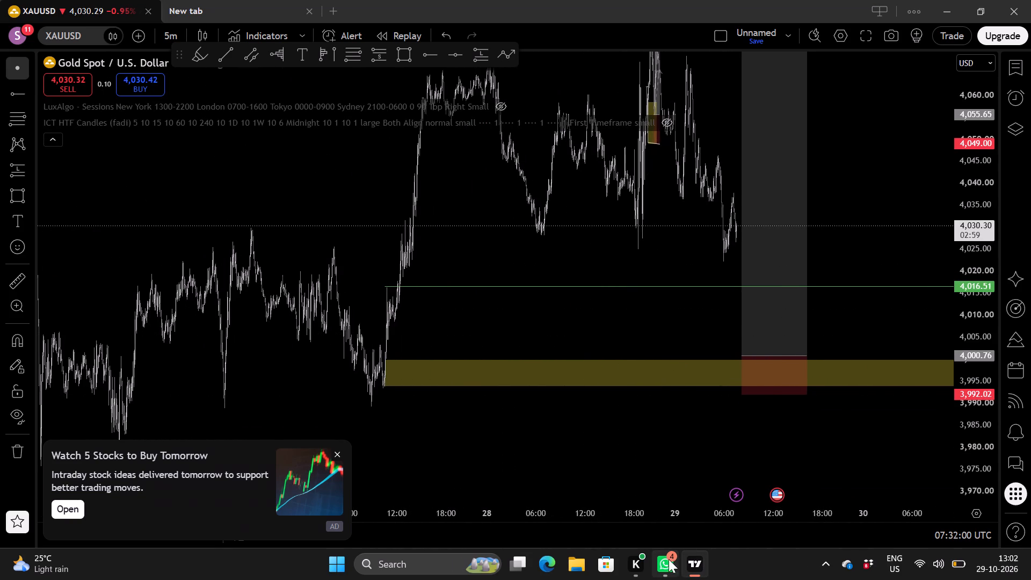
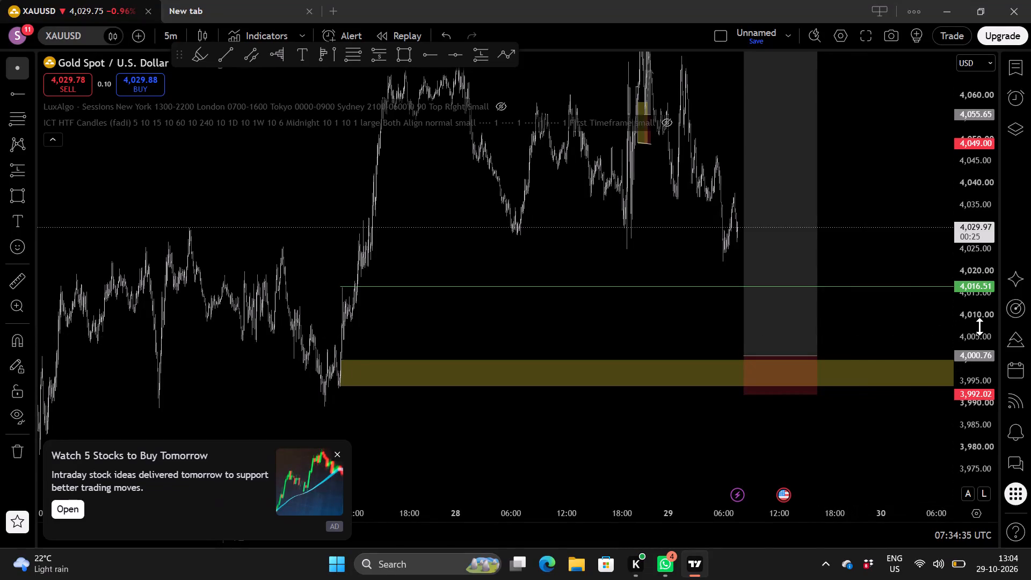
Examine the latest 29 October 5-minute candles up close against the horizontal ray, the rectangle zone and the long position's entry and stop.
scroll(979, 327, "up", 2)
scroll(928, 332, "up", 1)
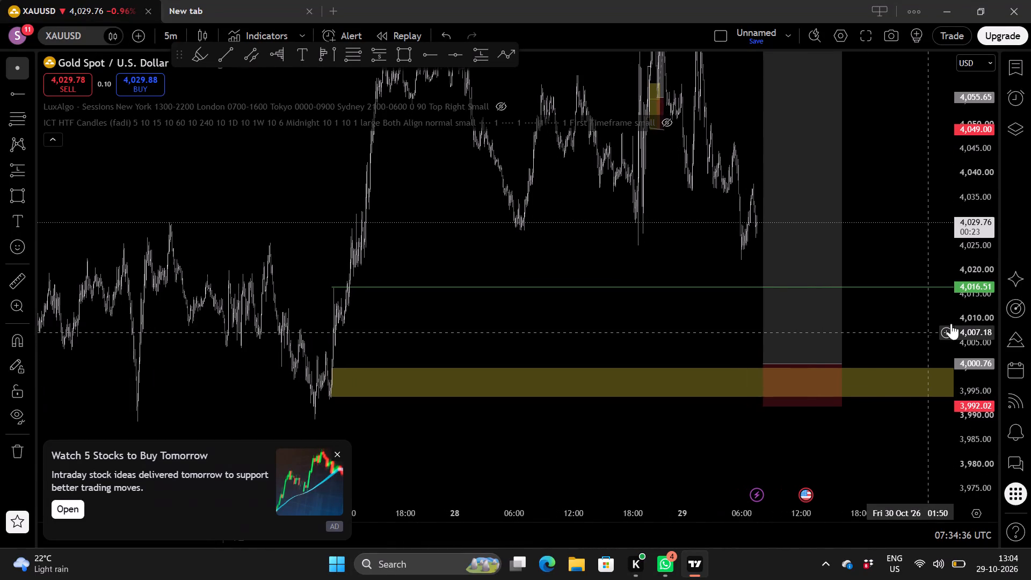
scroll(972, 316, "up", 2)
scroll(930, 328, "up", 2)
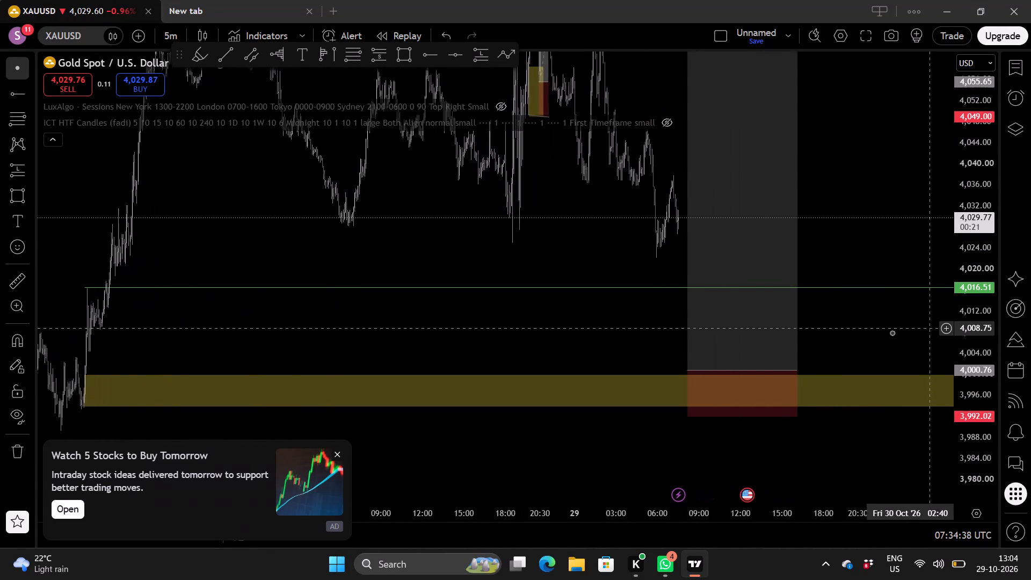
scroll(889, 332, "up", 3)
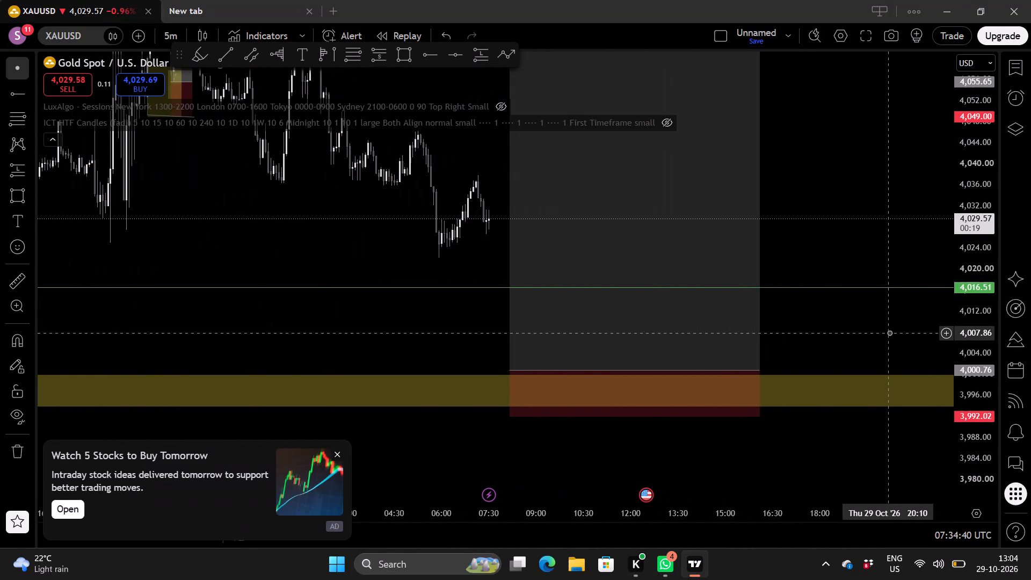
scroll(852, 330, "right", 1)
left_click_drag(819, 330, 807, 328)
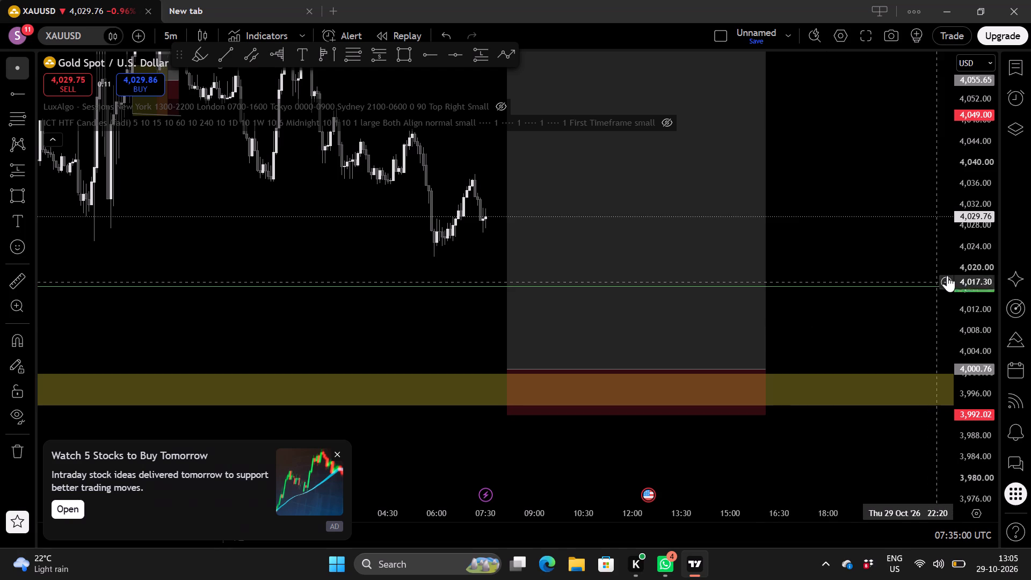
scroll(972, 264, "up", 3)
scroll(879, 265, "up", 1)
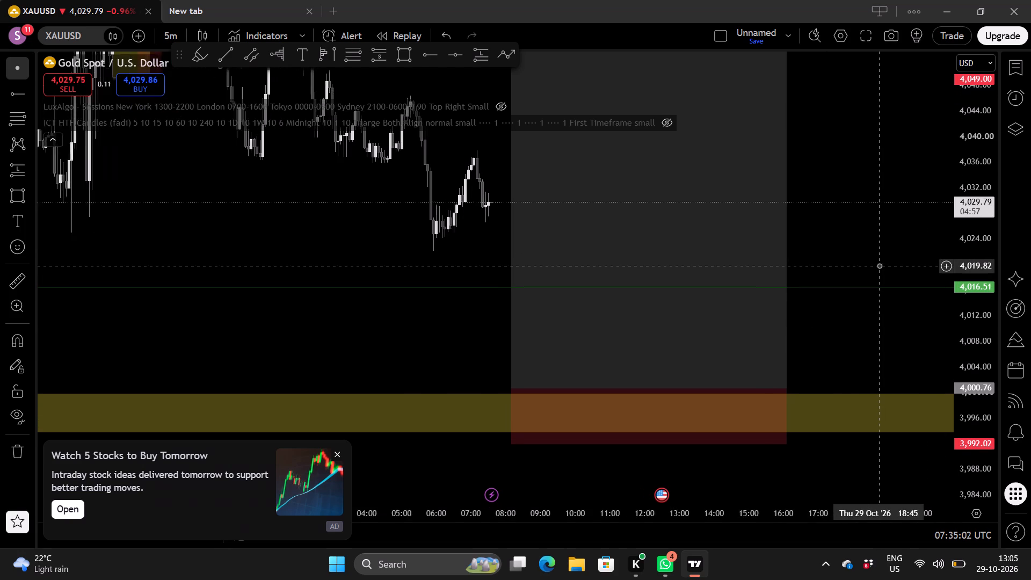
scroll(878, 264, "up", 1)
left_click_drag(821, 242, 782, 241)
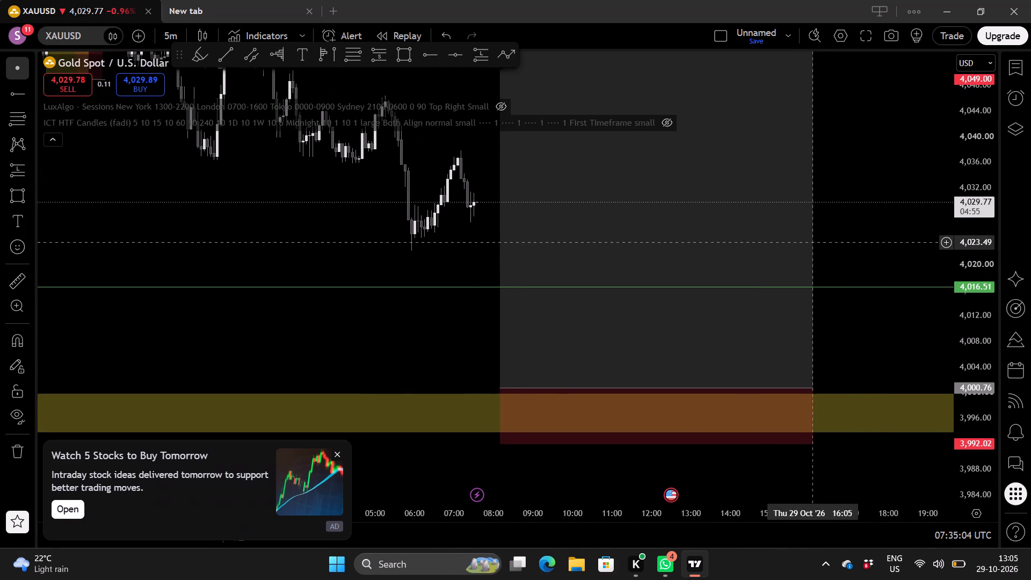
left_click_drag(782, 241, 764, 238)
scroll(843, 246, "up", 1)
scroll(972, 241, "up", 2)
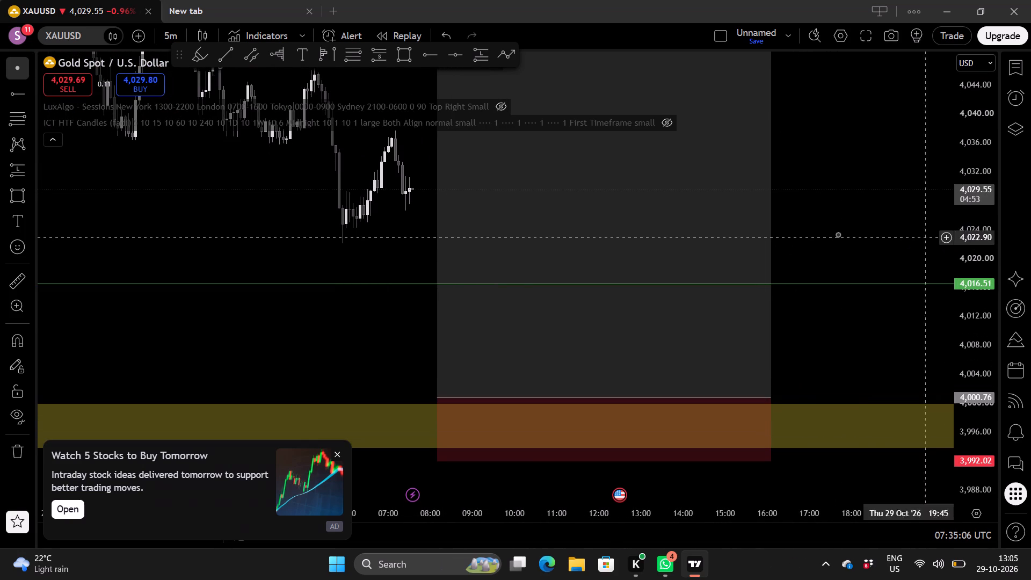
scroll(838, 234, "up", 1)
scroll(969, 229, "up", 2)
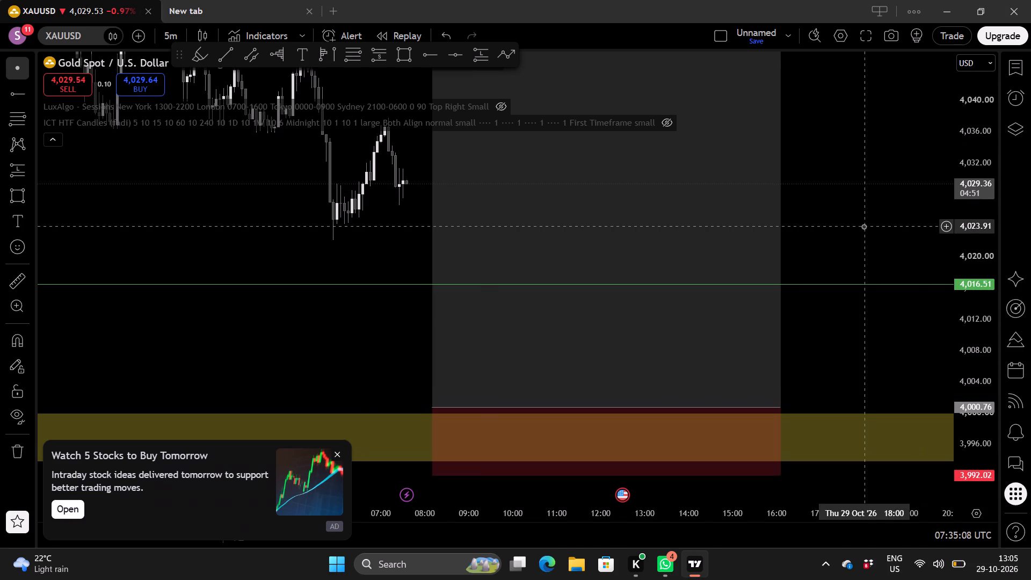
scroll(863, 226, "down", 1)
left_click_drag(876, 231, 840, 227)
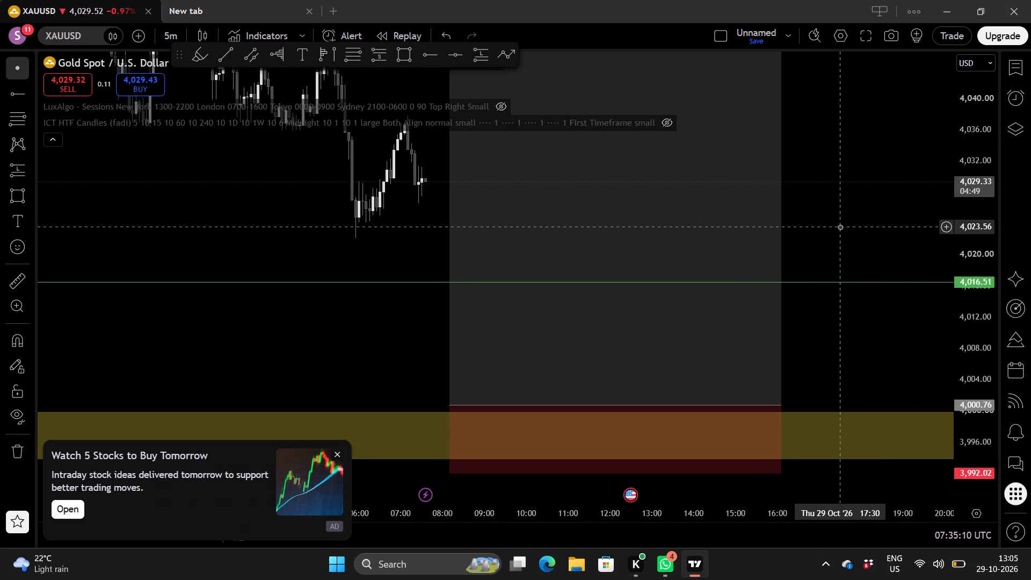
scroll(970, 233, "up", 1)
left_click_drag(892, 238, 894, 224)
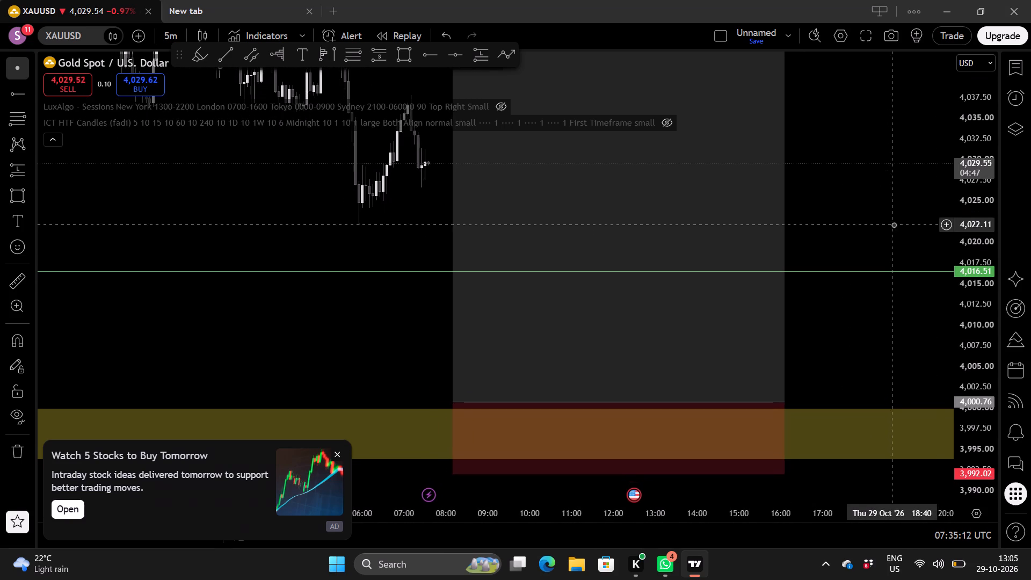
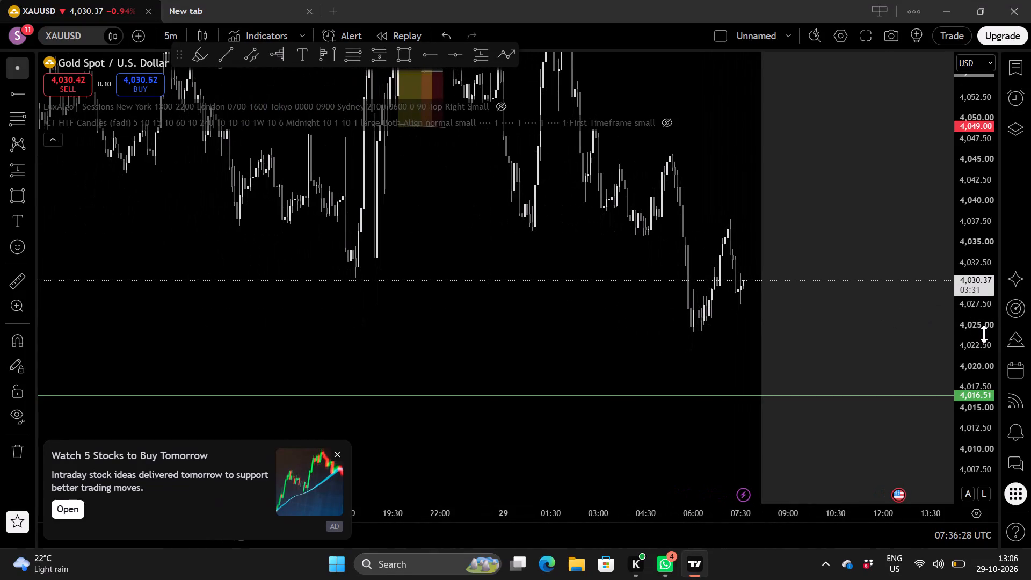
Start the Ray drawing tool with the 28–29 October price action and the long position's target in view.
scroll(984, 334, "down", 7)
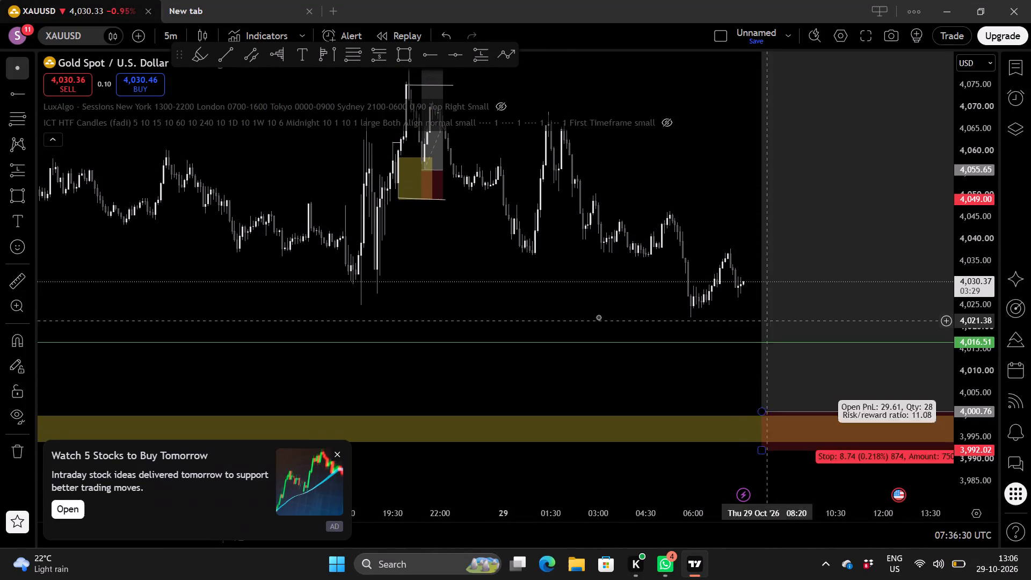
left_click_drag(569, 255, 584, 398)
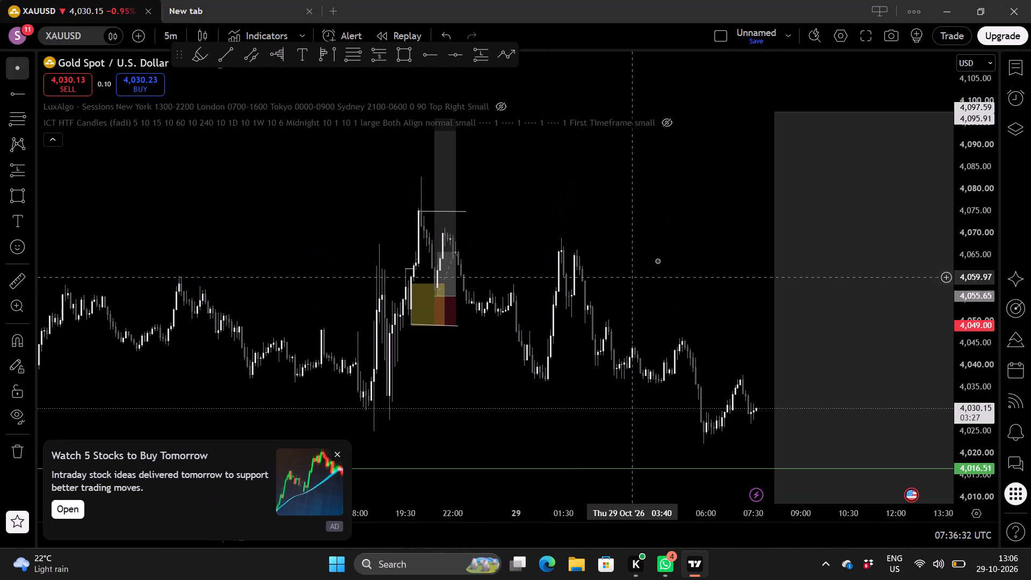
scroll(698, 290, "right", 1)
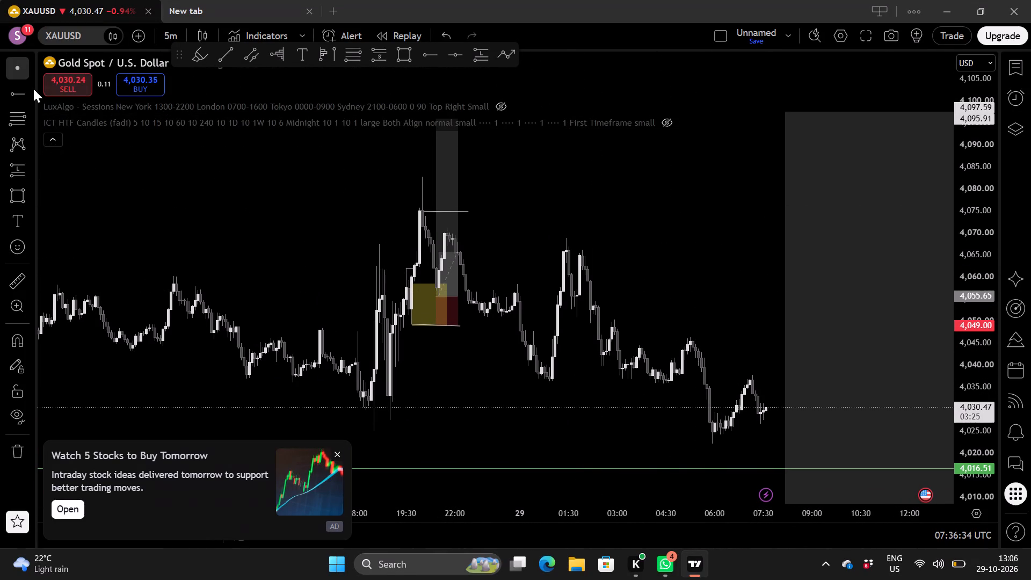
left_click(31, 93)
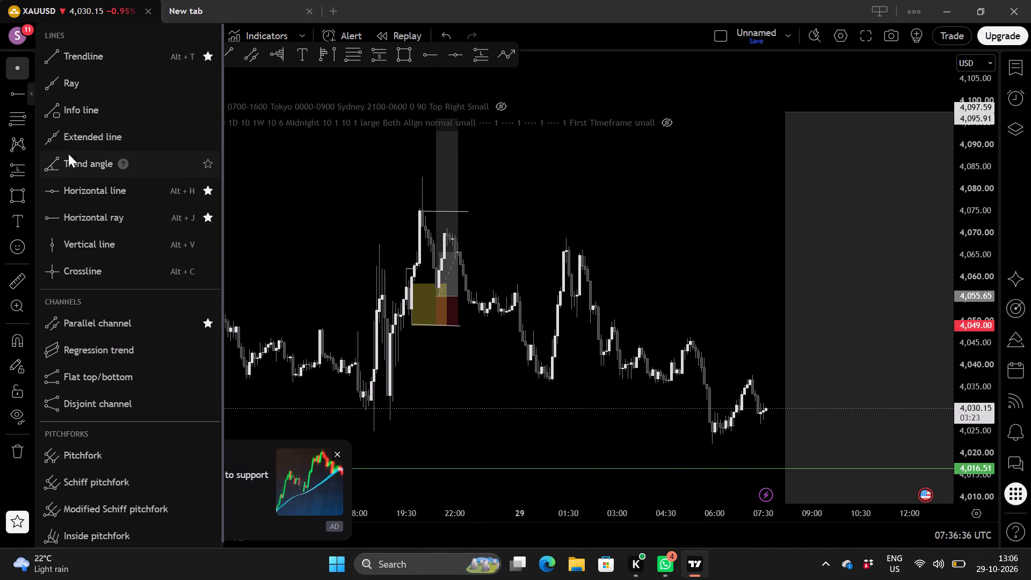
left_click(71, 88)
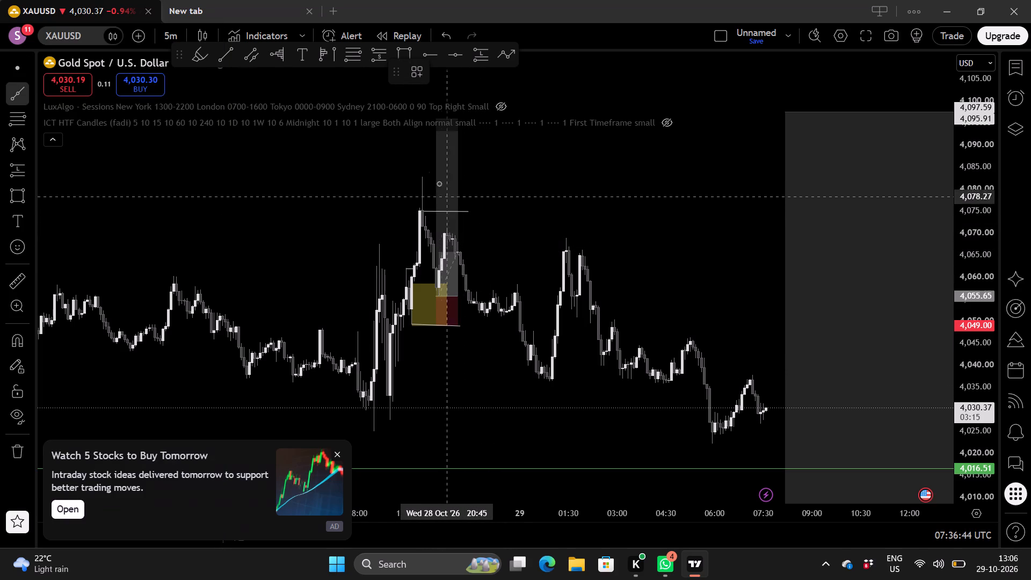
Draw a descending trend line from the 28 Oct 20:00 high at about 4,082.1 to about 4,043.5 at 29 Oct 07:50.
left_click_drag(422, 179, 682, 270)
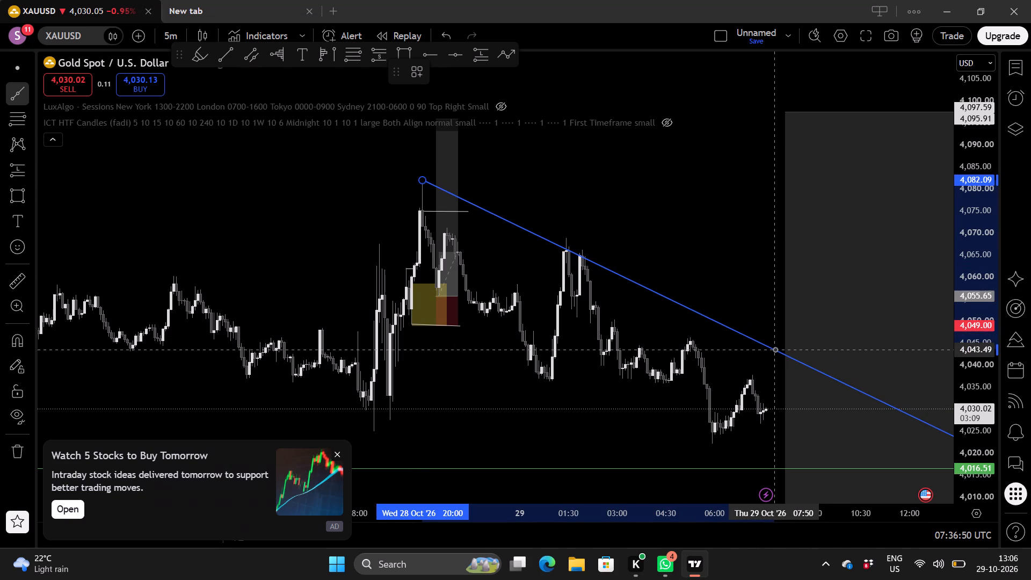
left_click(775, 349)
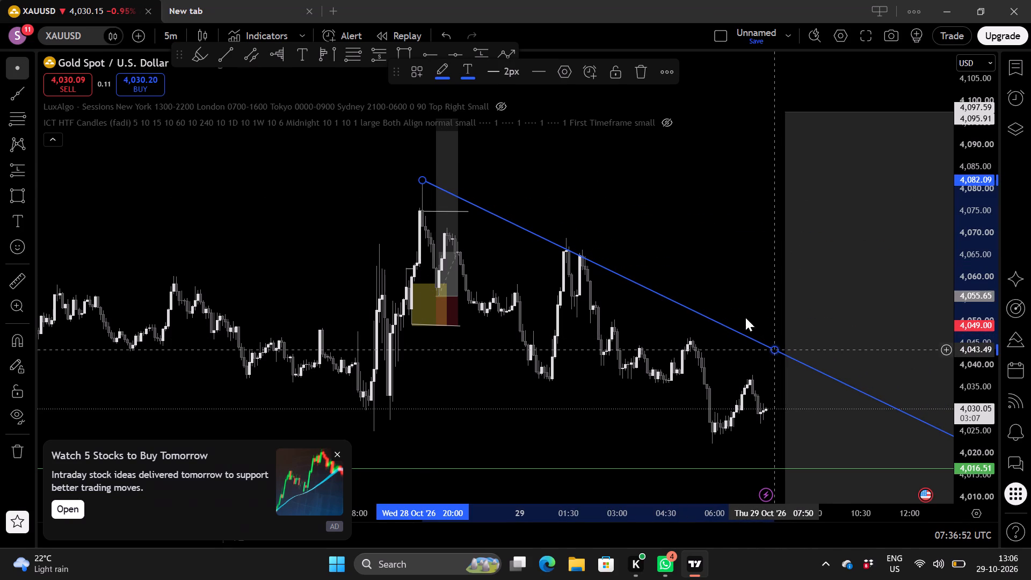
Examine the 27–29 October price action against the descending trend line, horizontal ray, rectangle zone and long position.
left_click_drag(679, 257, 600, 135)
scroll(675, 409, "down", 1)
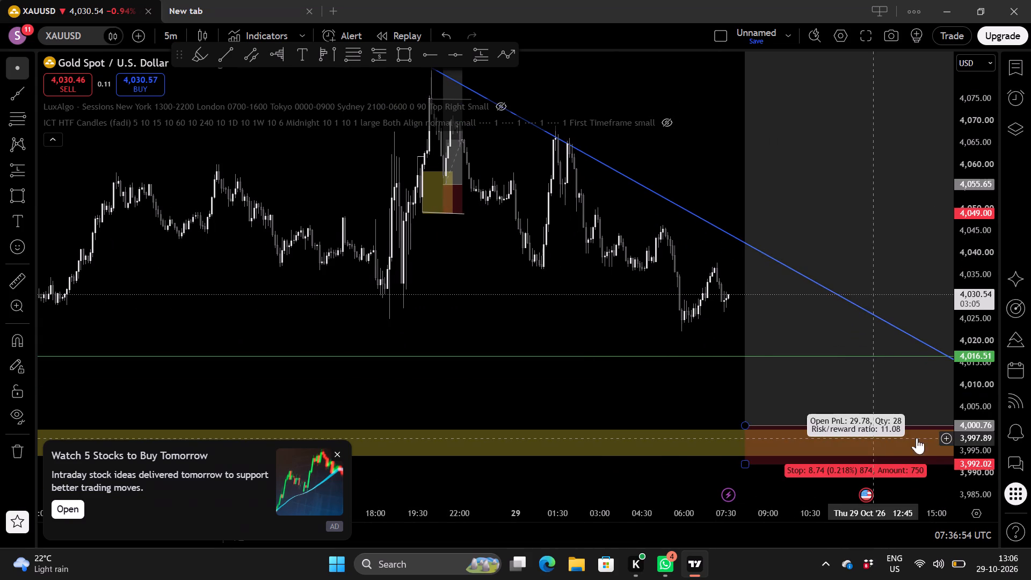
scroll(975, 354, "down", 2)
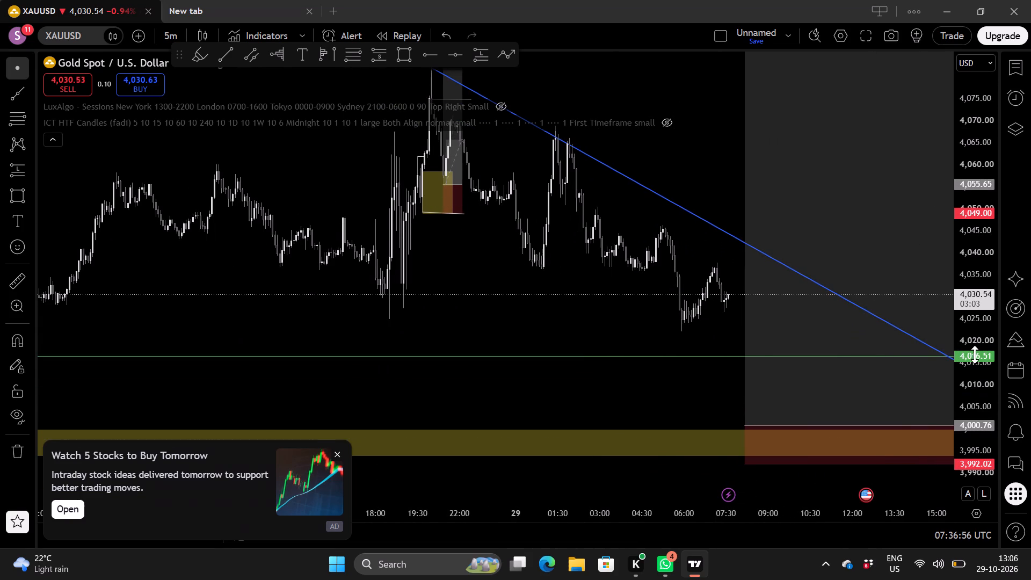
scroll(975, 354, "down", 2)
scroll(679, 351, "down", 1)
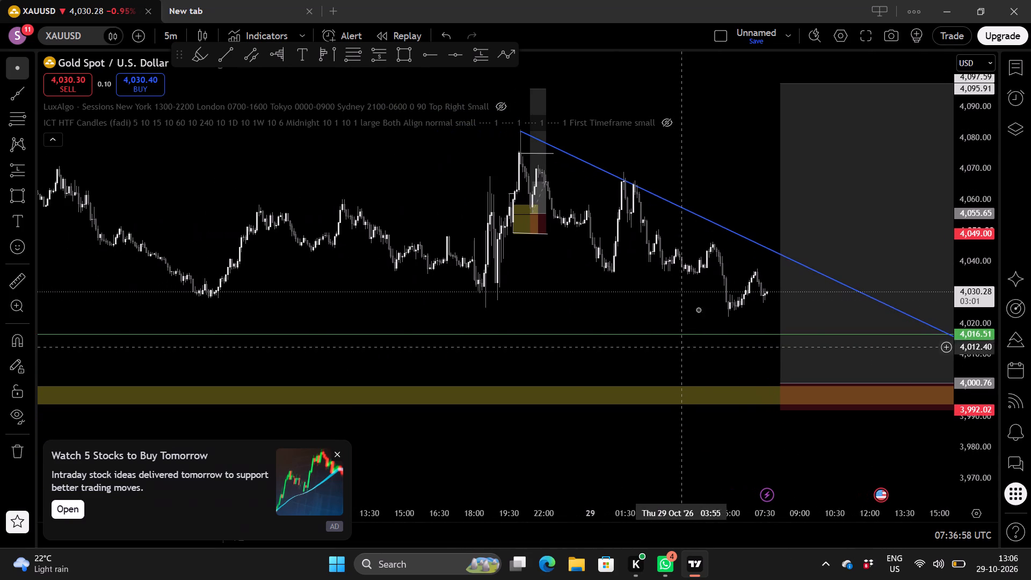
left_click_drag(735, 198, 696, 170)
scroll(567, 321, "down", 2)
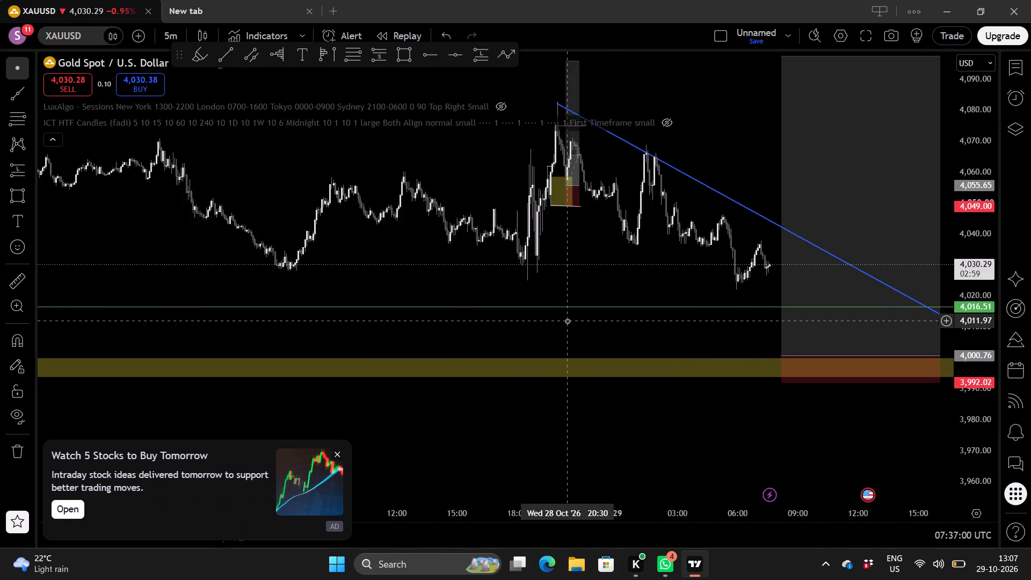
scroll(764, 122, "up", 1)
left_click_drag(715, 131, 656, 149)
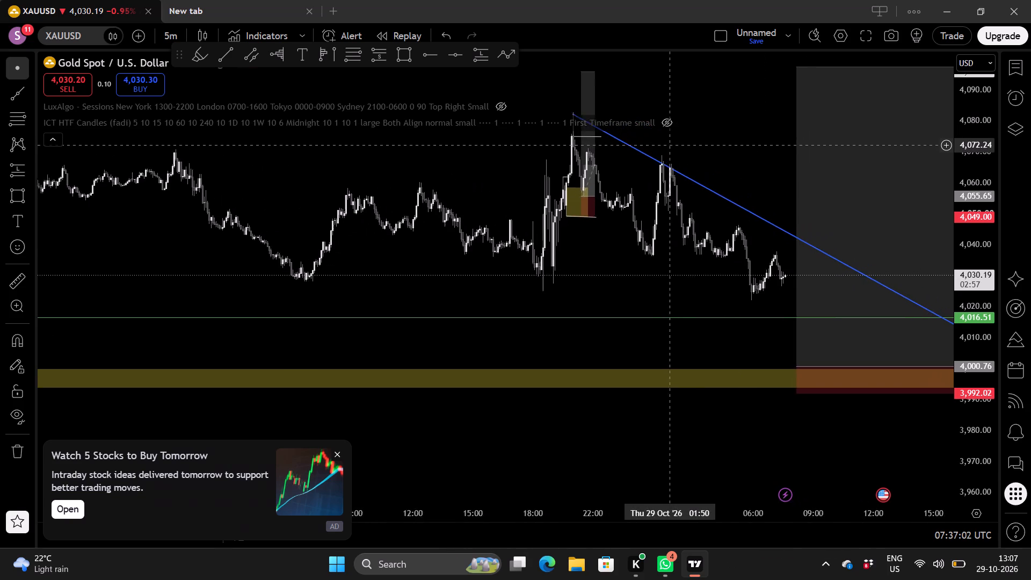
left_click_drag(656, 149, 644, 150)
scroll(689, 165, "up", 1)
scroll(551, 257, "down", 2)
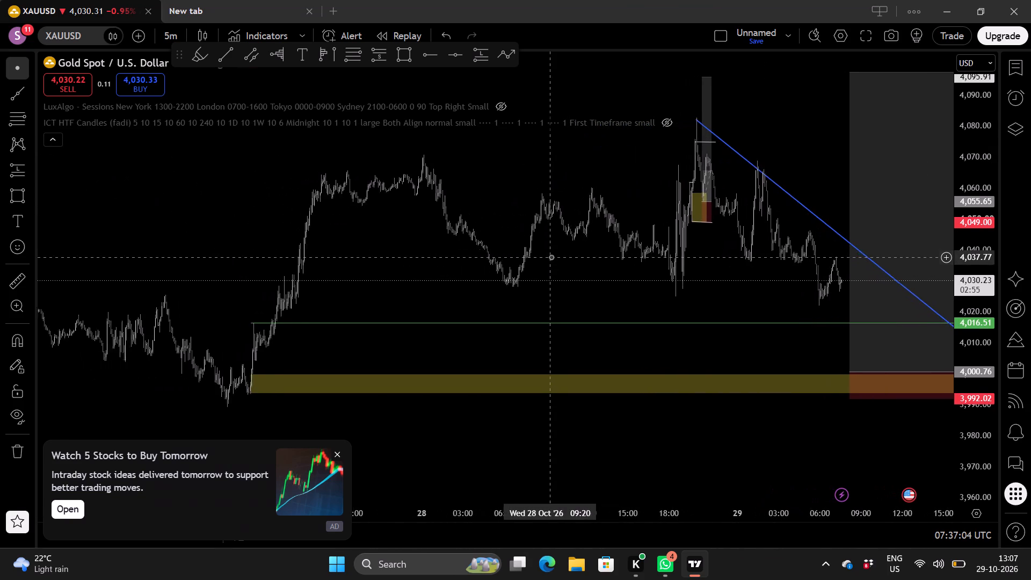
left_click_drag(555, 344, 545, 346)
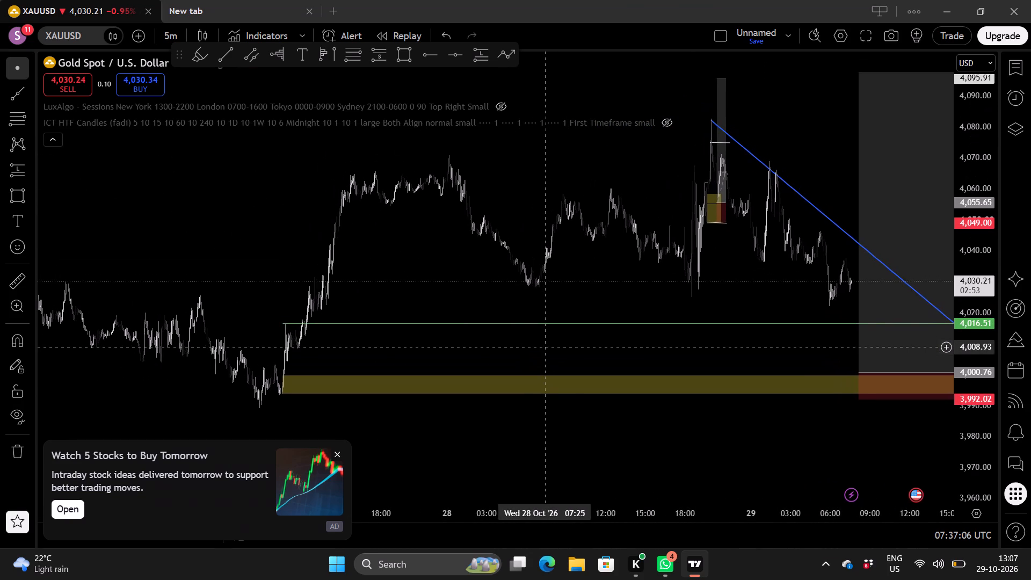
left_click_drag(545, 346, 545, 346)
scroll(545, 346, "down", 1)
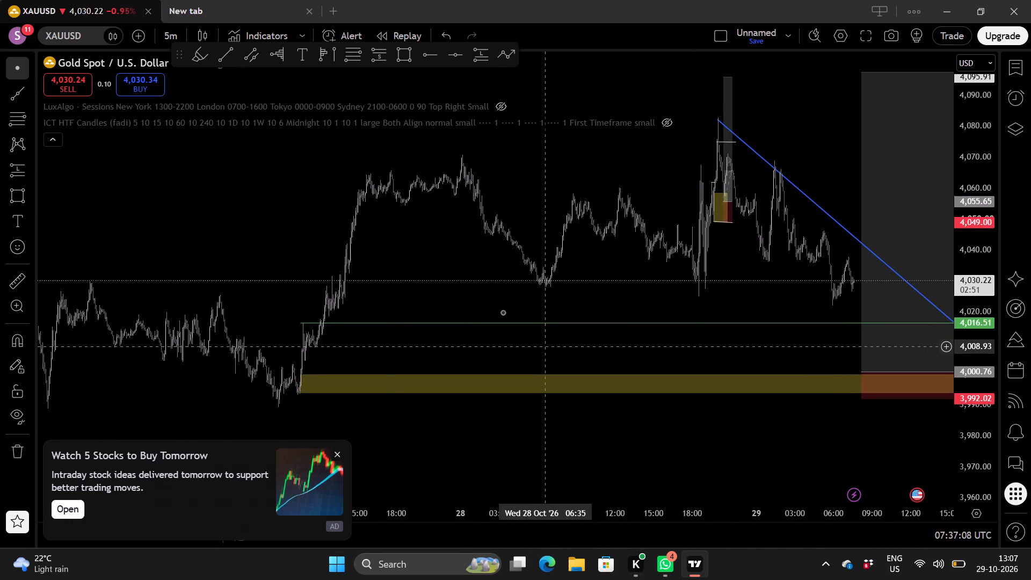
left_click_drag(280, 250, 318, 262)
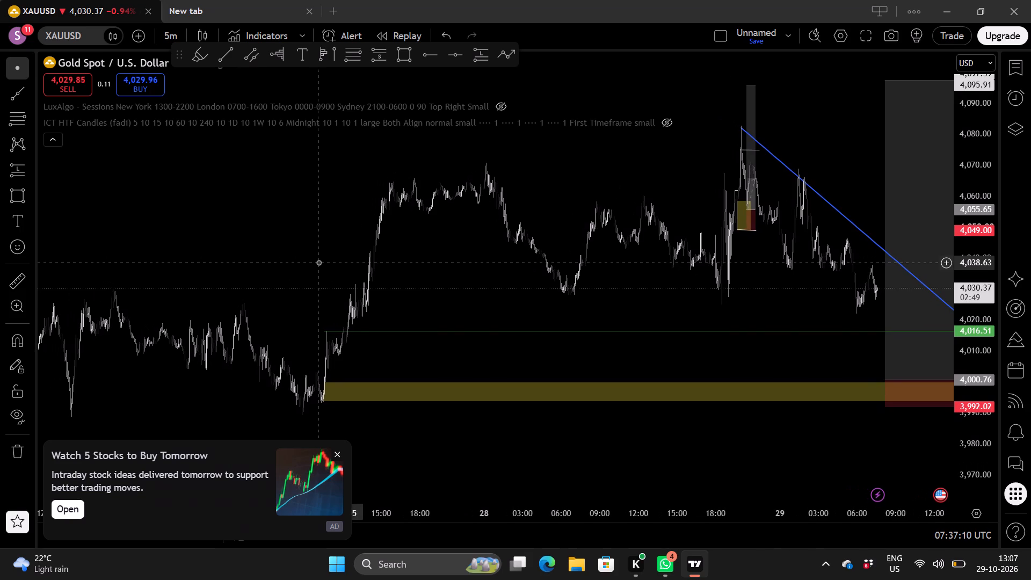
Draw a Fibonacci retracement from the 27 October low at about 3,989.2 up to the 28 October high at about 4,082.4.
left_click(9, 114)
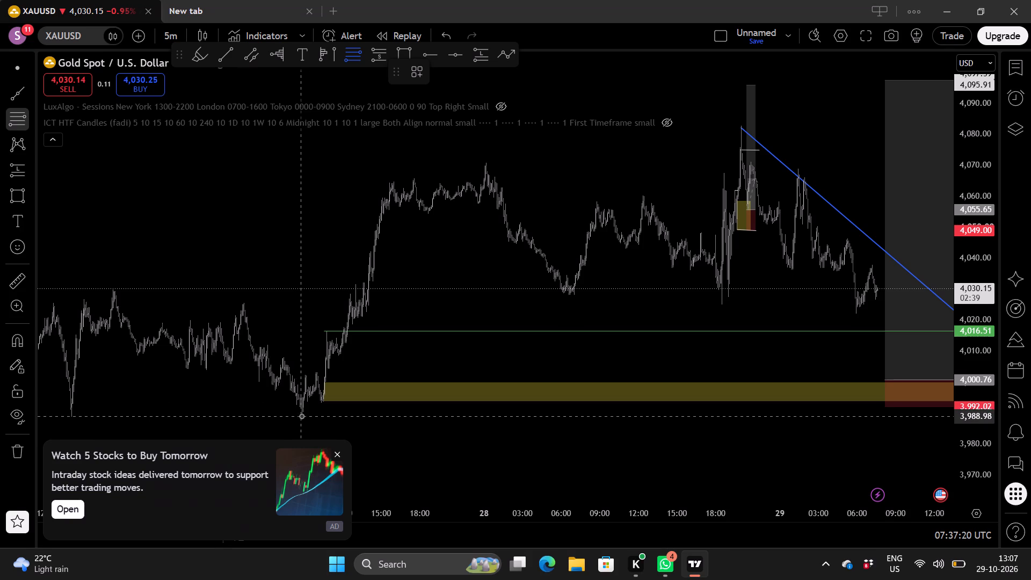
left_click_drag(294, 415, 579, 260)
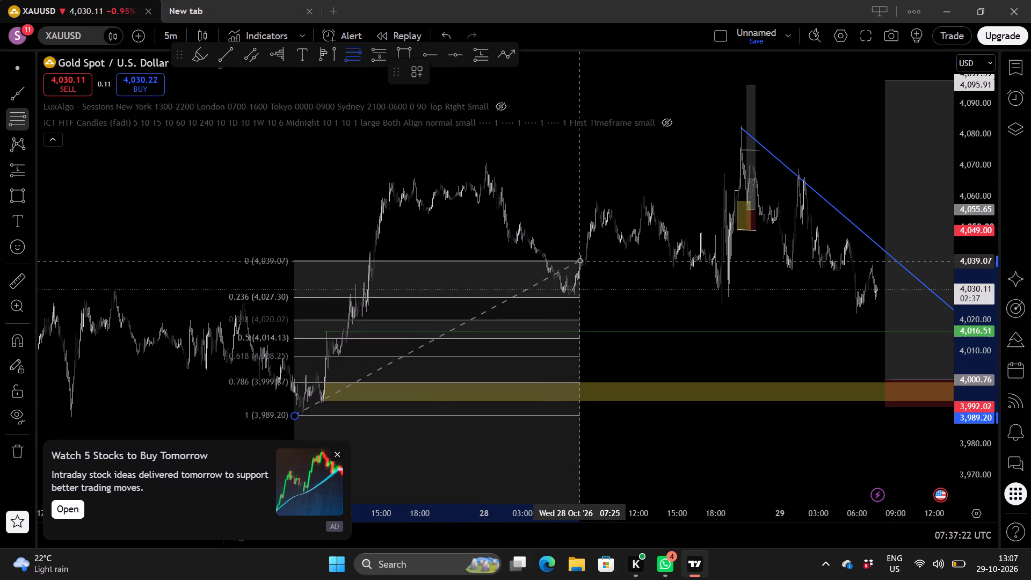
left_click_drag(579, 260, 578, 260)
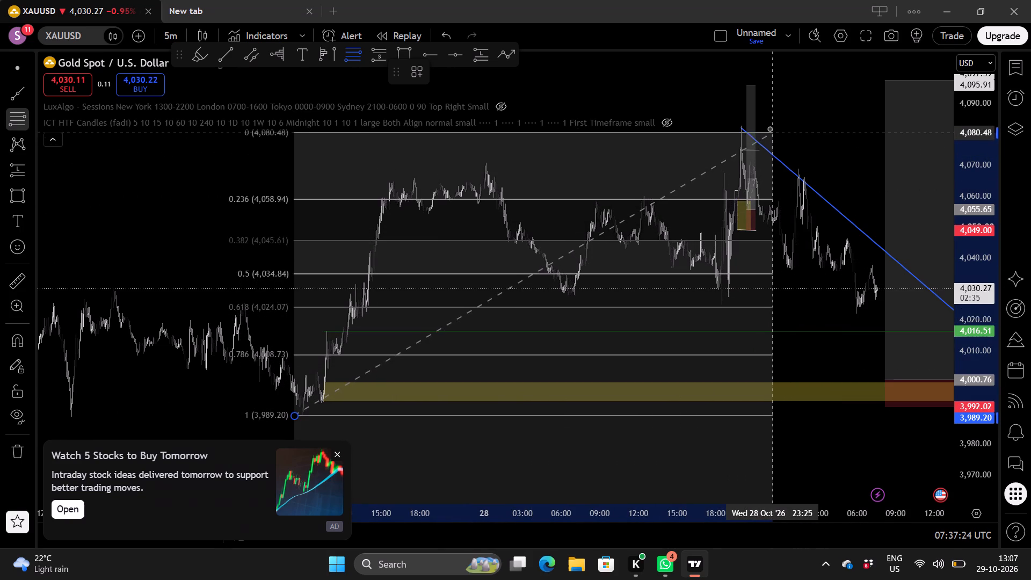
left_click(769, 126)
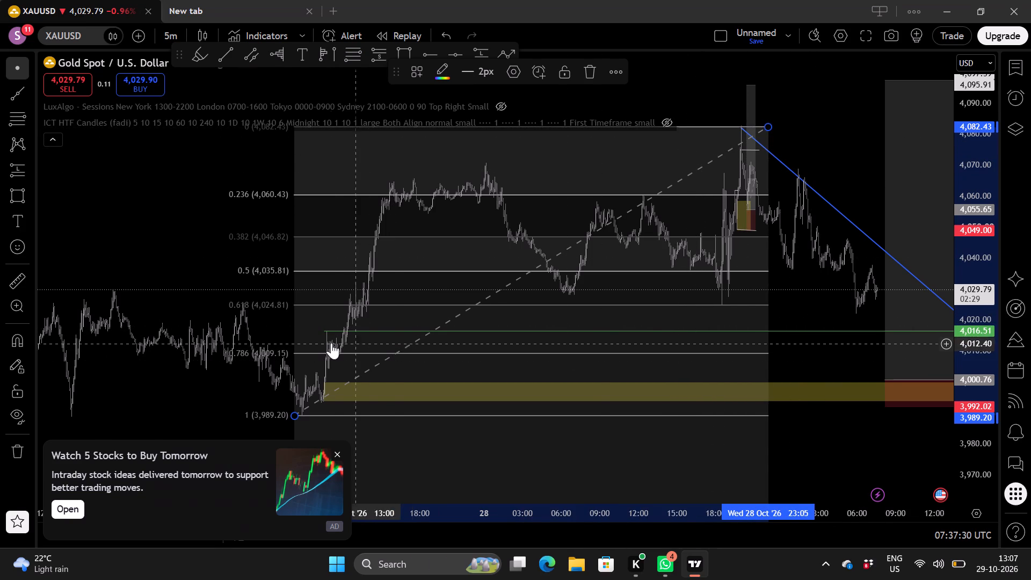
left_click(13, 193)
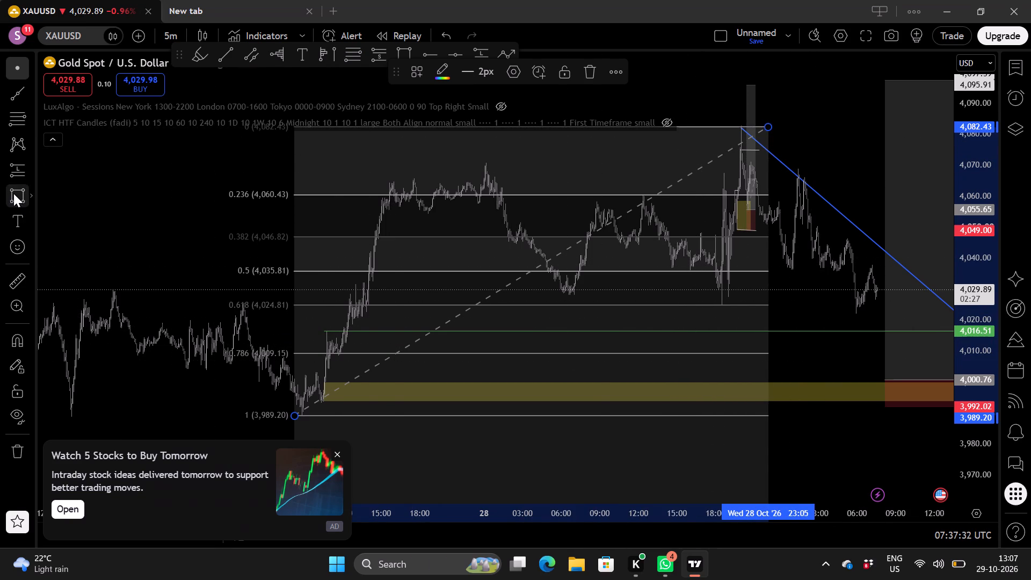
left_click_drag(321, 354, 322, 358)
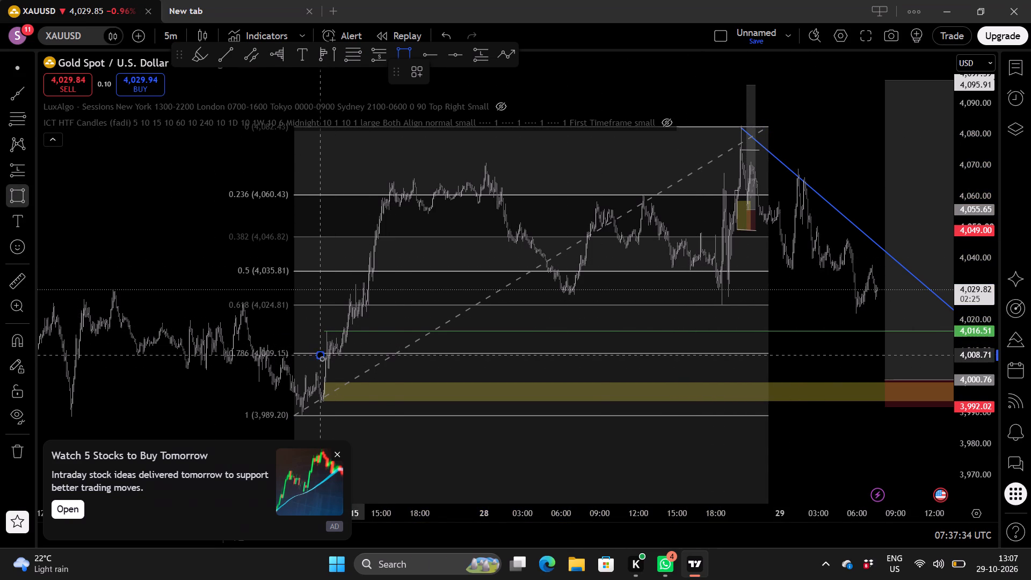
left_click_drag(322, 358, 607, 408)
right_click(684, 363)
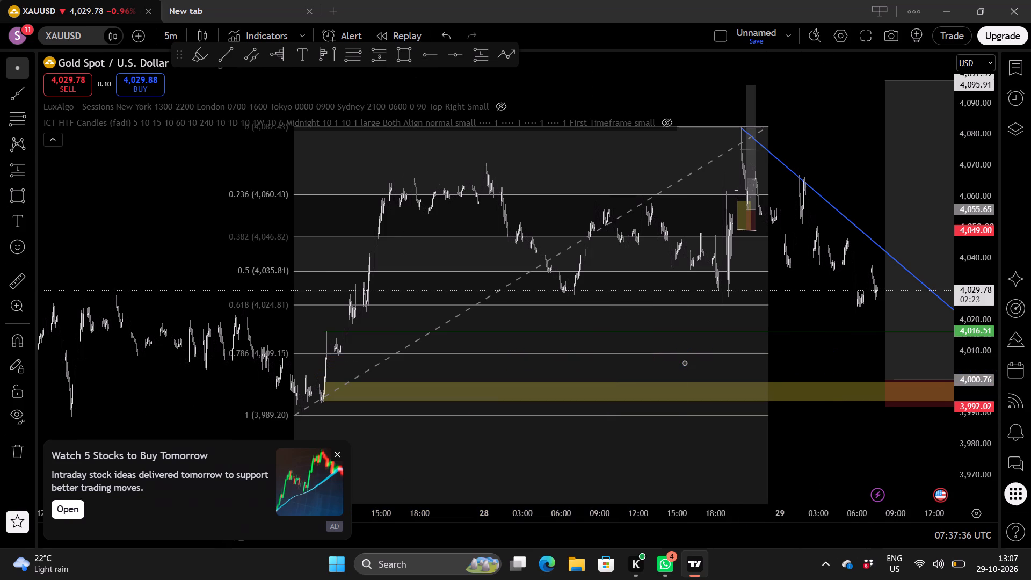
Draw a rectangle over the existing zone from about 4,004.6 down to 3,993.8, starting at the 27 October rally base and ending 29 Oct 17:05.
left_click_drag(840, 360, 730, 328)
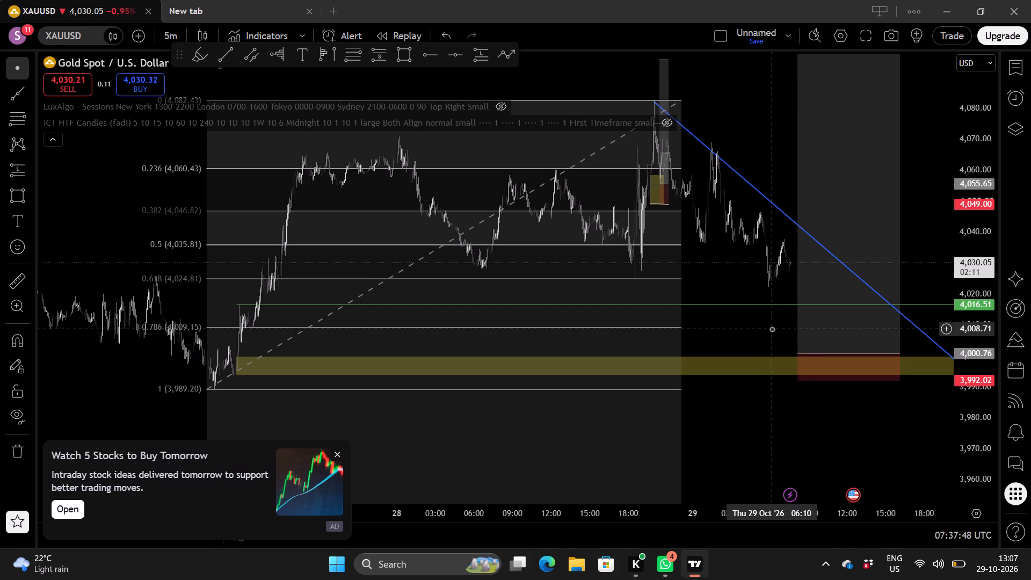
left_click_drag(772, 329, 749, 310)
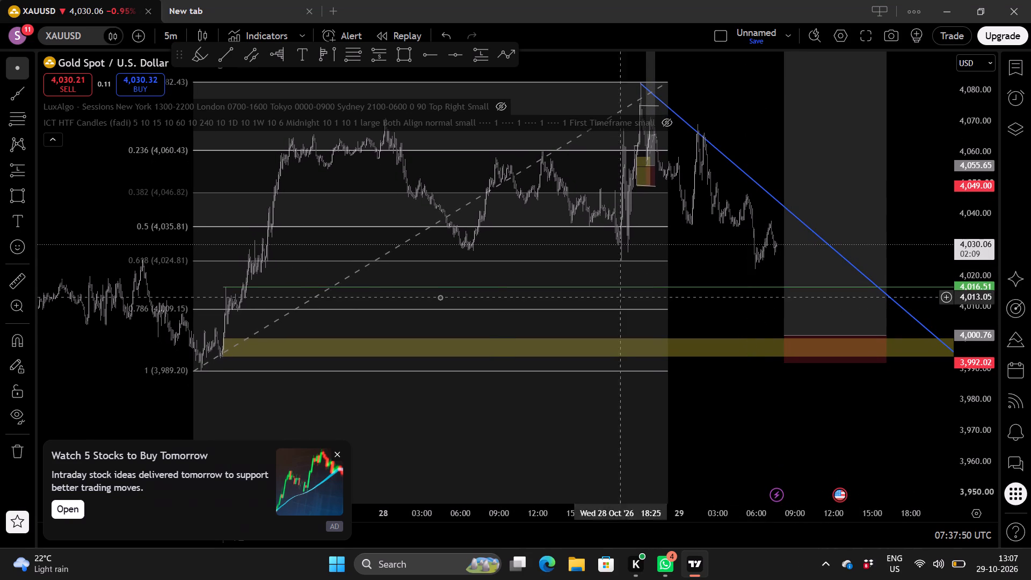
left_click(16, 191)
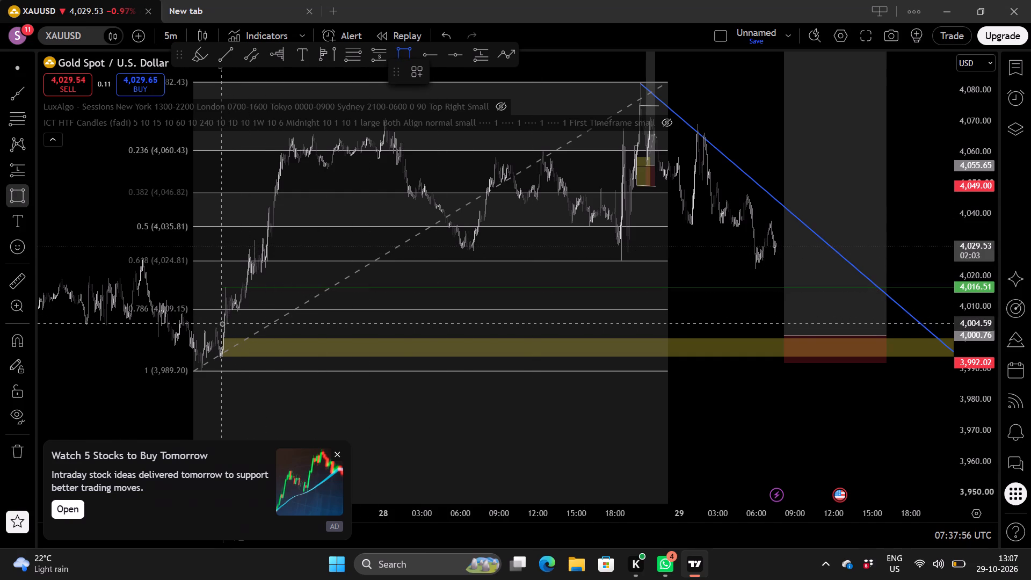
left_click_drag(222, 323, 543, 340)
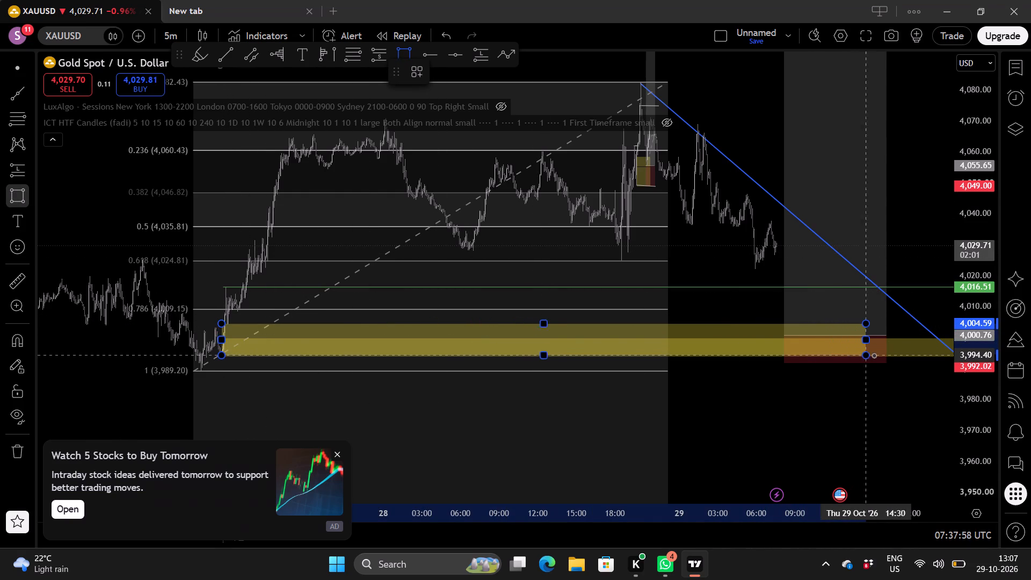
left_click(900, 357)
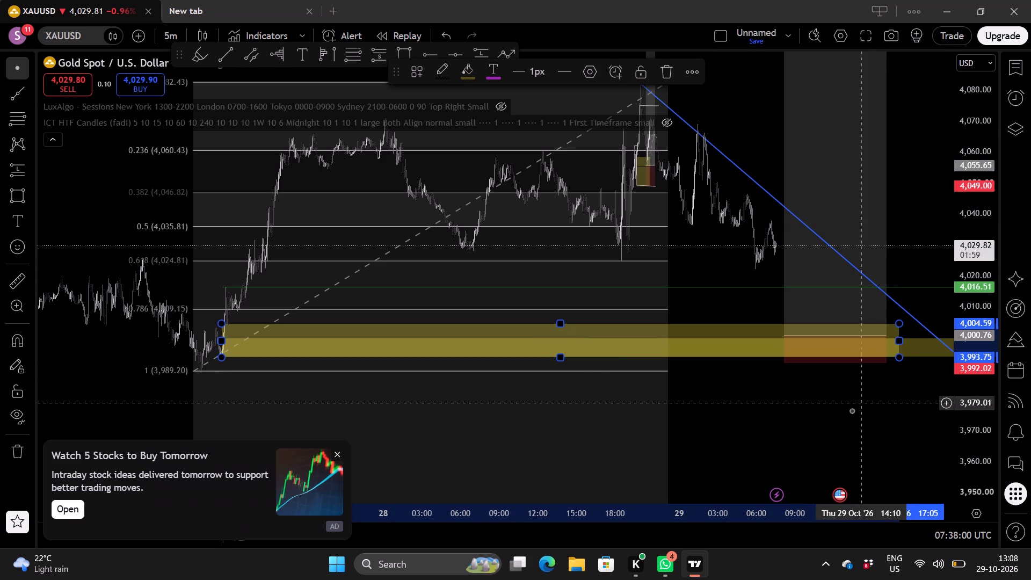
Dismiss the stock-ideas advertisement and capture a full-screen screenshot of the marked-up chart with Snipping Tool.
left_click_drag(876, 412, 873, 438)
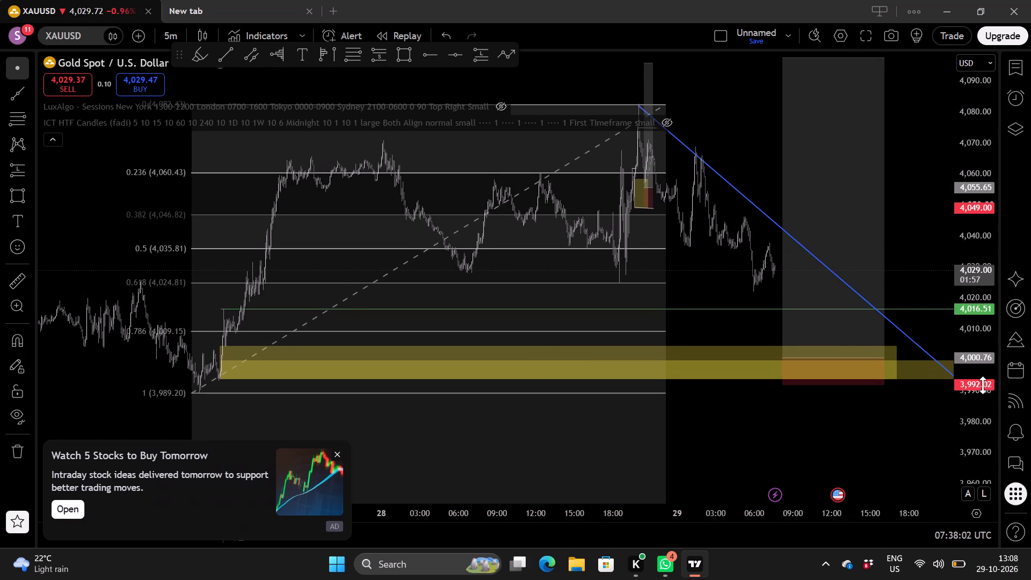
scroll(983, 385, "down", 2)
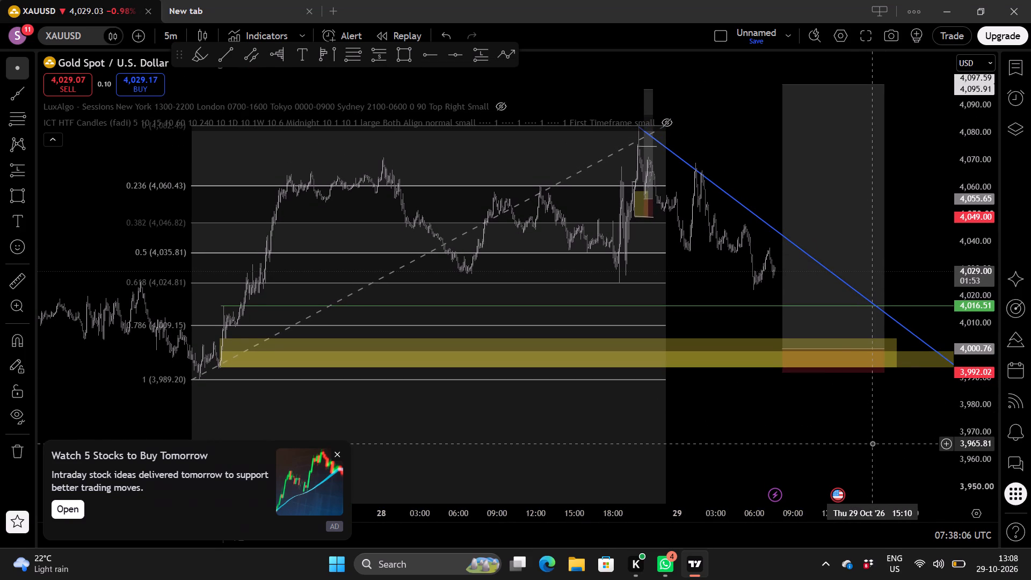
left_click(336, 454)
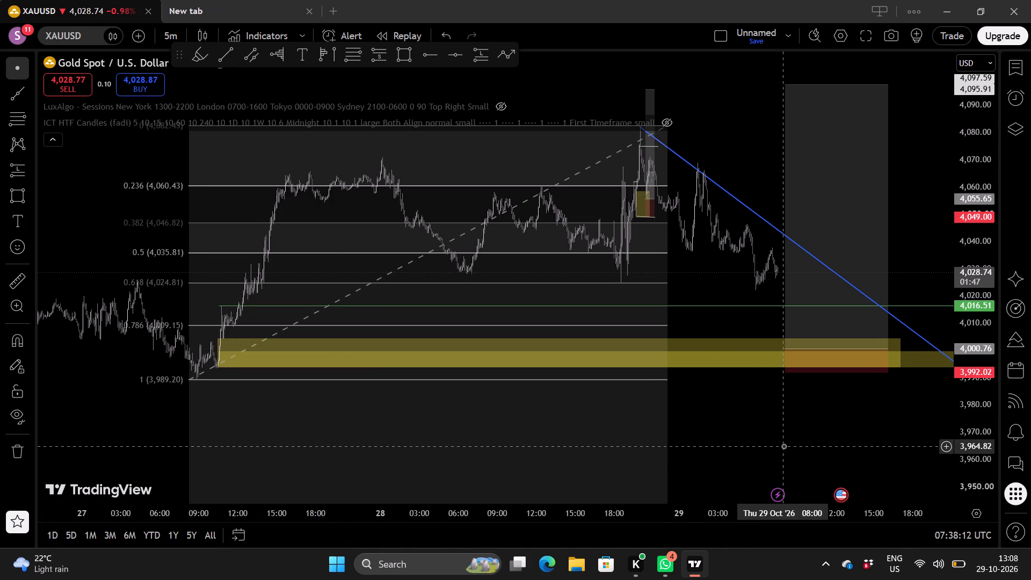
key("Print")
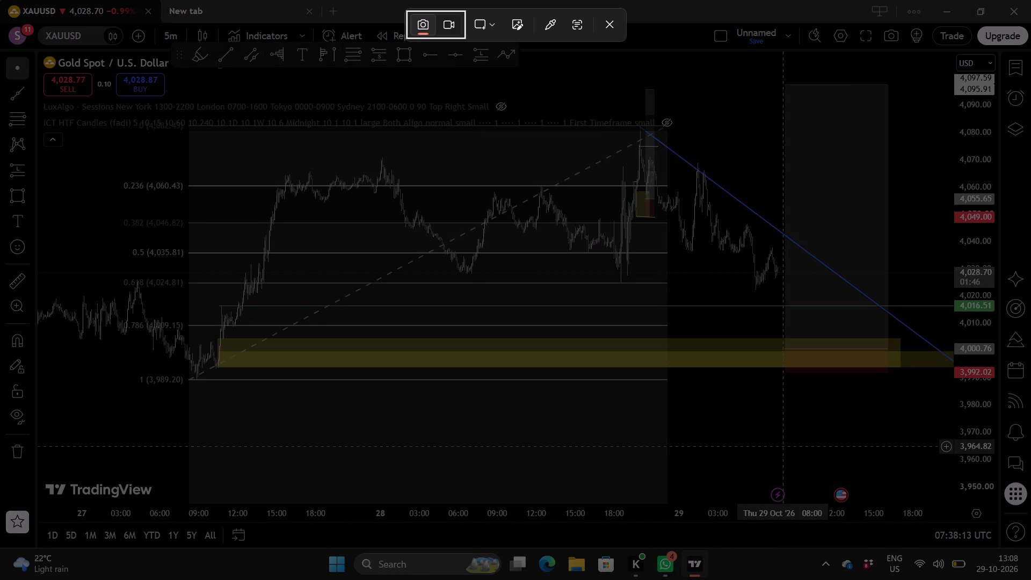
left_click(491, 17)
left_click(522, 87)
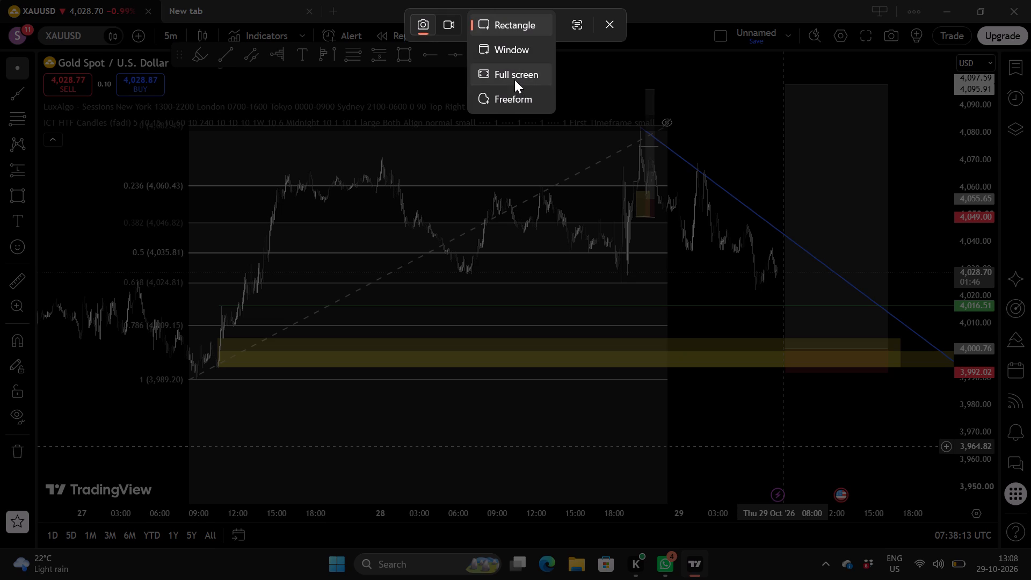
left_click(514, 79)
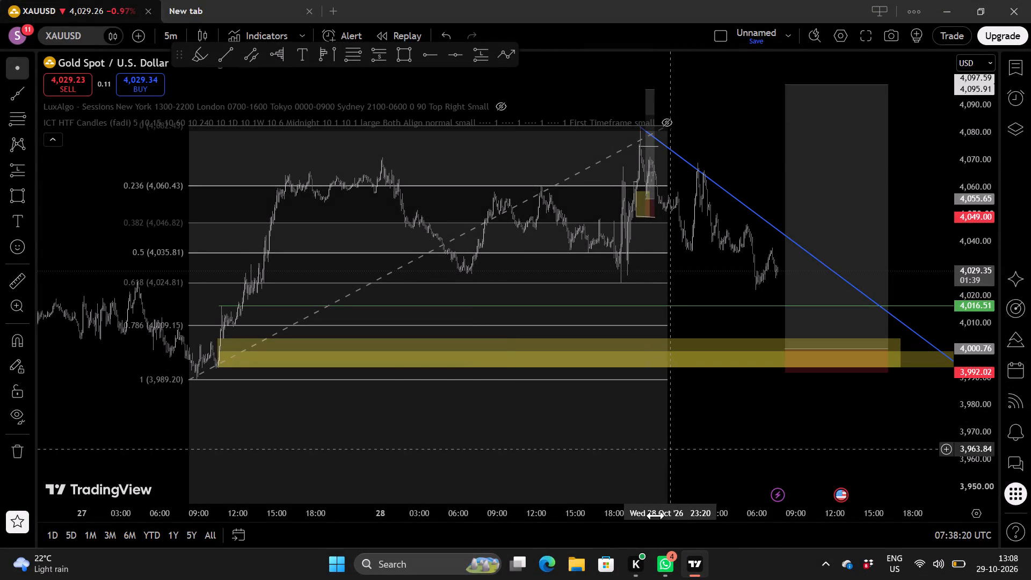
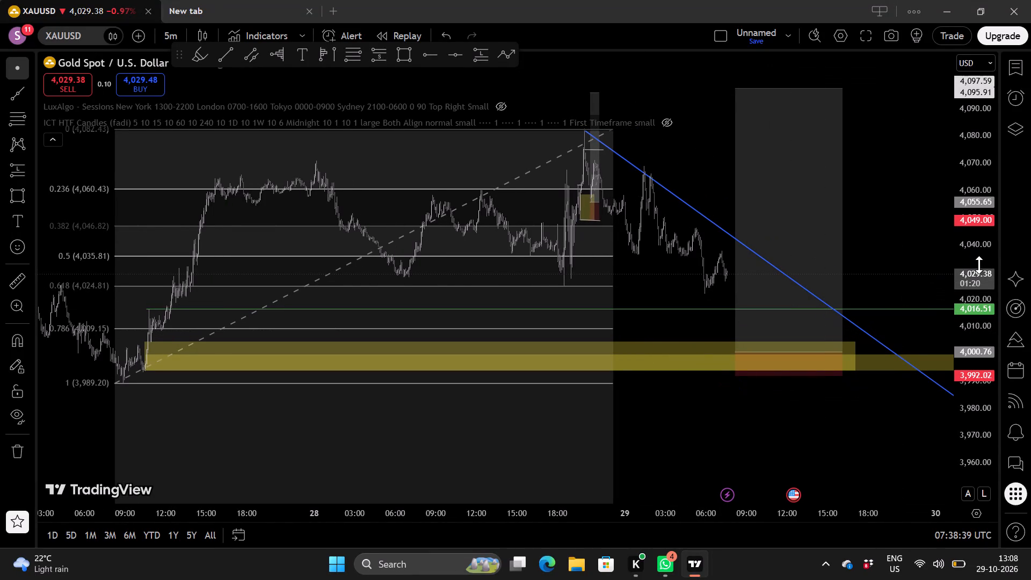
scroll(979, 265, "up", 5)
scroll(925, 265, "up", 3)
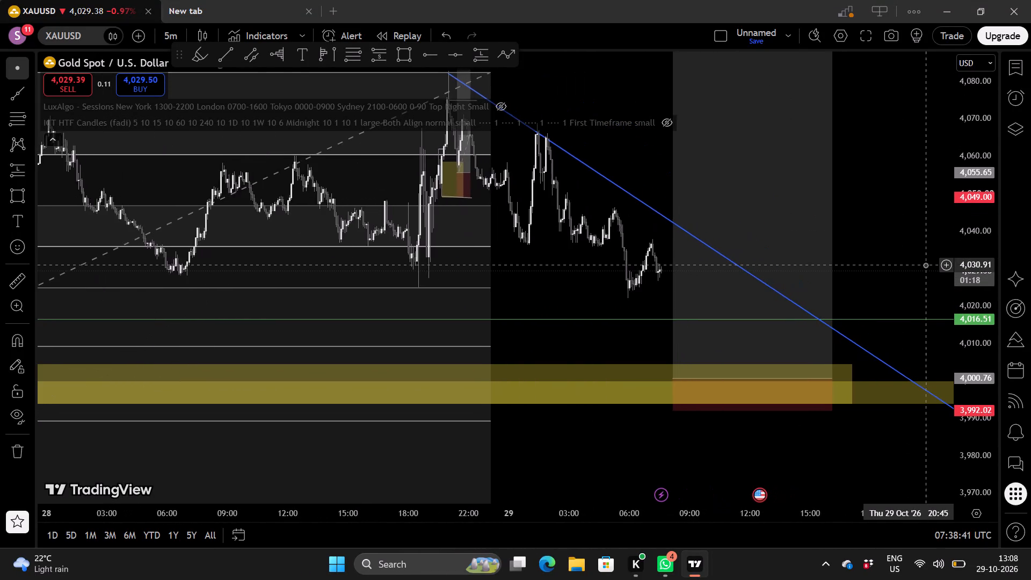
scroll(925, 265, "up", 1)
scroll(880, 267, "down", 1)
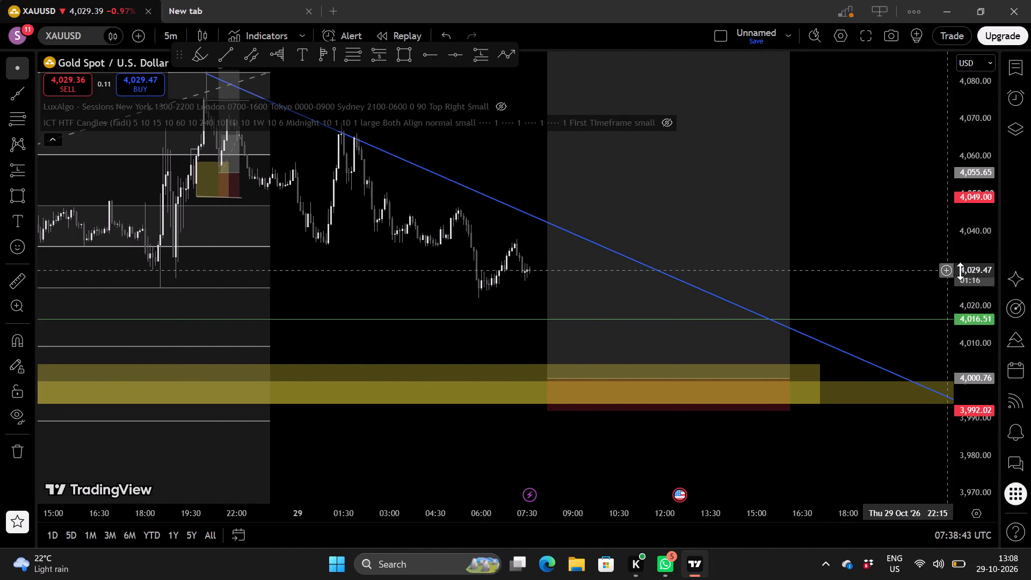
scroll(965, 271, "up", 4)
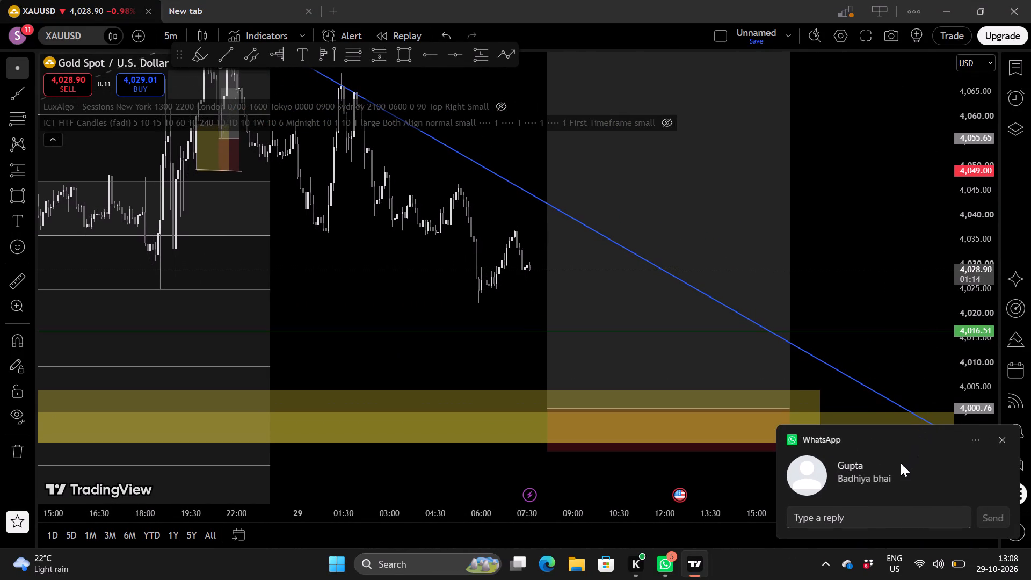
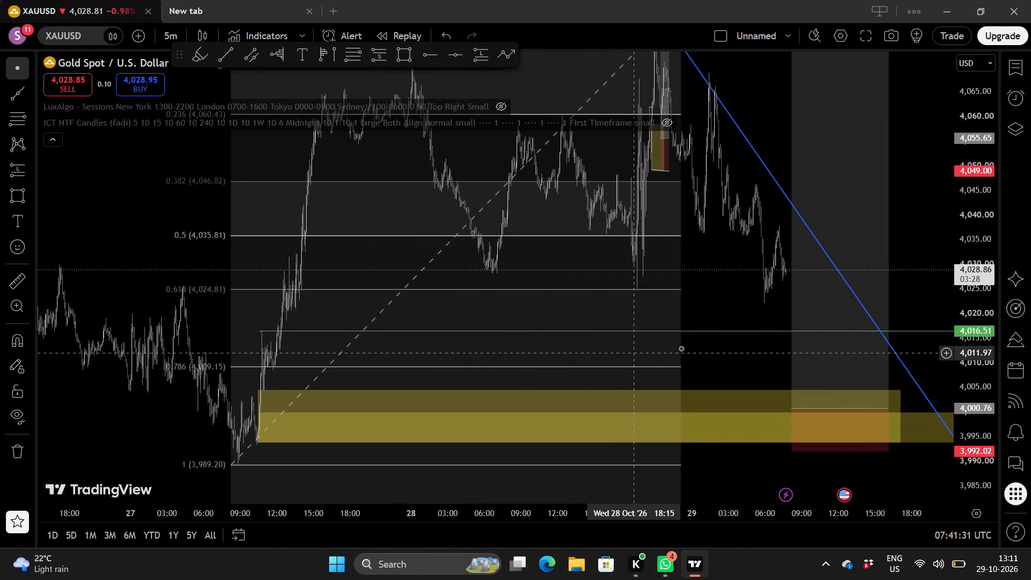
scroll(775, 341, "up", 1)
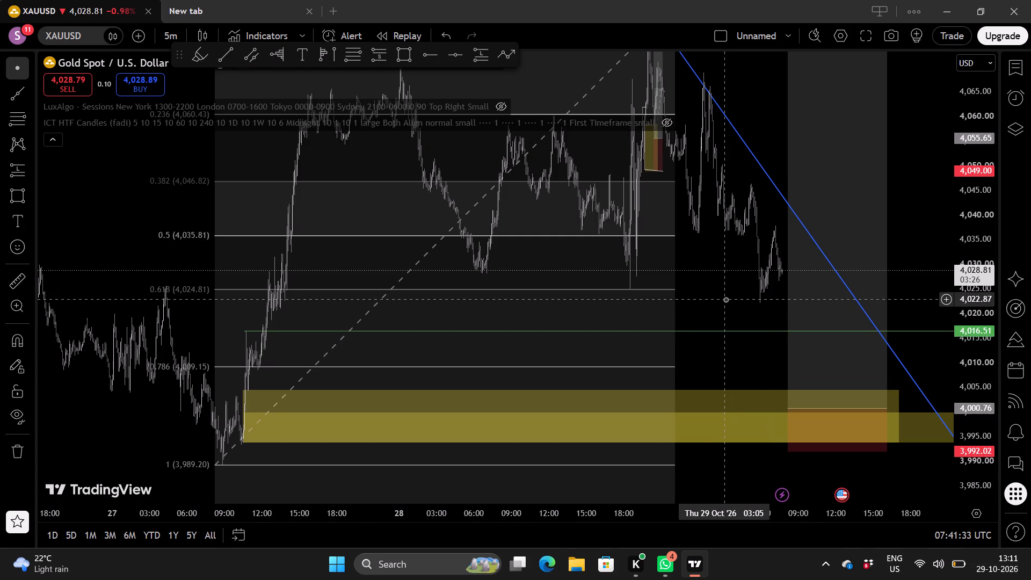
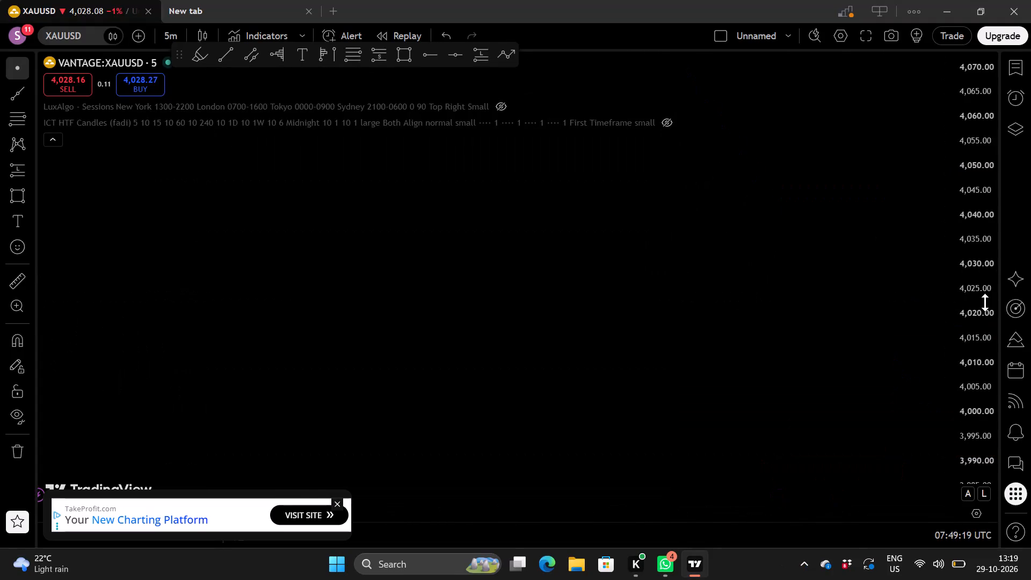
Examine the XAUUSD 5-minute price action against the descending trend line, Fibonacci levels, demand zone and planned long position.
scroll(984, 303, "down", 5)
scroll(984, 303, "left", 3)
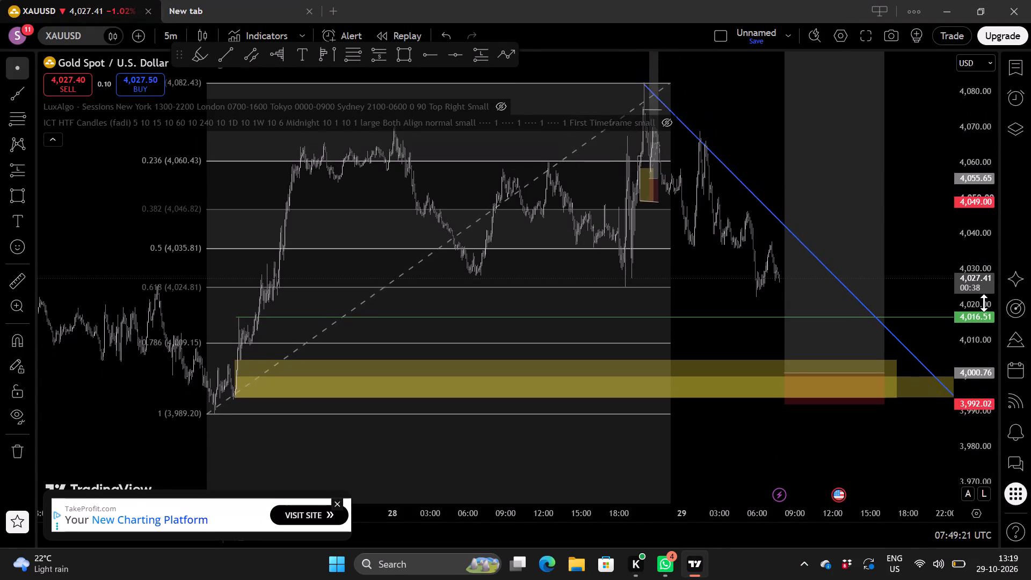
scroll(984, 303, "down", 5)
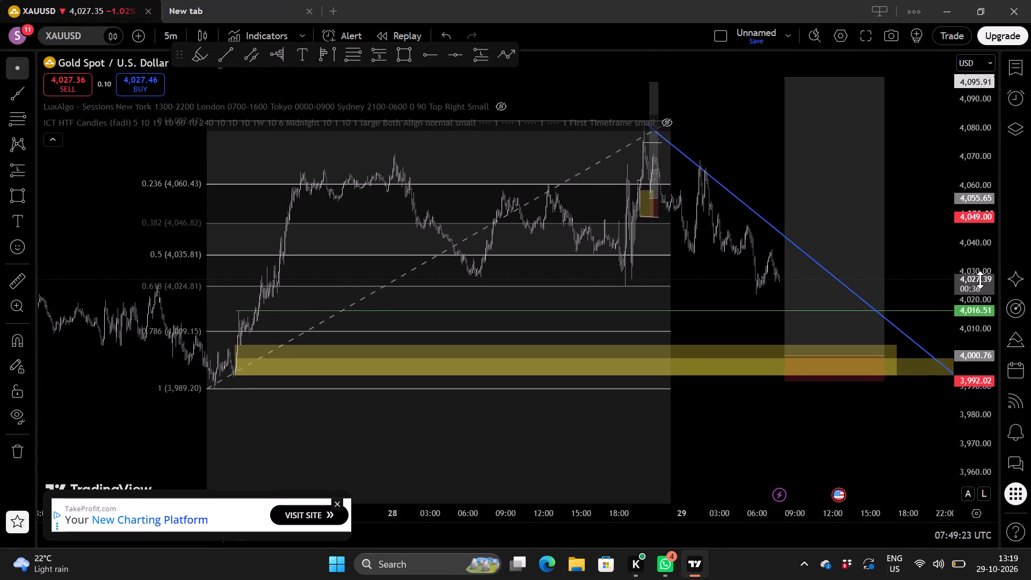
scroll(980, 280, "up", 2)
scroll(935, 277, "up", 2)
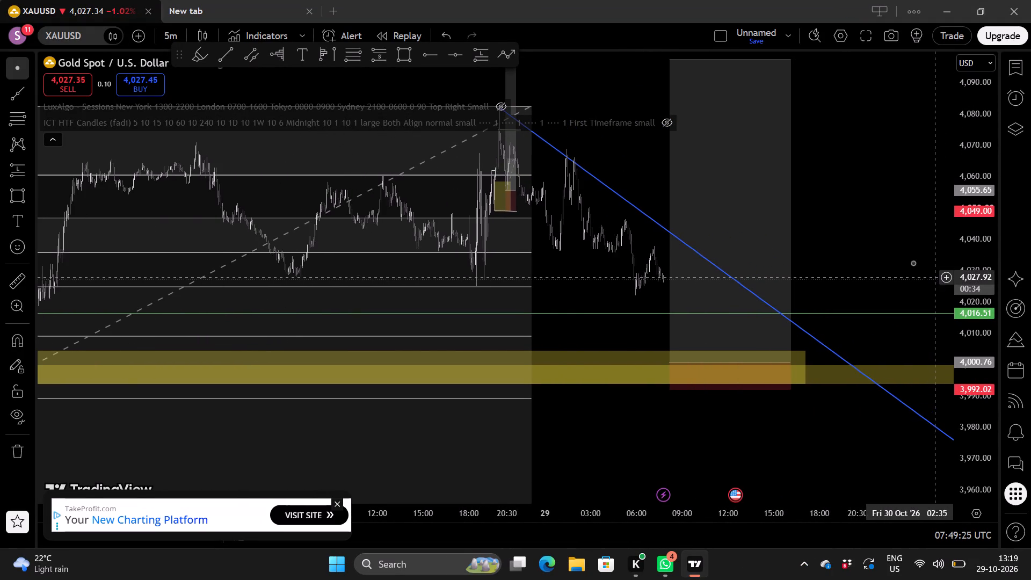
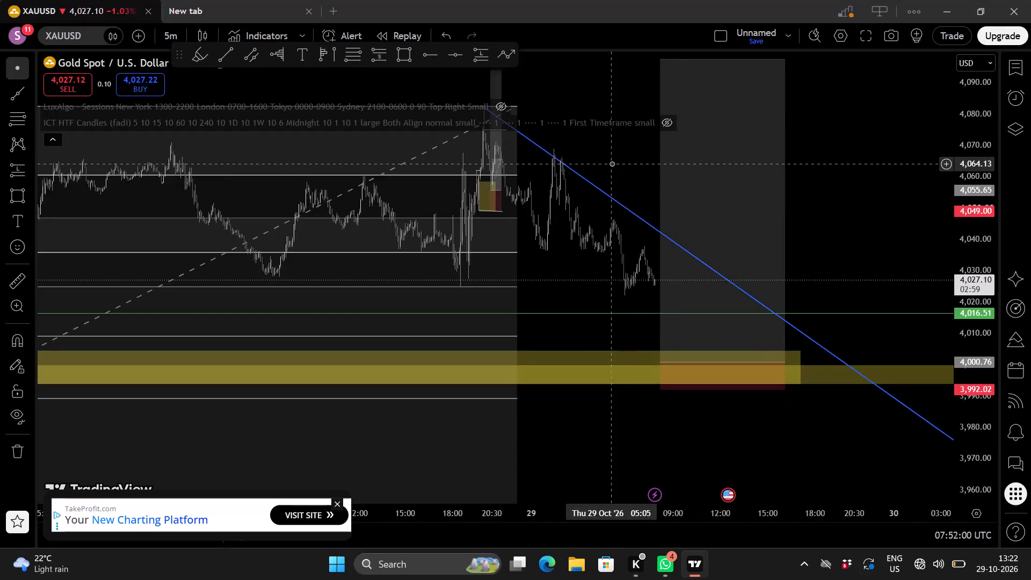
Examine the latest XAUUSD candles up close, with the descending trend line, demand zone and full planned long position in view.
scroll(612, 163, "up", 5)
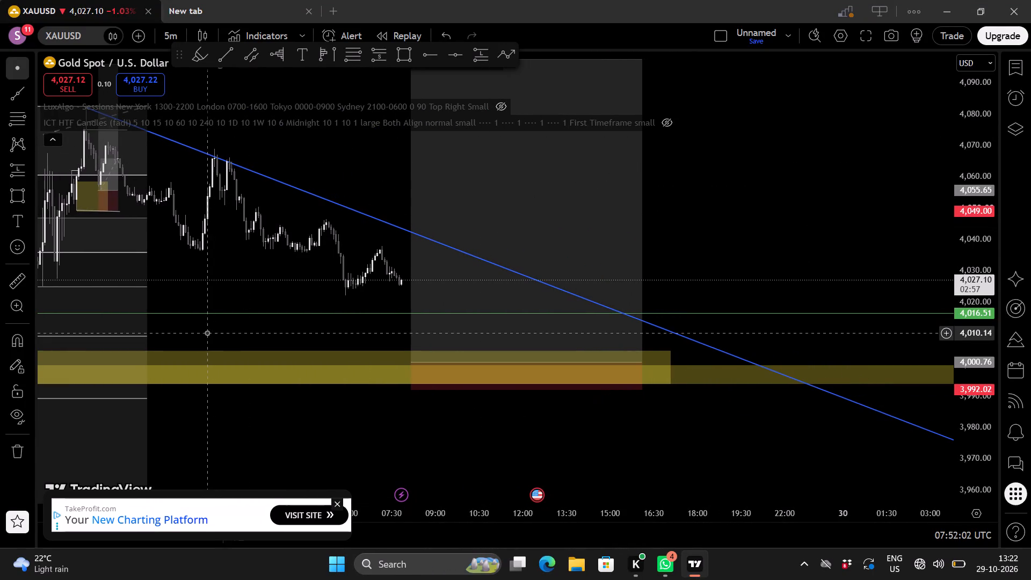
left_click_drag(211, 336, 416, 355)
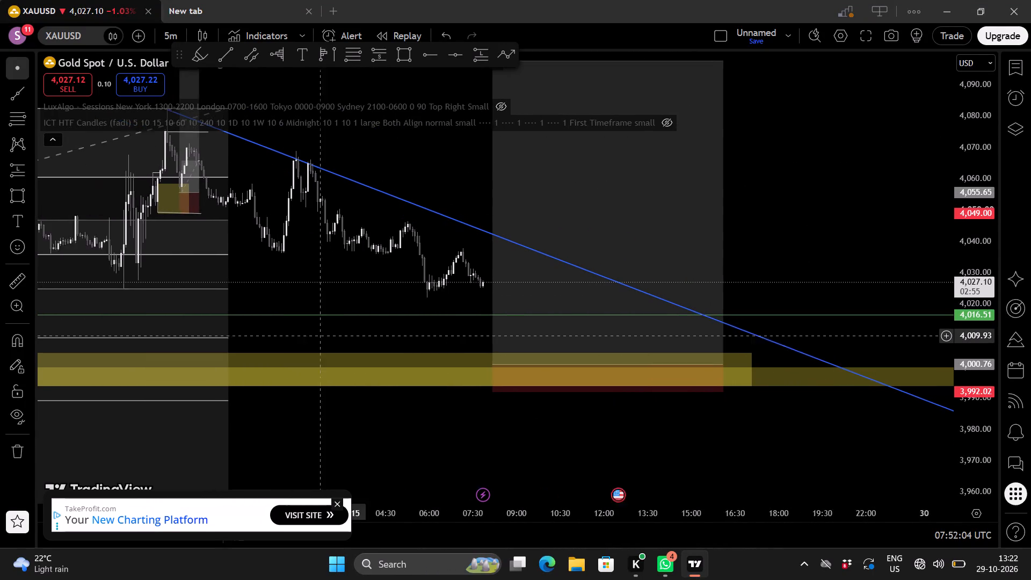
left_click_drag(416, 355, 504, 372)
scroll(510, 391, "up", 1)
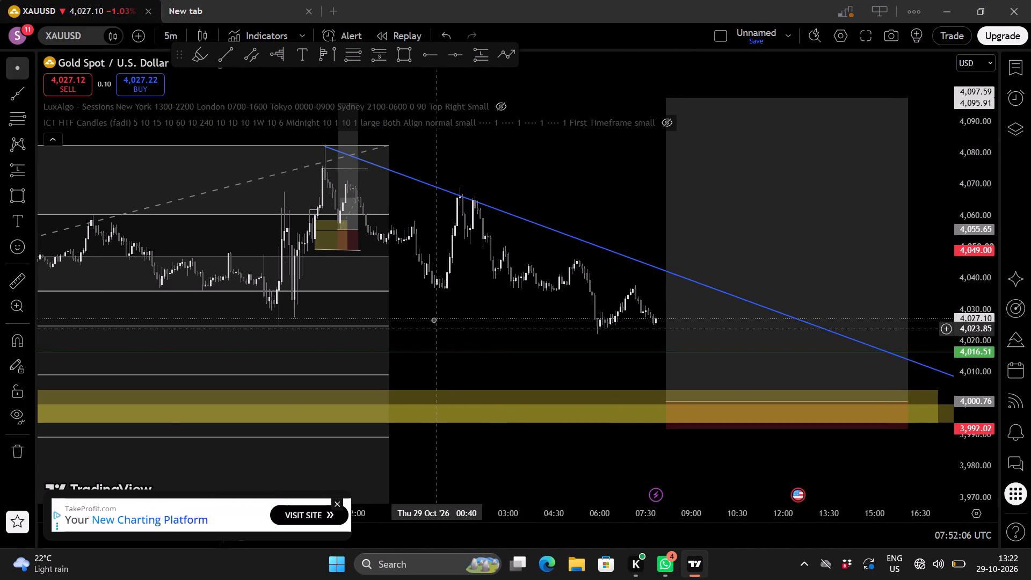
scroll(451, 295, "up", 1)
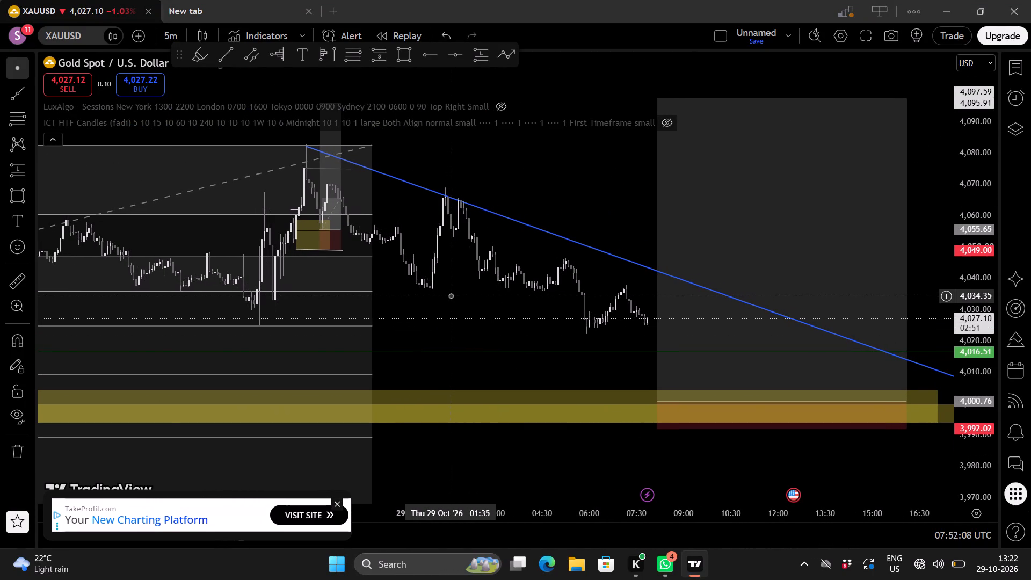
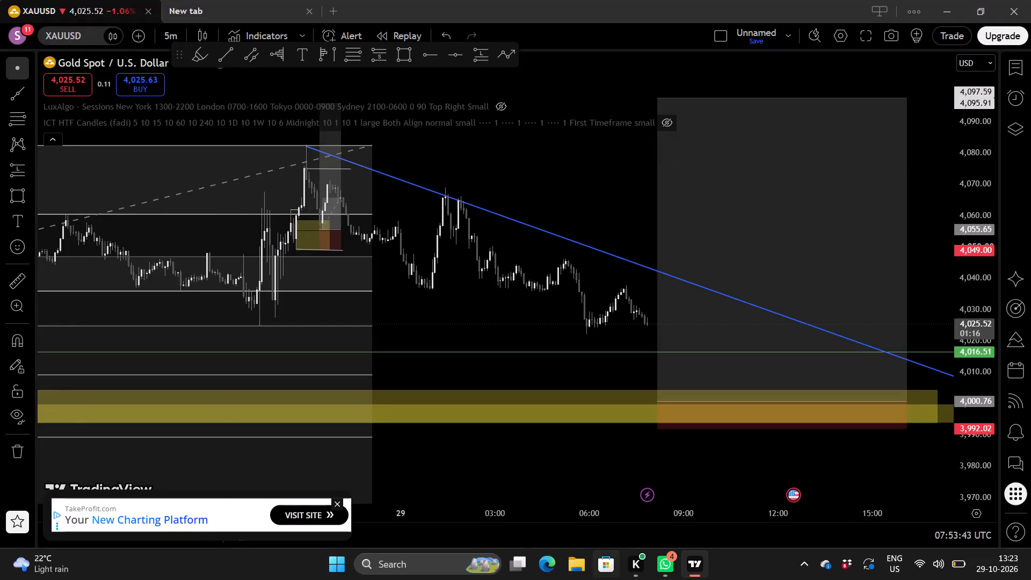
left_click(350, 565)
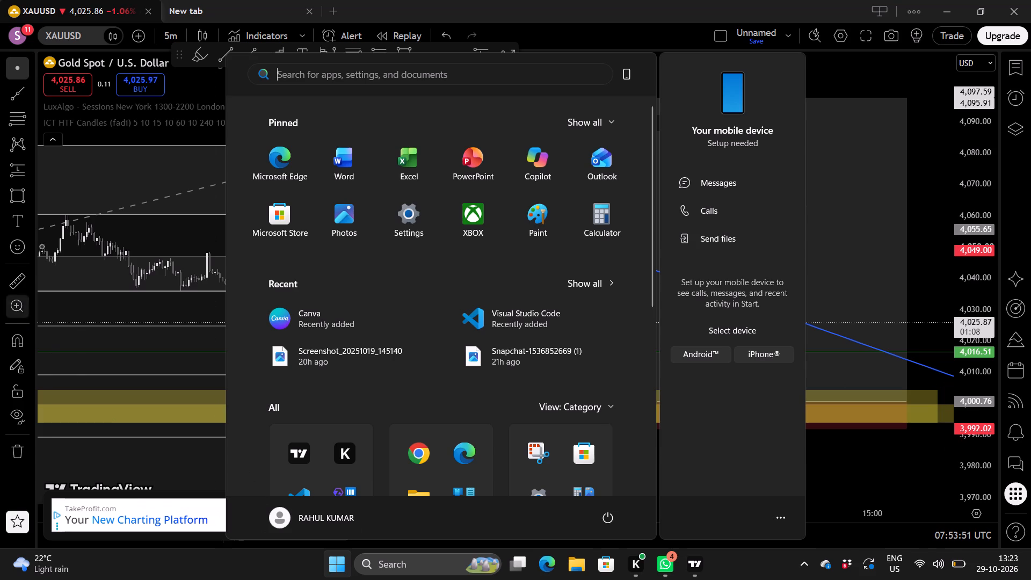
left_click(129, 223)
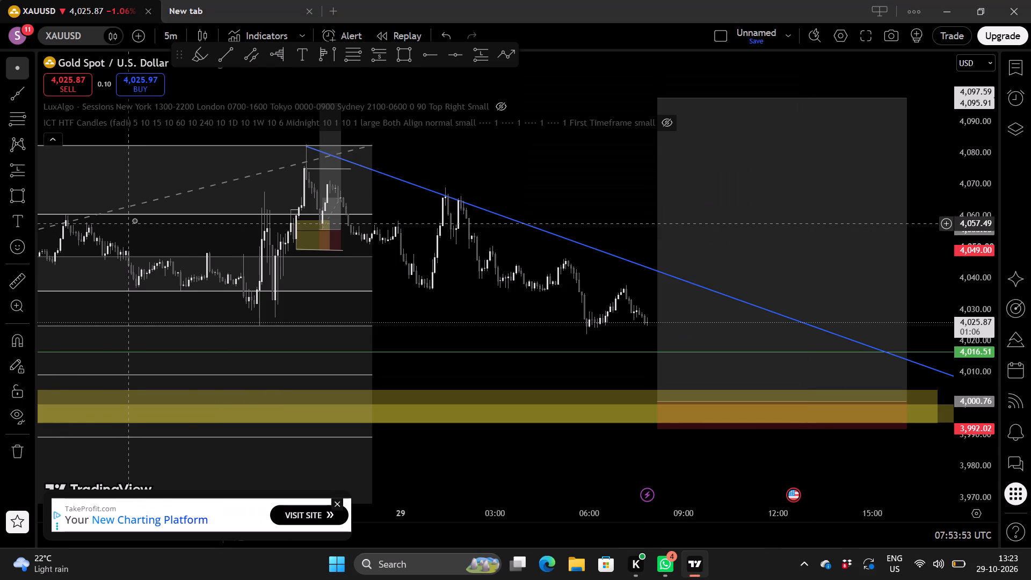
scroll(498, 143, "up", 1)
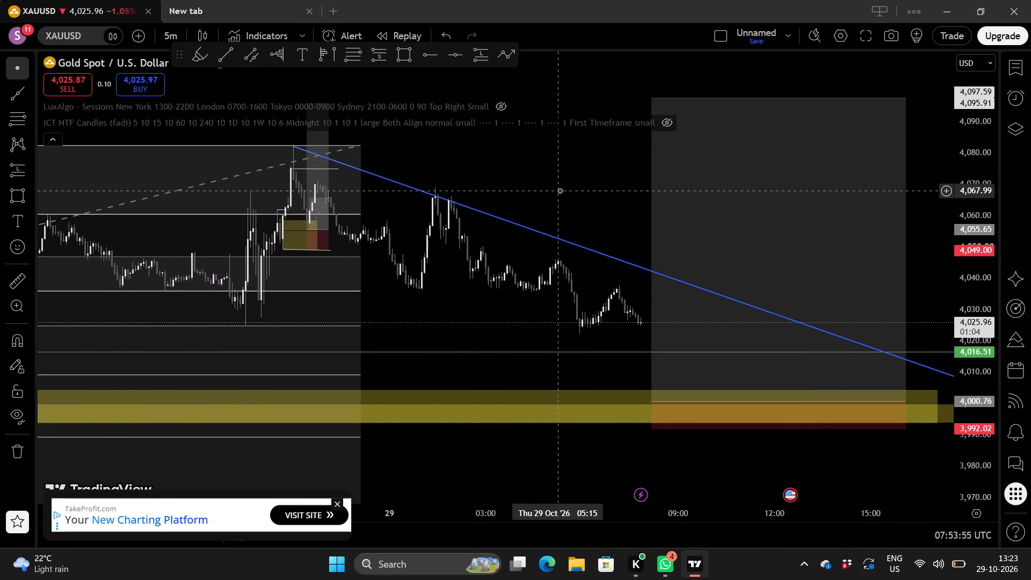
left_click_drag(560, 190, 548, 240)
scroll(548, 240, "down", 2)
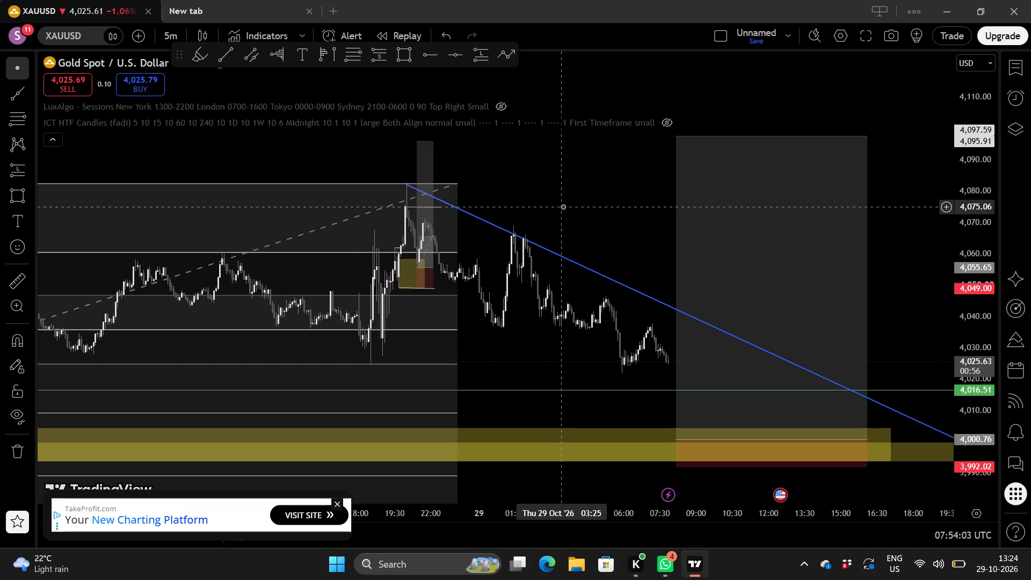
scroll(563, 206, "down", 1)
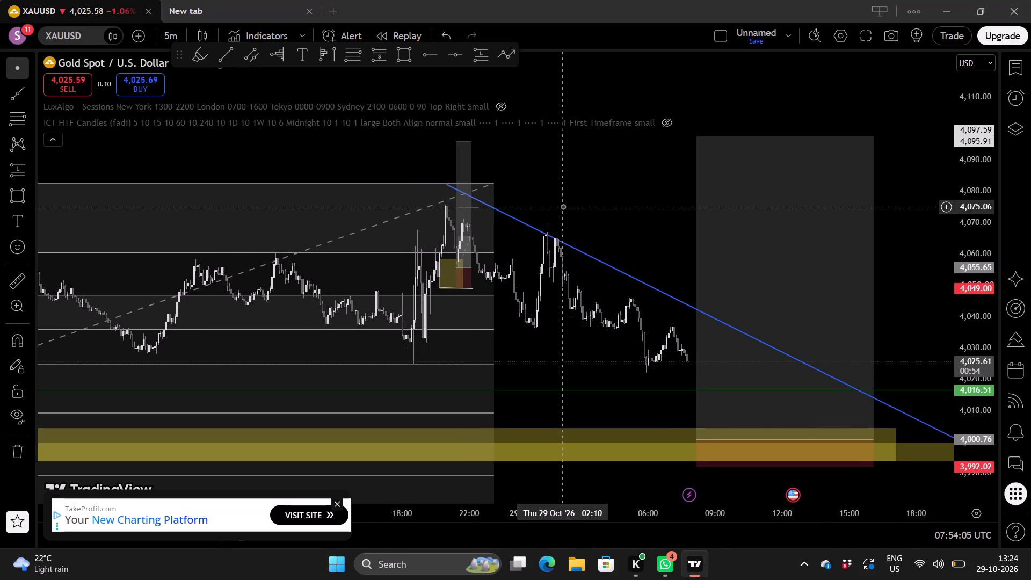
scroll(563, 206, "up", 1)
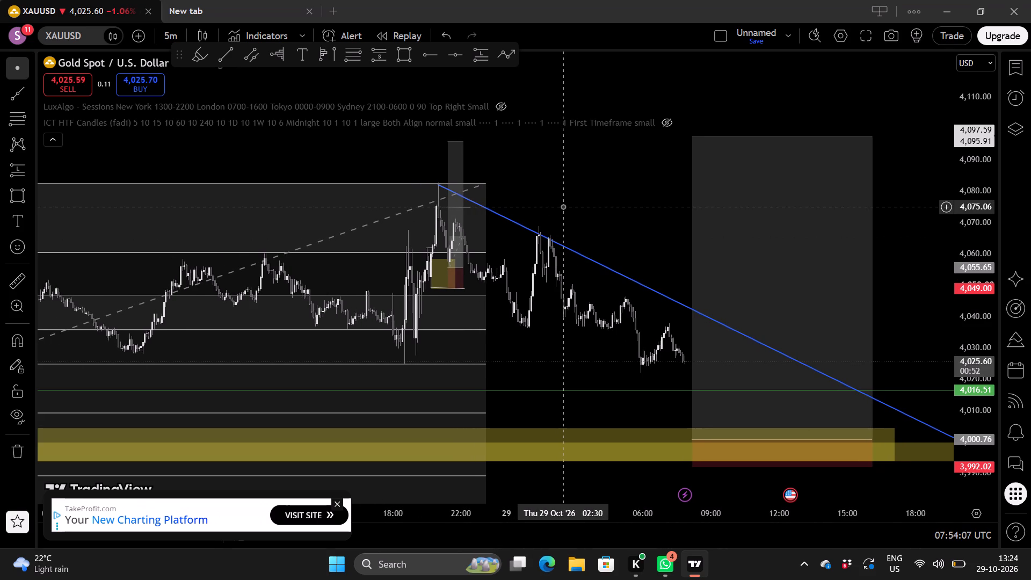
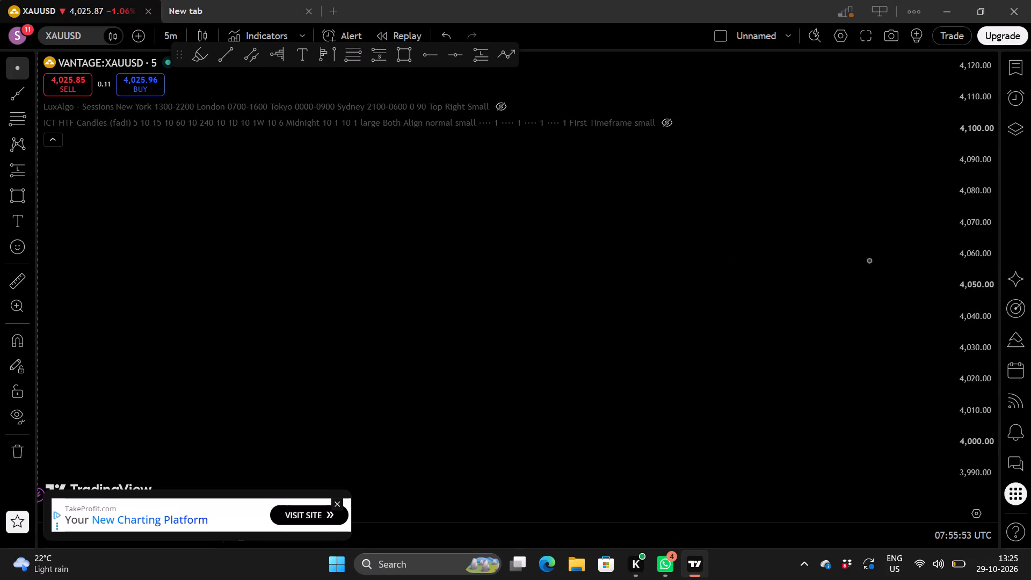
Examine the recent price decline against the descending trend line, Fibonacci levels, demand zone and planned long position.
scroll(982, 282, "up", 2)
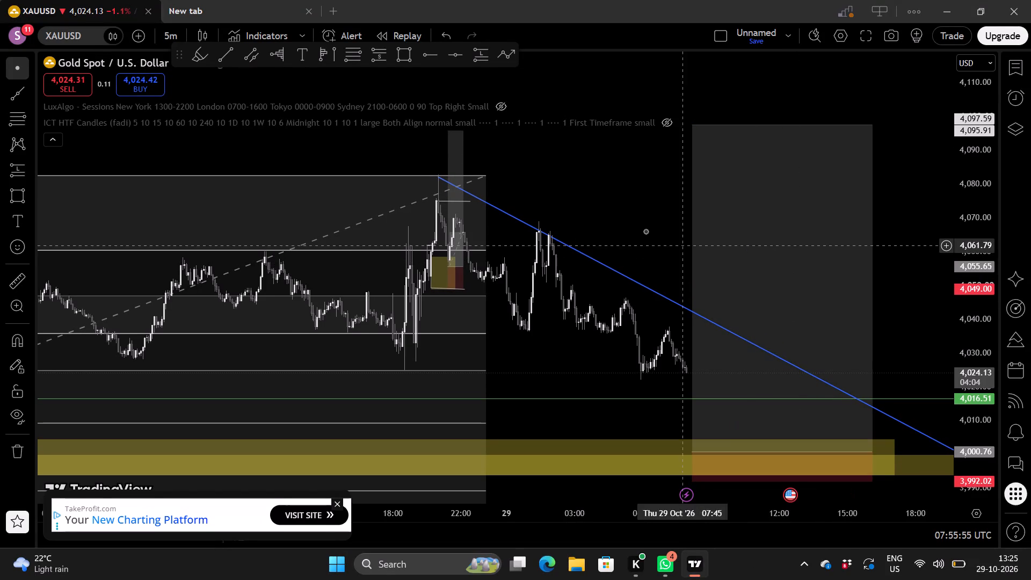
left_click_drag(643, 229, 662, 143)
scroll(643, 256, "up", 1)
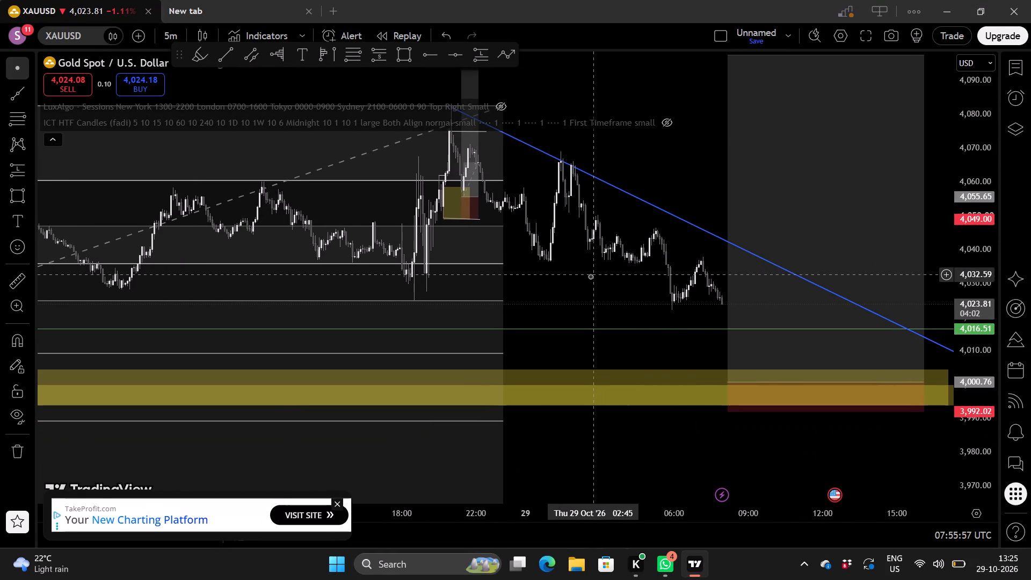
left_click_drag(590, 276, 625, 202)
scroll(650, 216, "up", 1)
left_click_drag(606, 226, 616, 332)
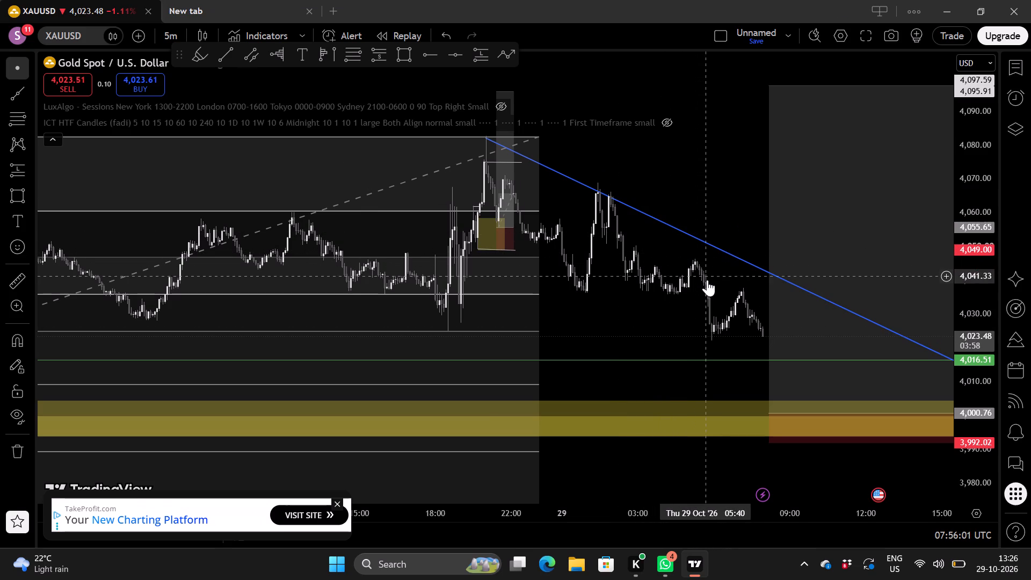
left_click(708, 185)
left_click_drag(708, 185, 708, 156)
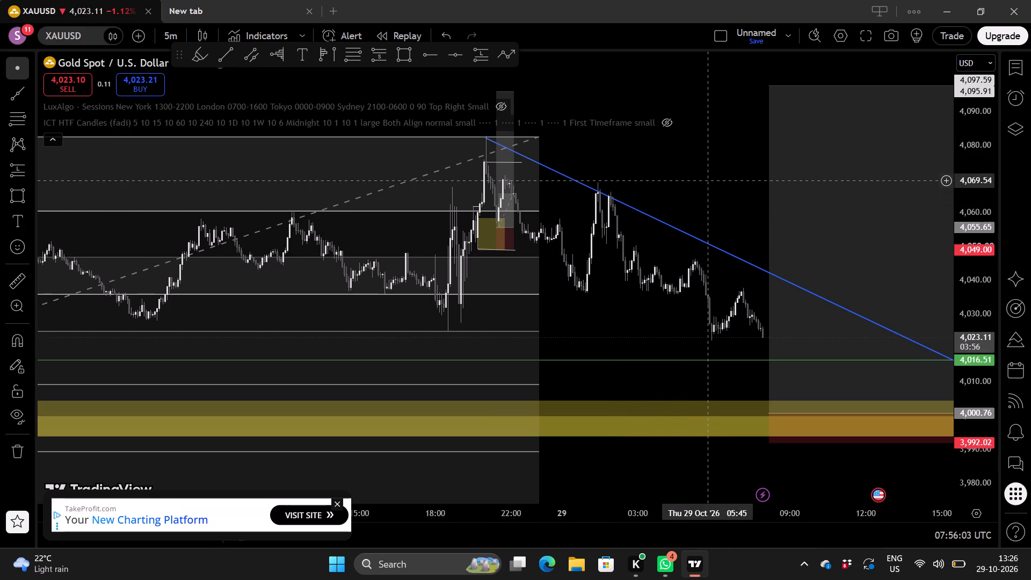
left_click_drag(708, 156, 711, 125)
scroll(663, 252, "down", 2)
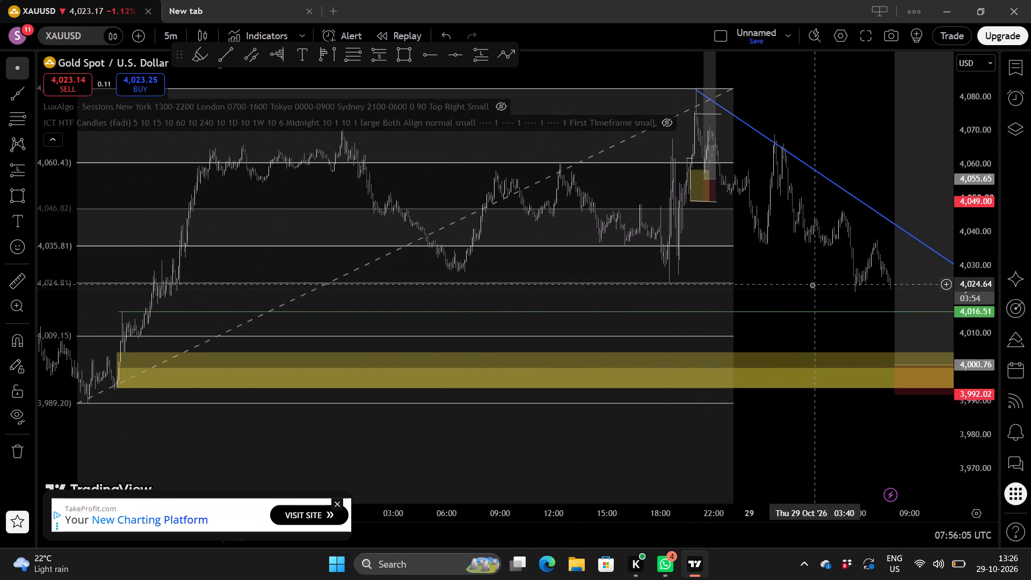
left_click_drag(812, 285, 823, 223)
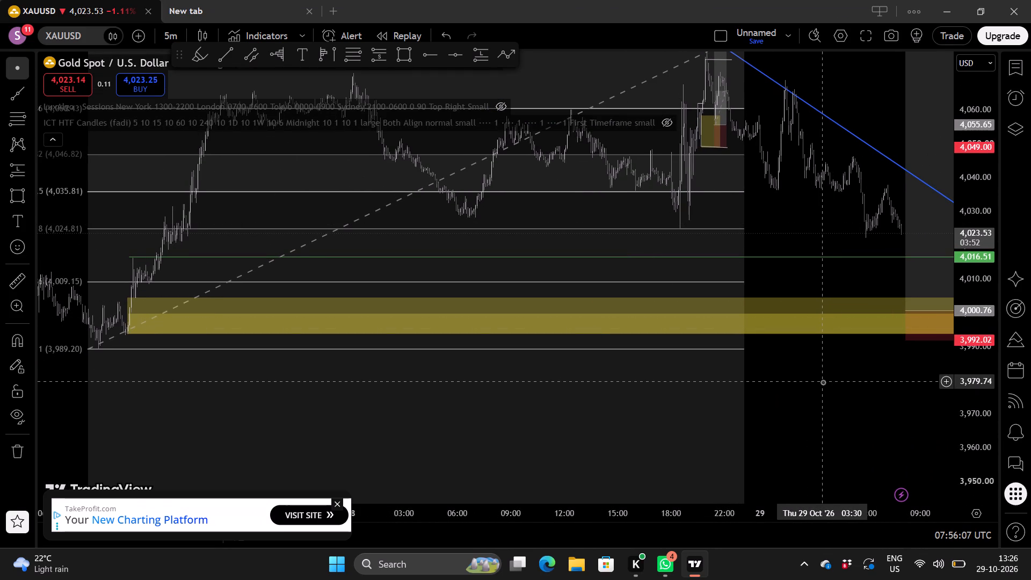
left_click_drag(823, 382, 789, 380)
scroll(784, 230, "up", 1)
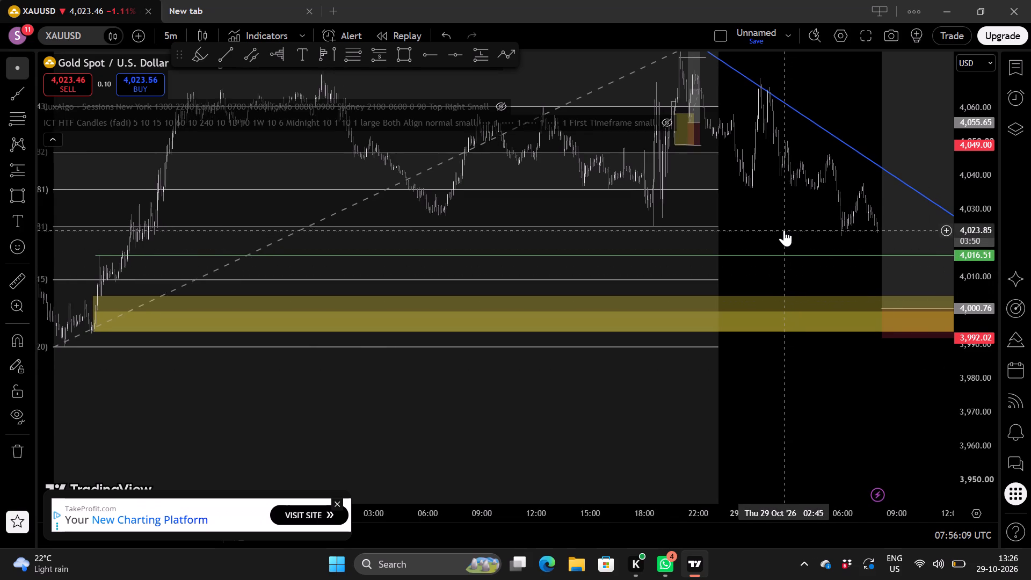
scroll(784, 230, "up", 2)
left_click_drag(756, 220, 703, 279)
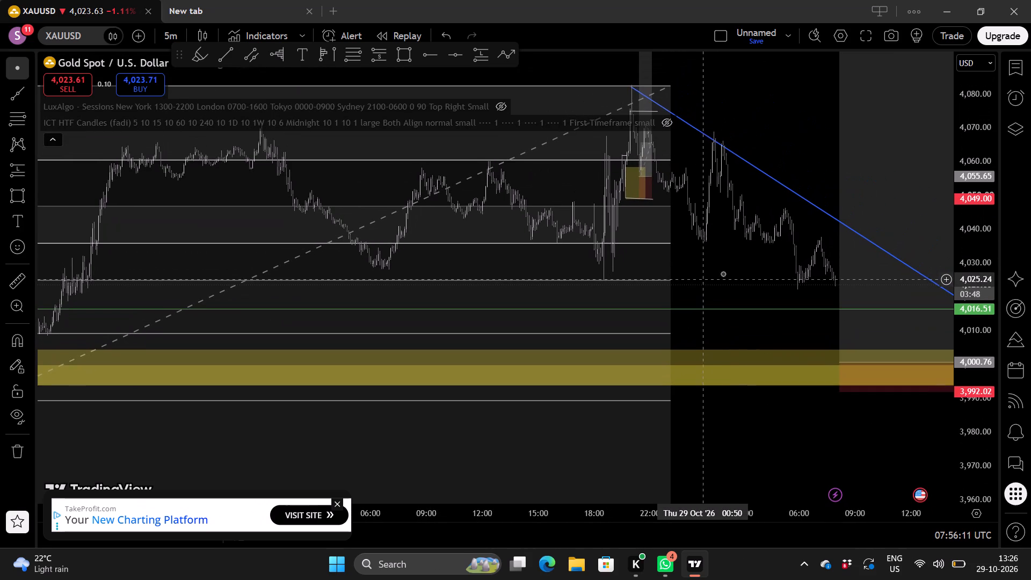
scroll(723, 273, "up", 1)
left_click_drag(786, 140, 694, 169)
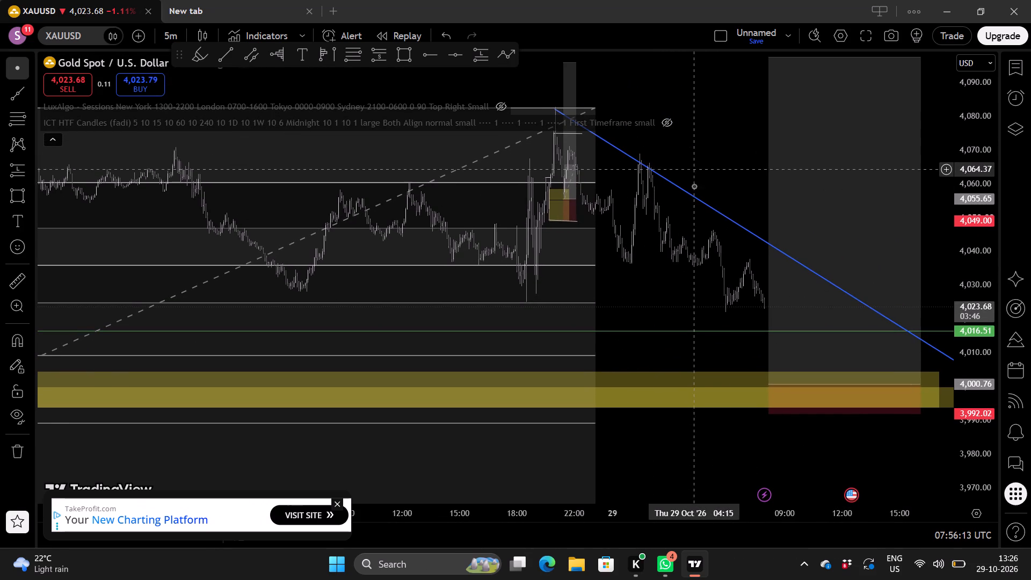
scroll(666, 302, "up", 1)
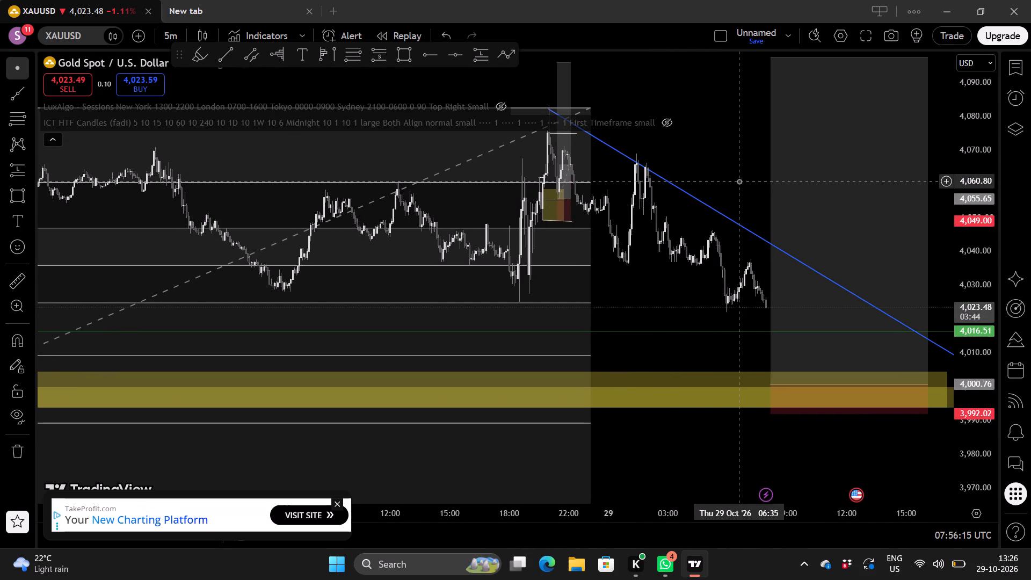
left_click_drag(739, 181, 715, 212)
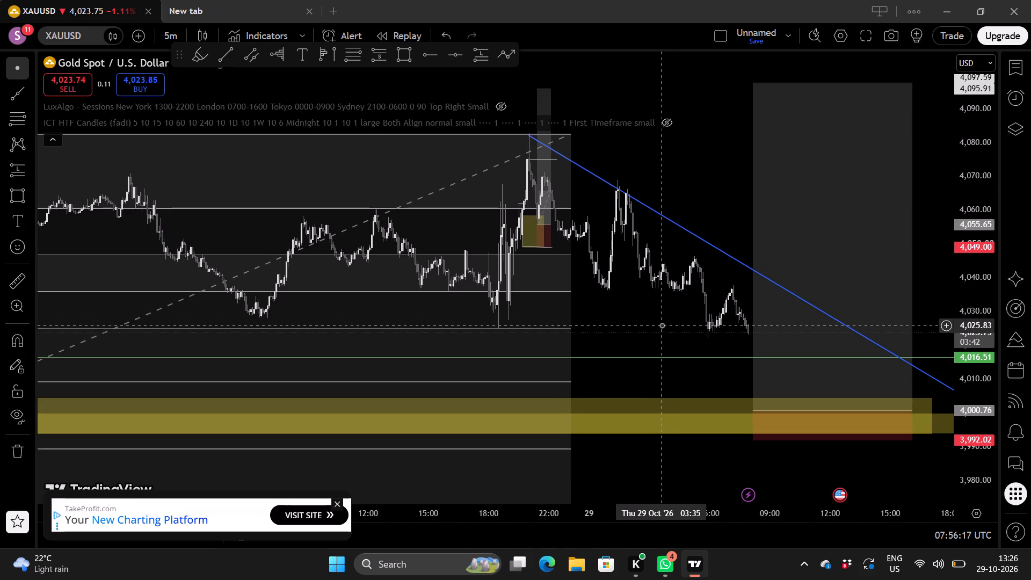
left_click_drag(722, 209, 700, 170)
scroll(660, 296, "down", 2)
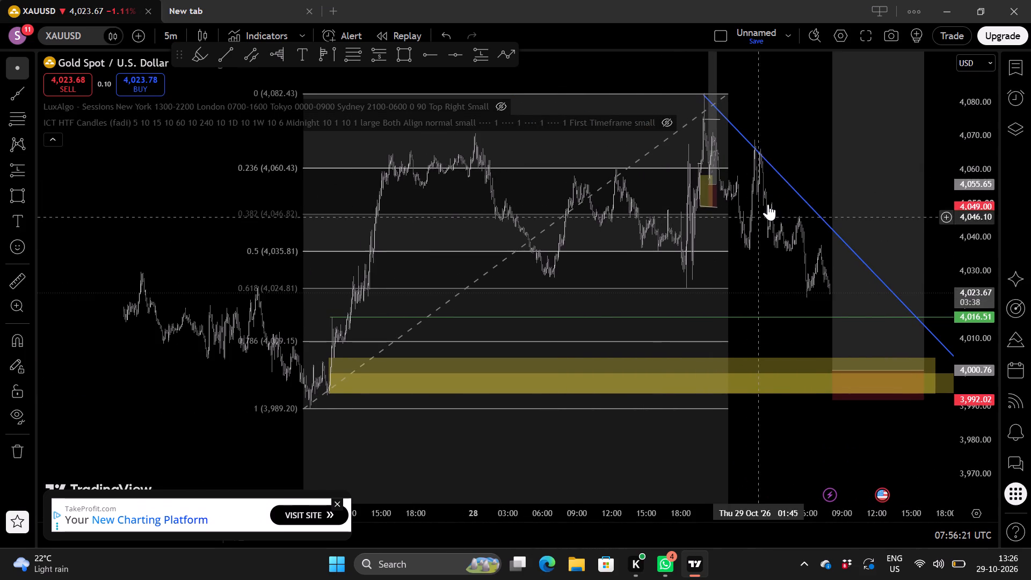
scroll(808, 165, "up", 2)
left_click_drag(767, 170, 689, 186)
scroll(971, 246, "up", 1)
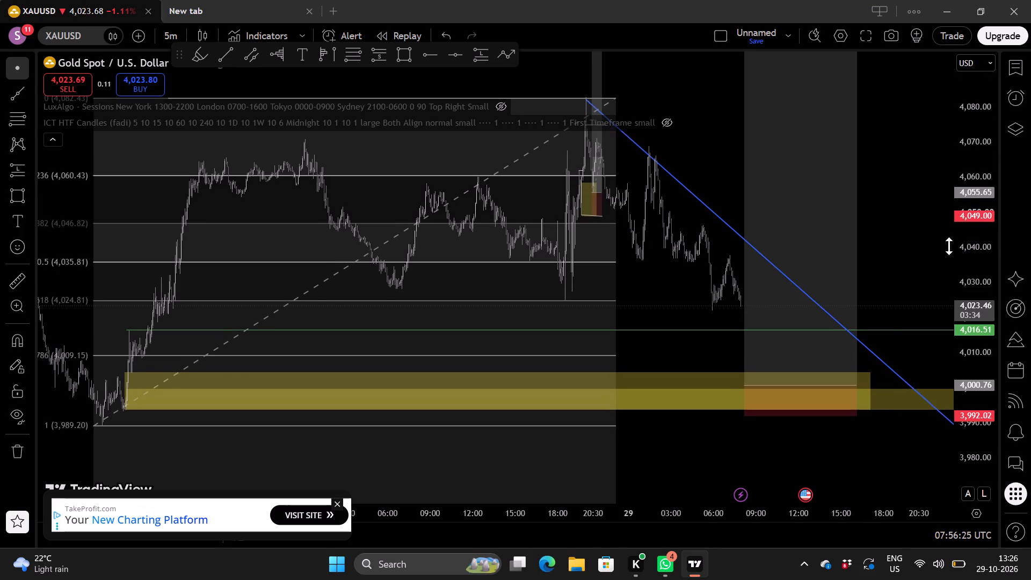
scroll(729, 208, "up", 1)
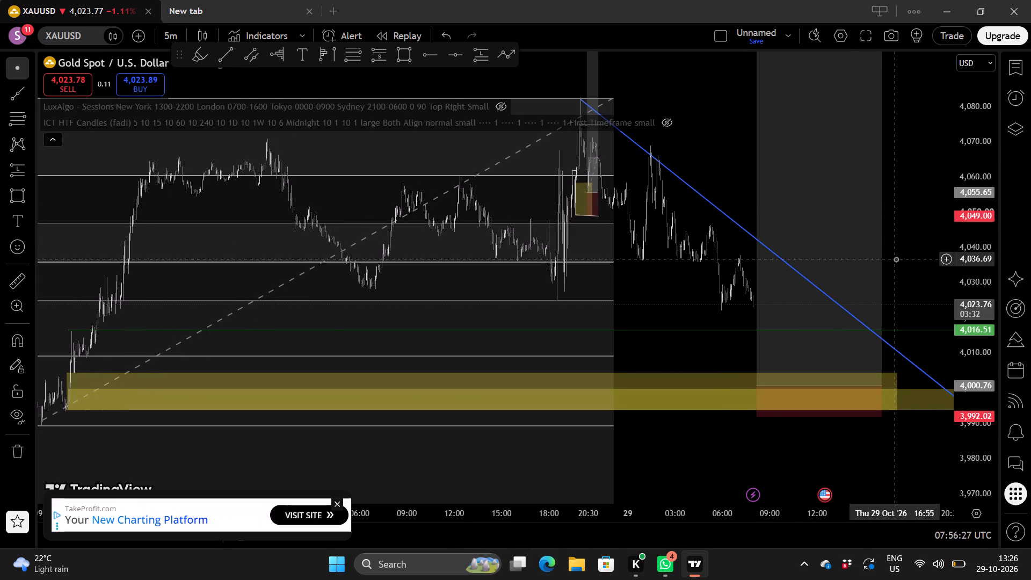
scroll(906, 271, "up", 1)
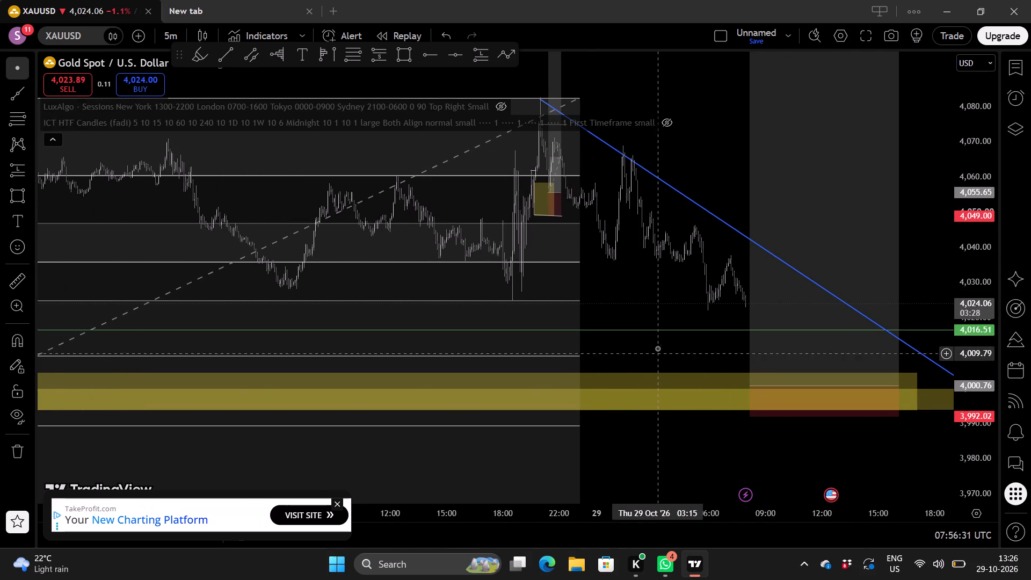
Lower the green horizontal line above the demand zone to 4,009.22, near the 0.786 Fibonacci level.
left_click(660, 331)
left_click_drag(660, 331, 689, 352)
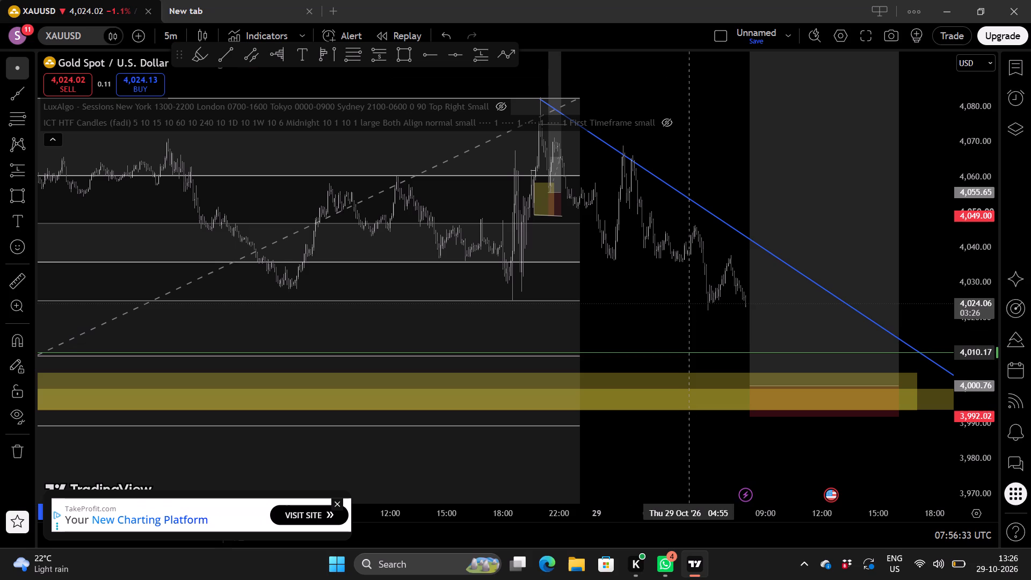
left_click_drag(689, 352, 701, 354)
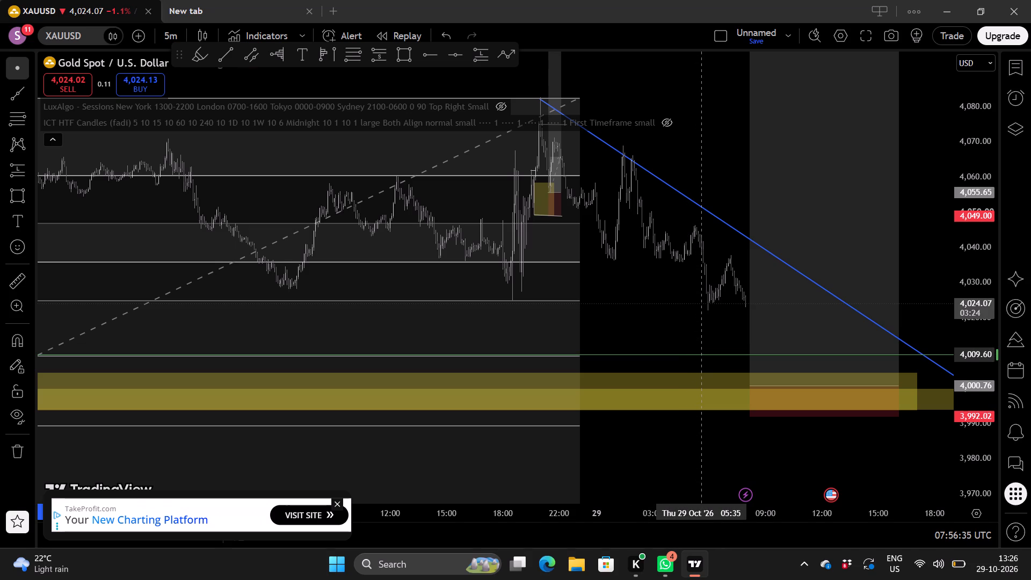
left_click_drag(701, 354, 706, 356)
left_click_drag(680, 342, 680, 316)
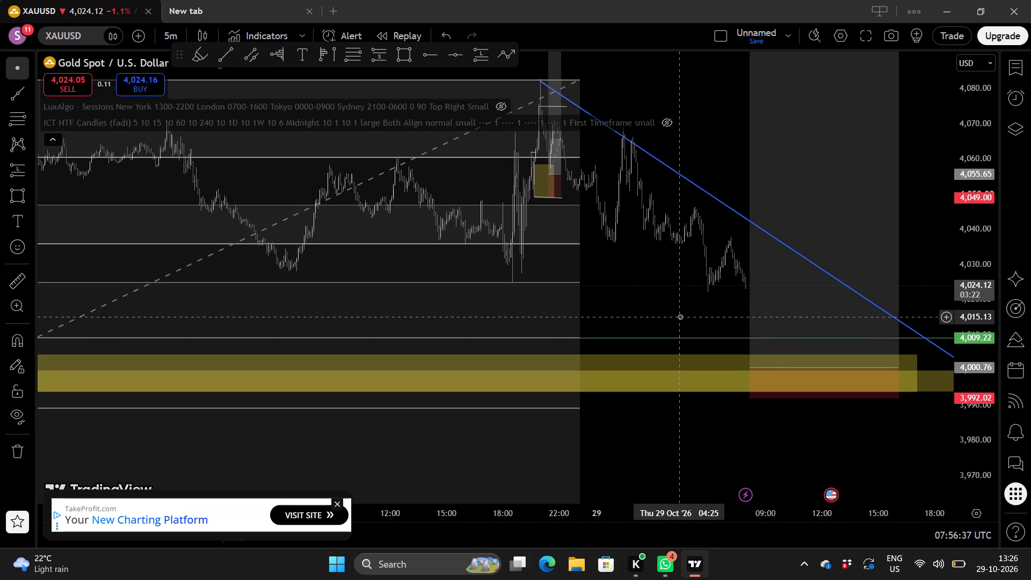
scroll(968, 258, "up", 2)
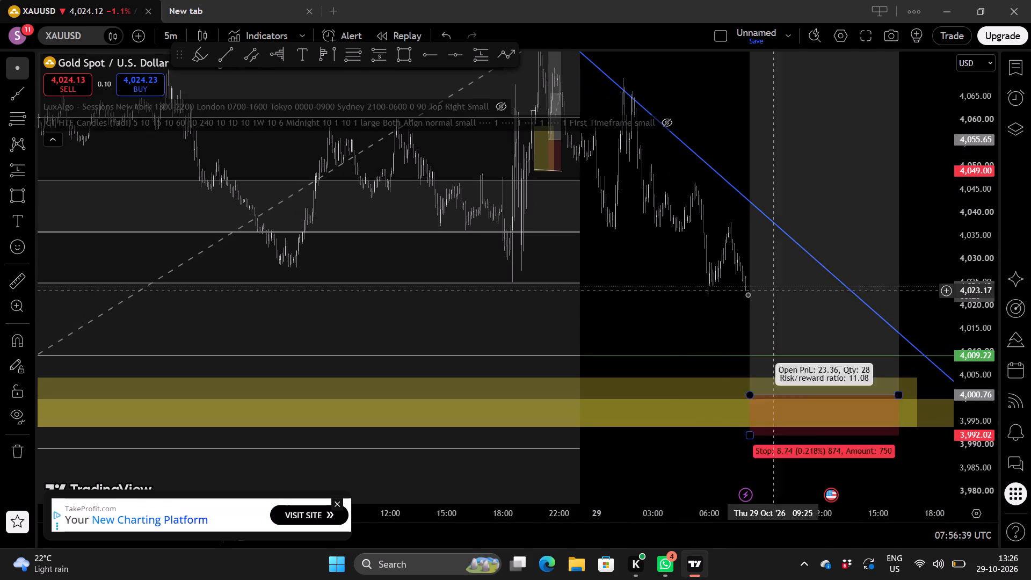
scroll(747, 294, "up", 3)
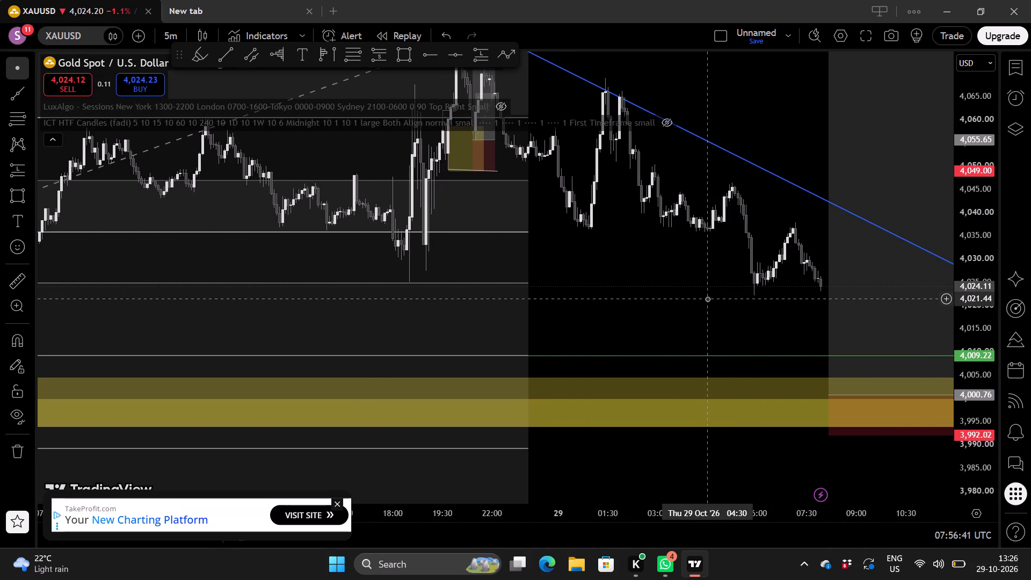
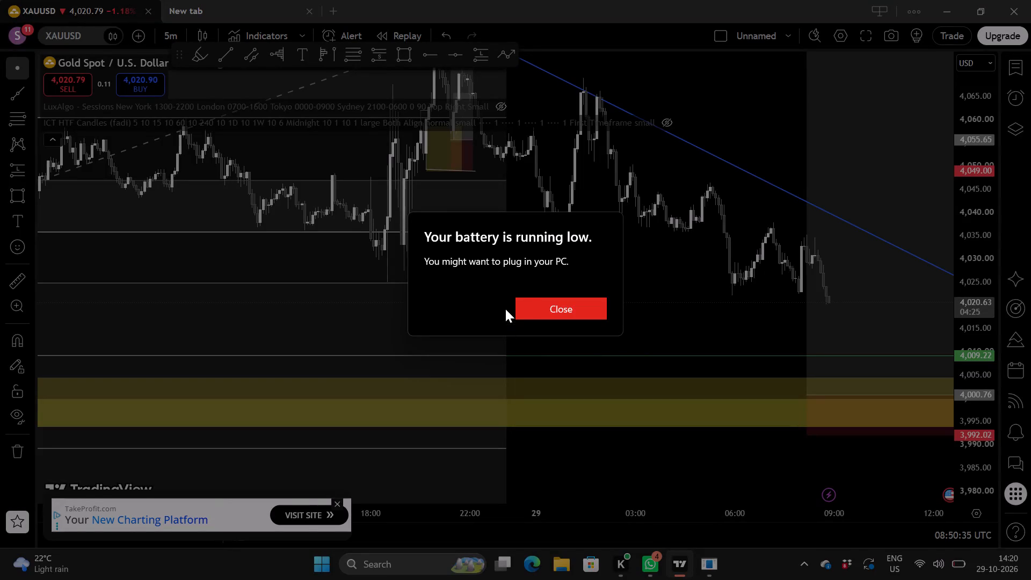
Dismiss the low-battery notice covering the chart.
left_click(554, 311)
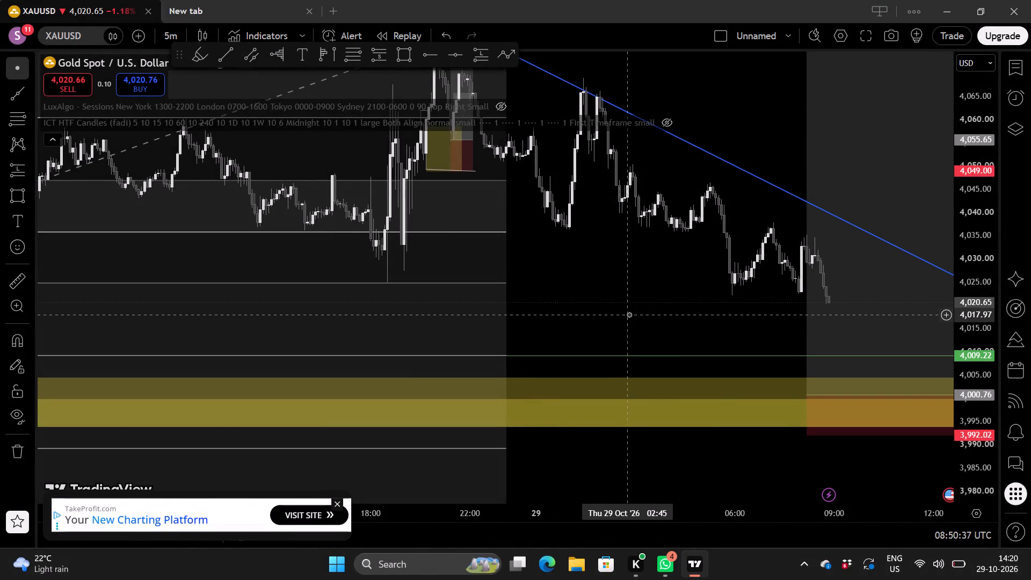
Examine the latest 5-minute price drop against the 4,009.22 line, demand zone and planned long position.
scroll(629, 314, "up", 1)
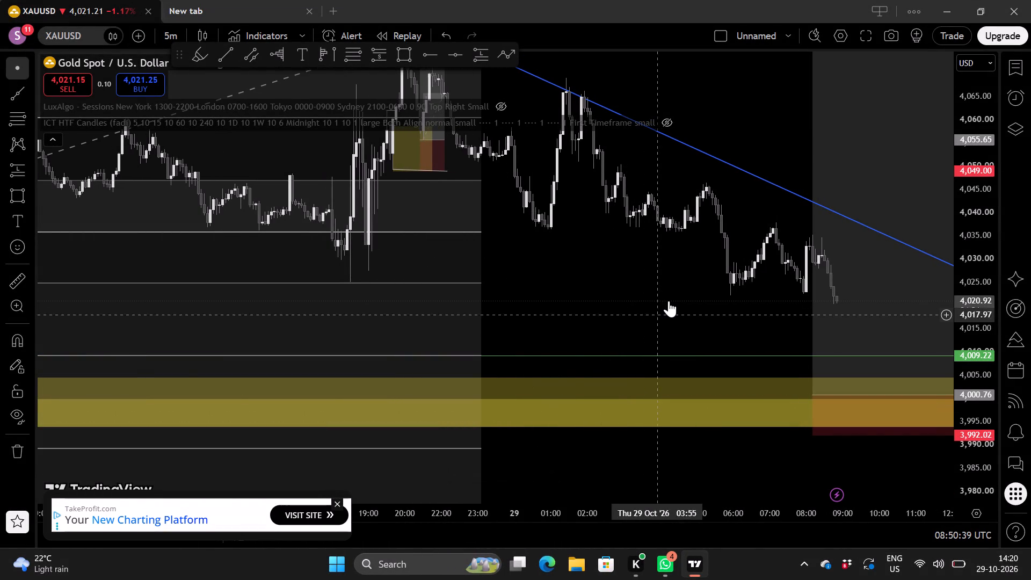
scroll(669, 300, "down", 3)
left_click(754, 305)
left_click_drag(754, 305, 679, 271)
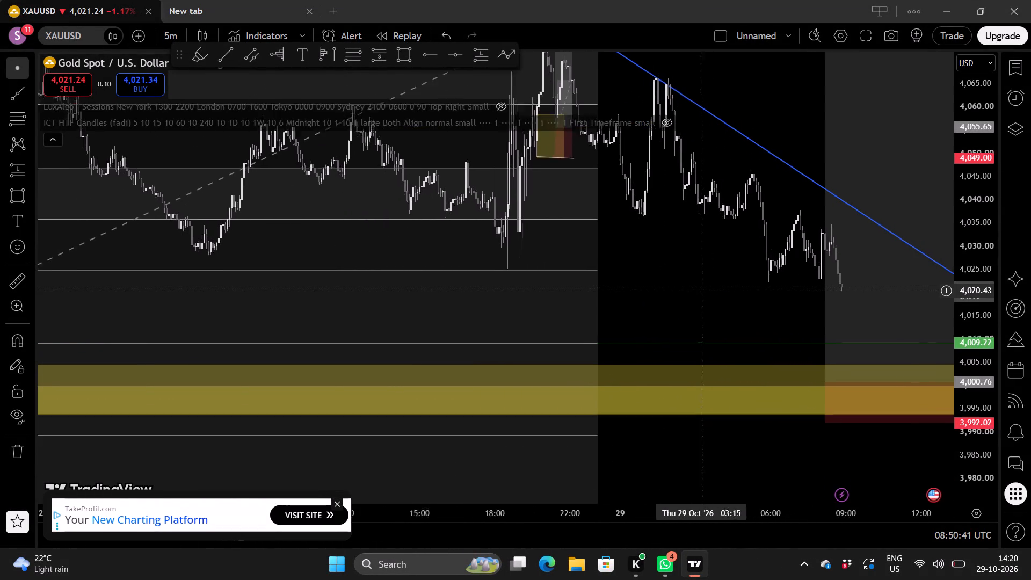
left_click_drag(679, 271, 664, 245)
scroll(691, 279, "down", 1)
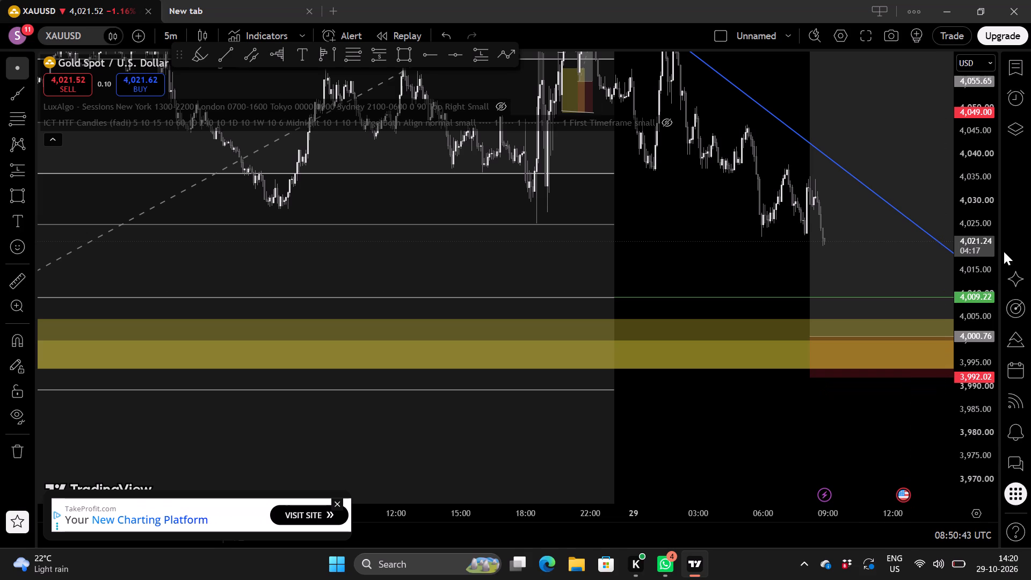
scroll(969, 258, "up", 2)
scroll(694, 284, "up", 1)
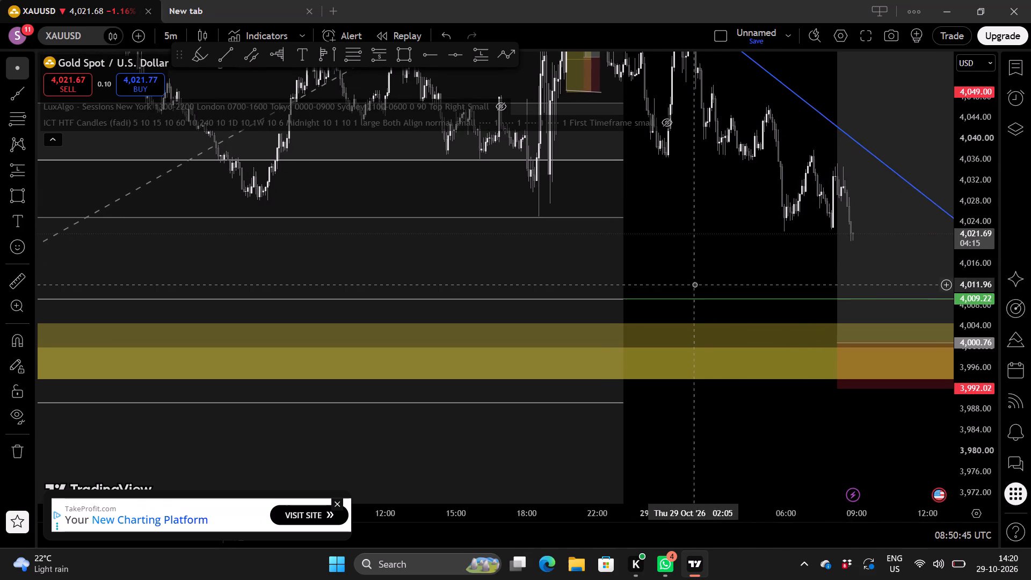
scroll(979, 224, "up", 3)
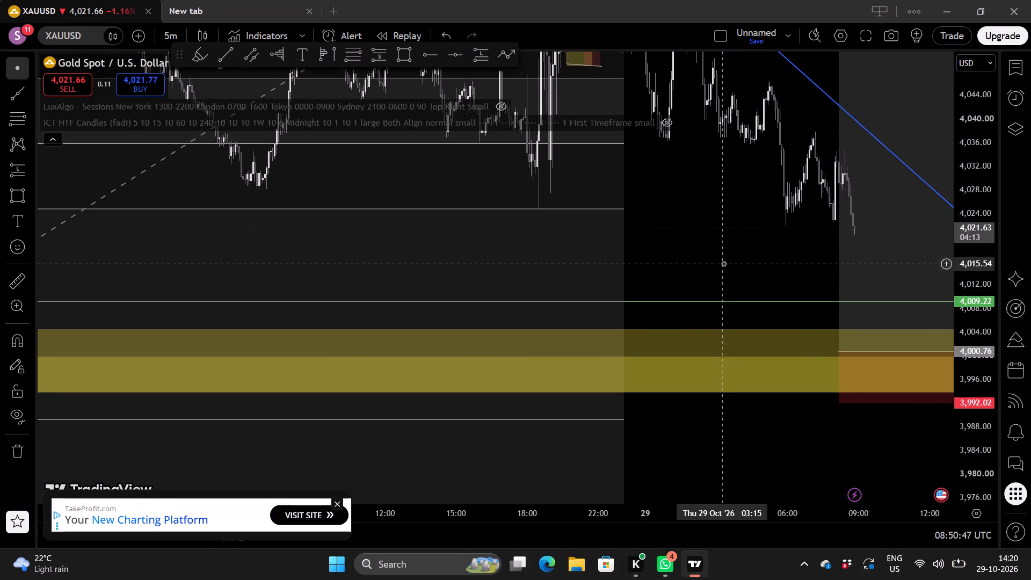
Show the hidden ICT HTF Candles indicator on the XAUUSD chart.
left_click_drag(693, 232, 461, 267)
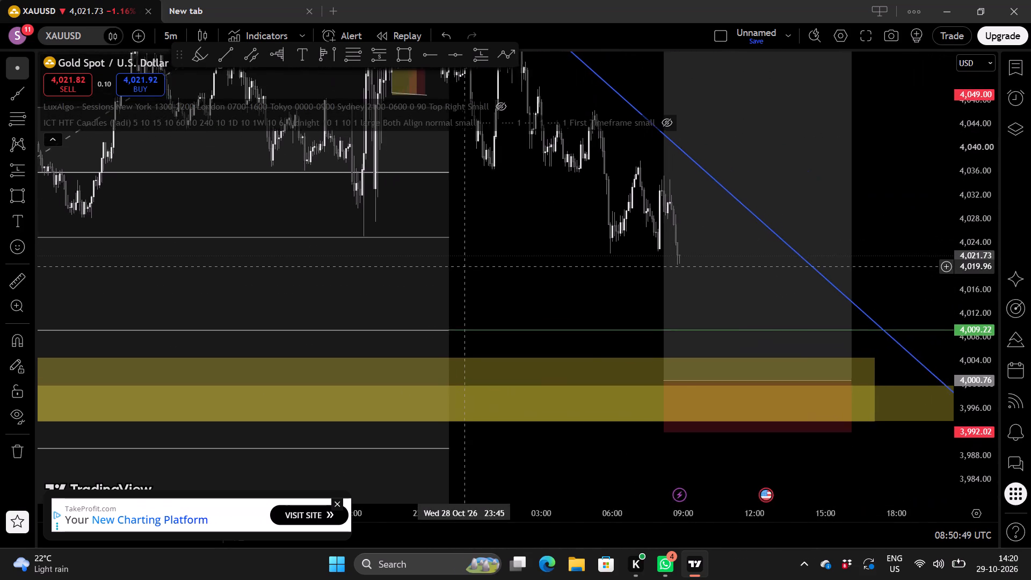
left_click_drag(461, 267, 288, 270)
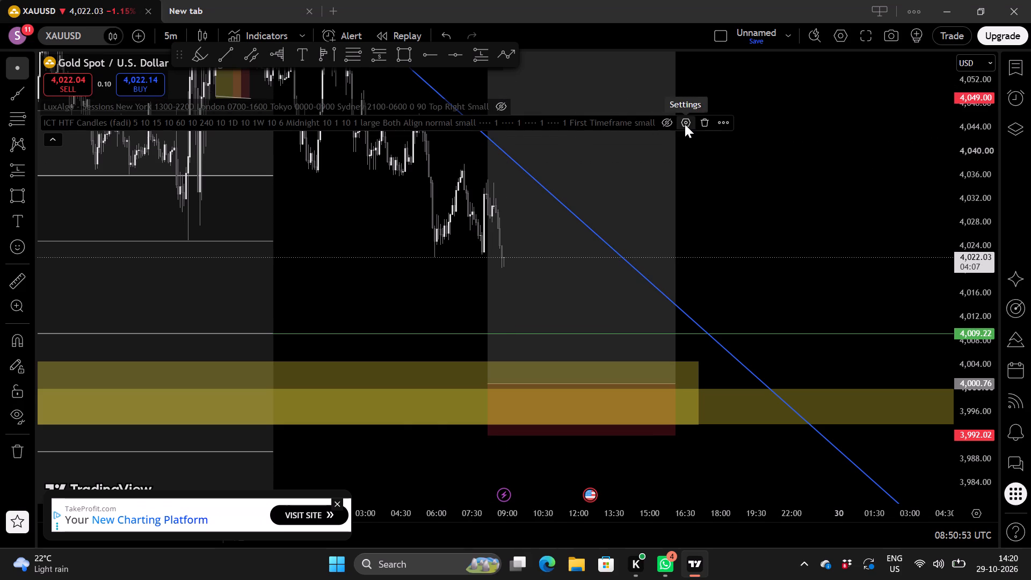
left_click(663, 124)
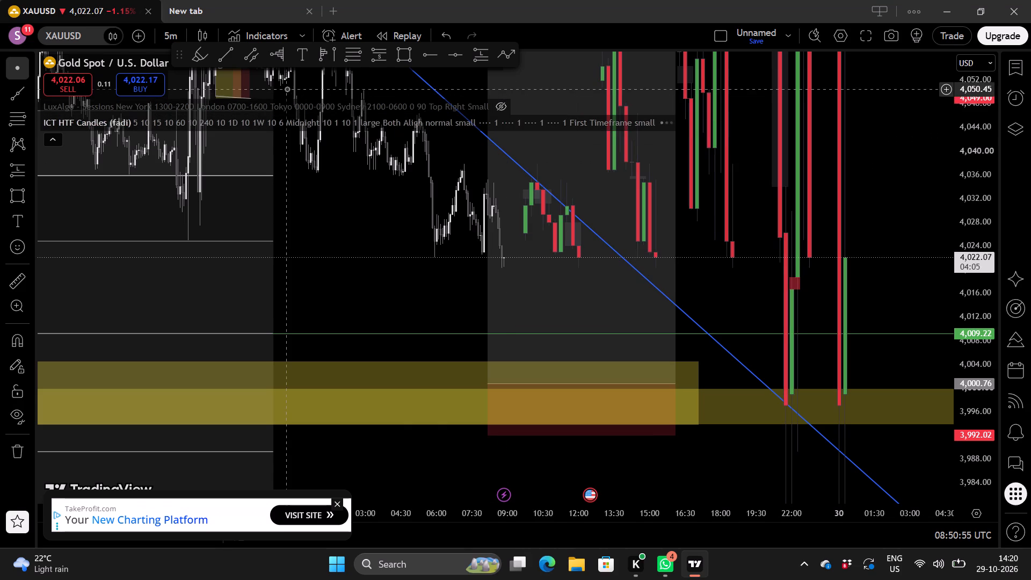
Switch the XAUUSD chart to the 1-hour timeframe.
left_click(165, 36)
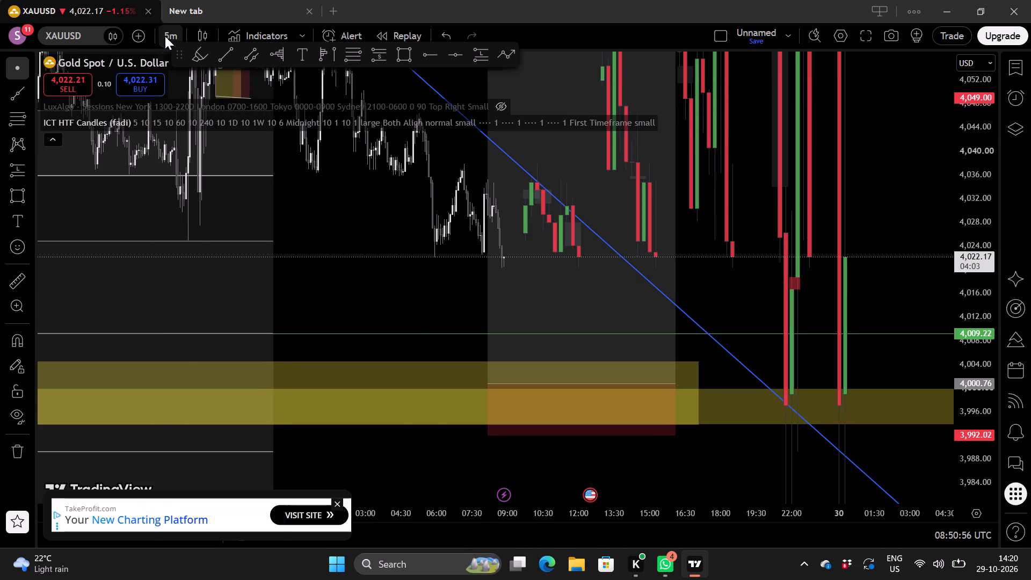
scroll(212, 248, "down", 1)
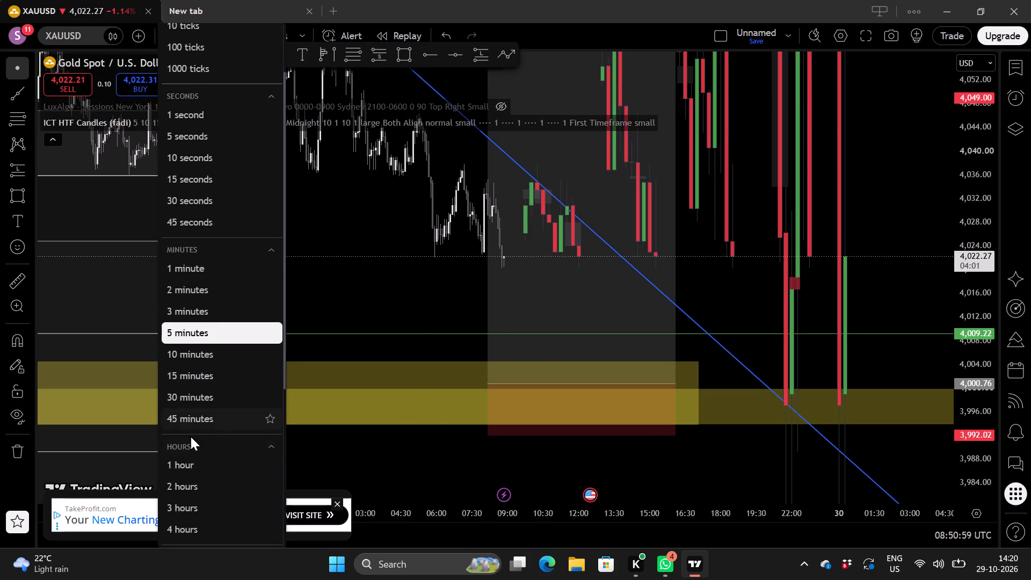
scroll(190, 454, "down", 1)
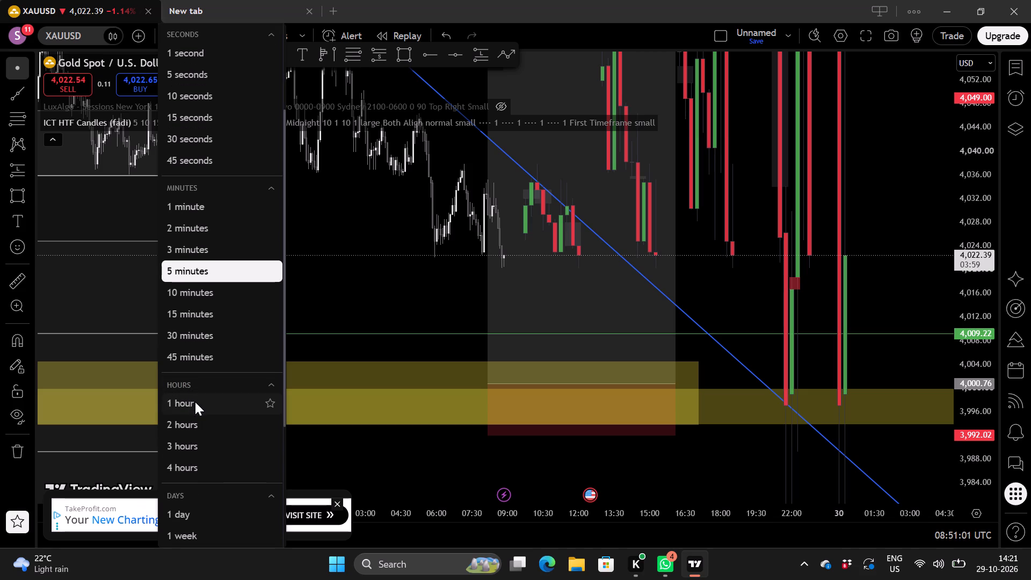
left_click(195, 402)
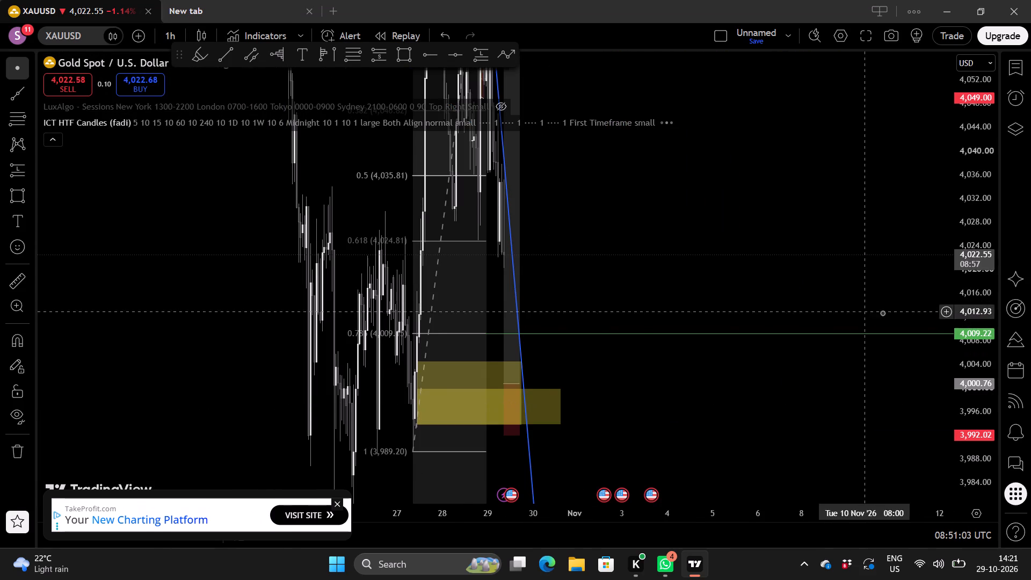
Examine the 1-hour price action, Fibonacci levels and demand zone alongside the 4H and 1D higher-timeframe candles.
scroll(967, 329, "down", 8)
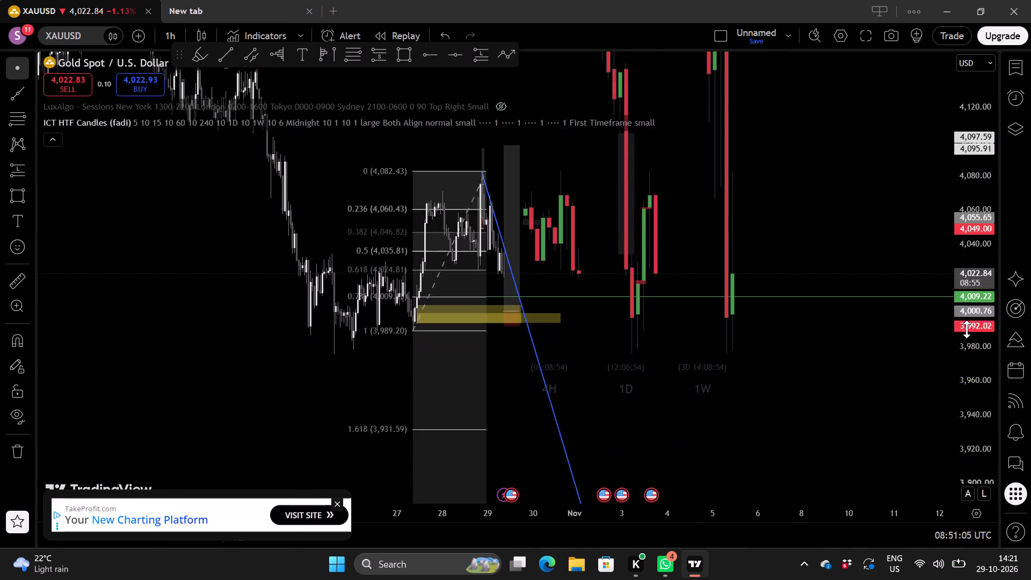
scroll(855, 271, "up", 4)
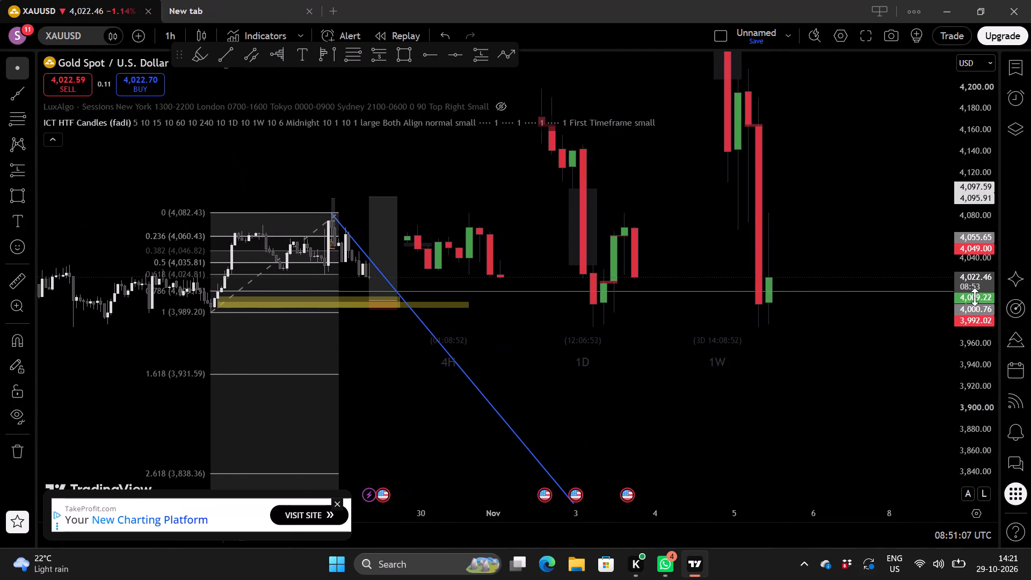
scroll(954, 307, "up", 3)
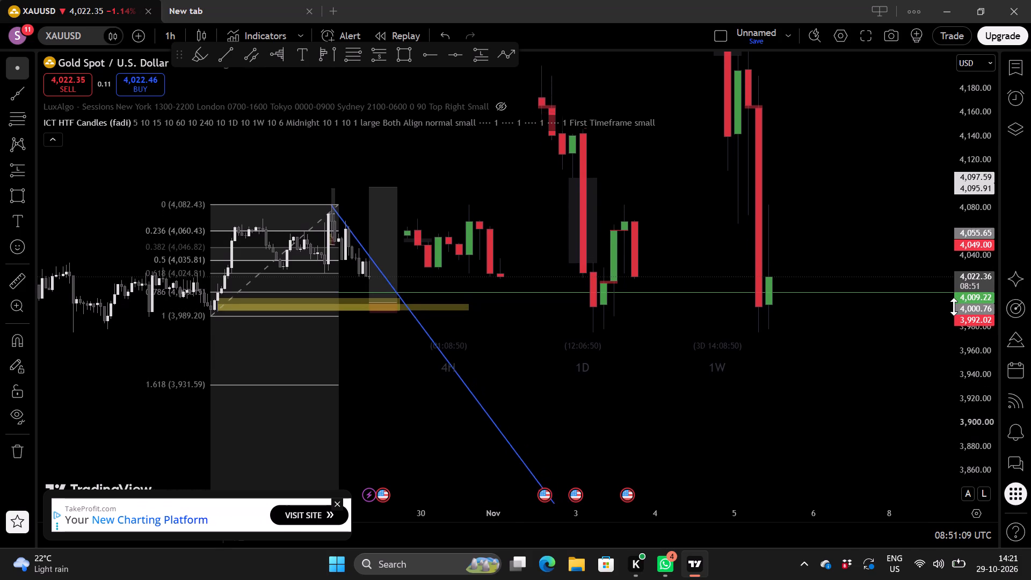
scroll(954, 307, "up", 2)
scroll(855, 229, "up", 1)
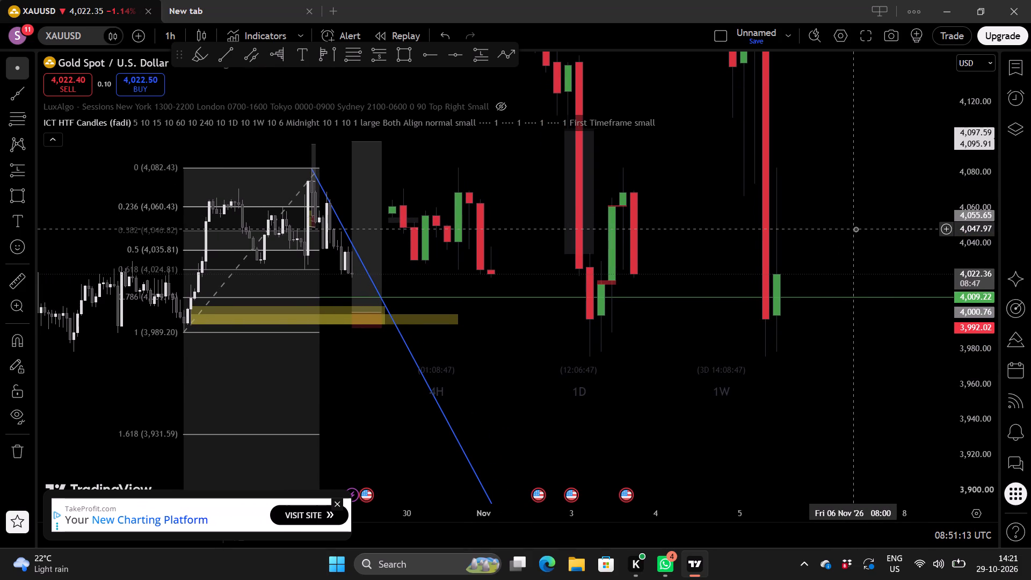
scroll(634, 288, "down", 2)
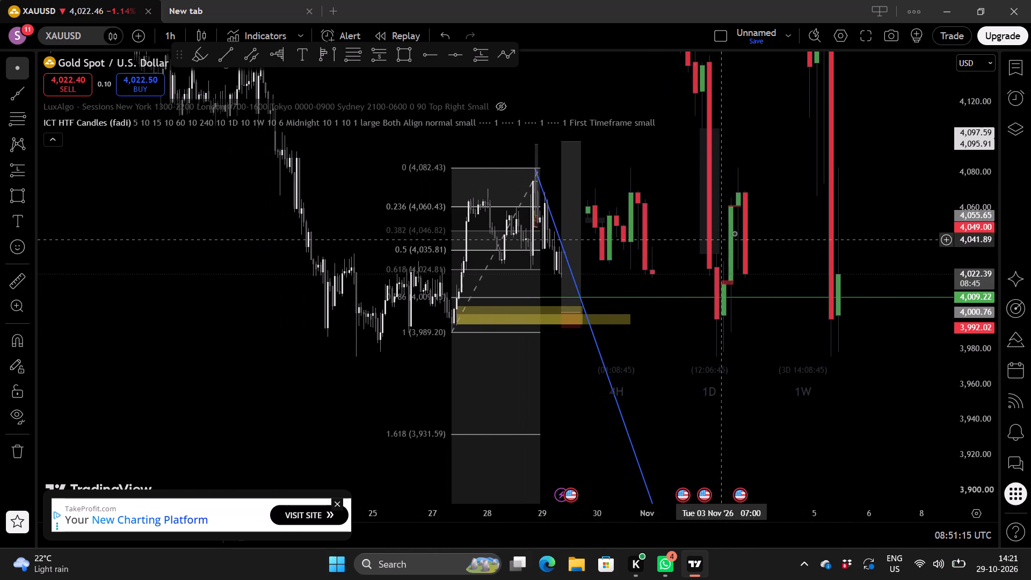
scroll(743, 231, "up", 5)
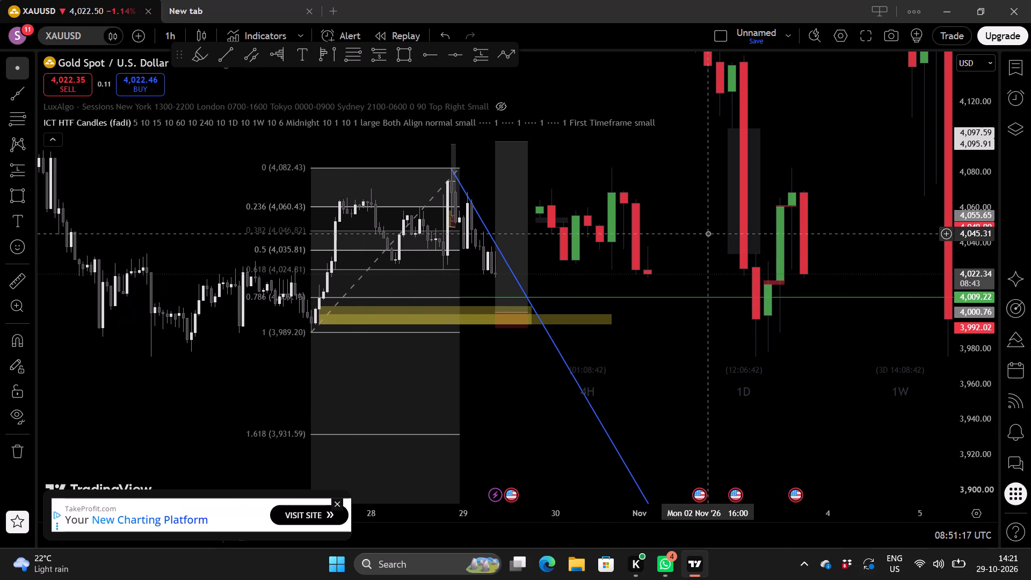
scroll(968, 262, "up", 4)
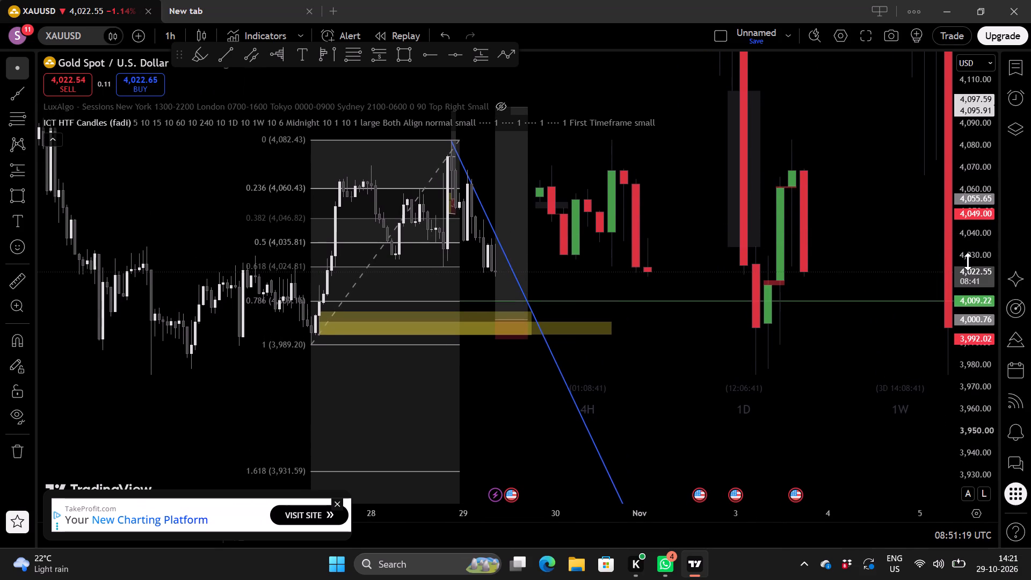
scroll(857, 311, "up", 1)
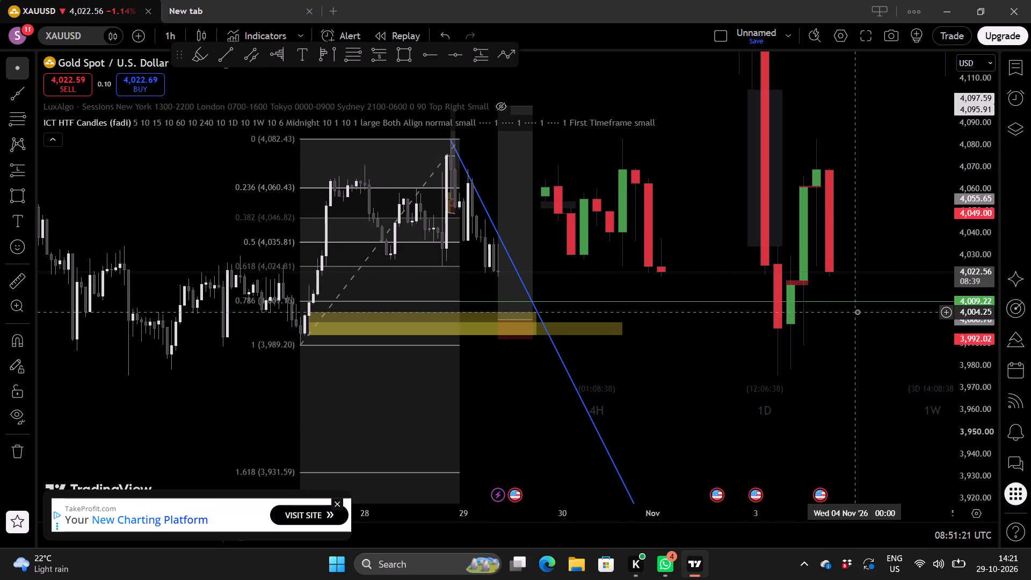
scroll(727, 272, "up", 1)
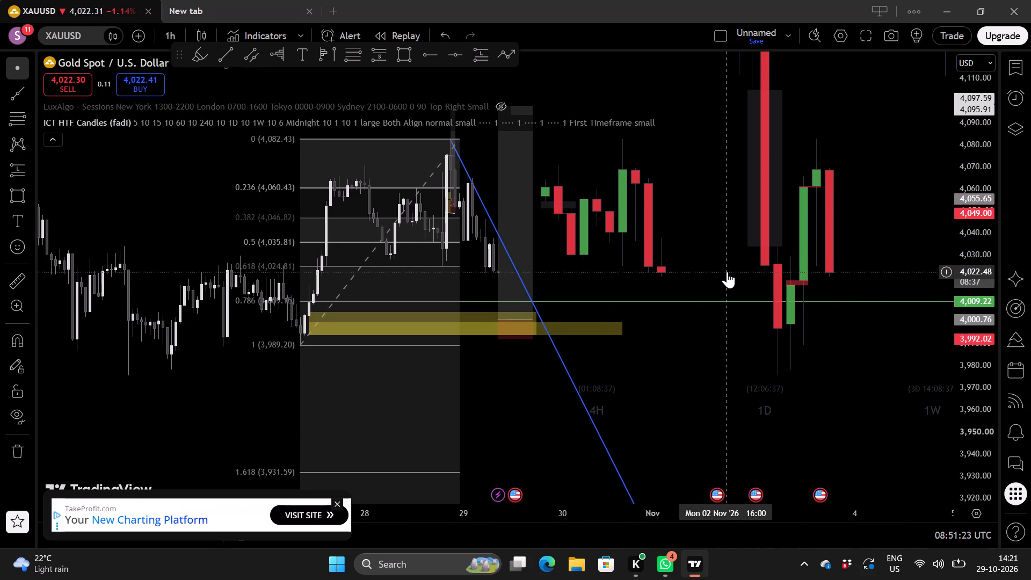
scroll(727, 272, "up", 1)
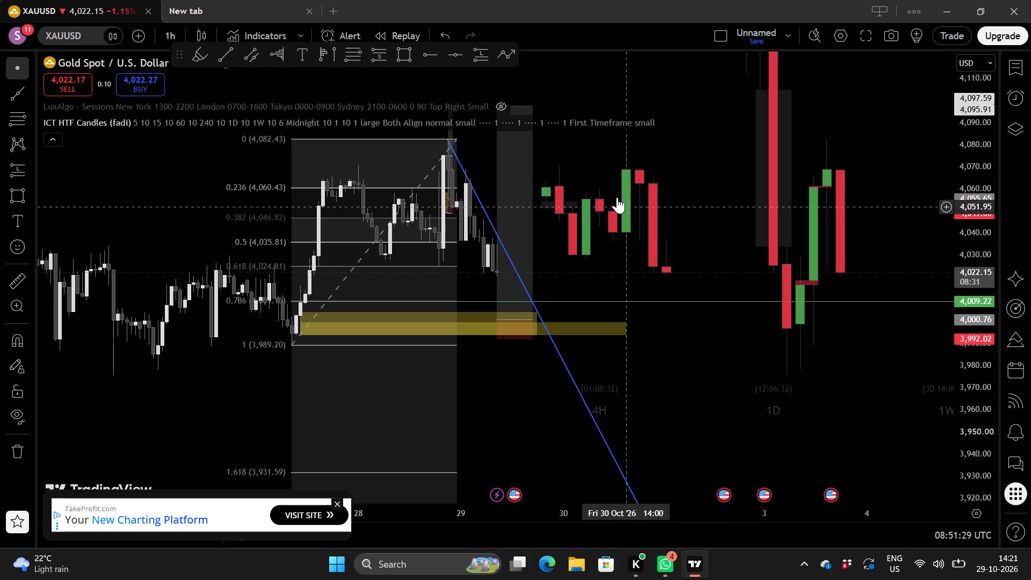
left_click_drag(692, 147, 699, 189)
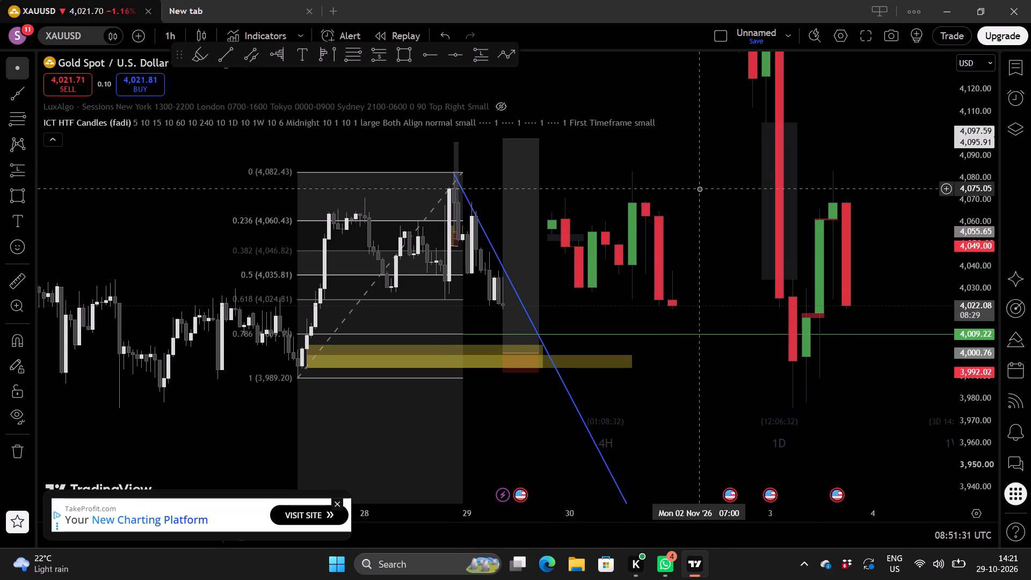
scroll(703, 190, "down", 1)
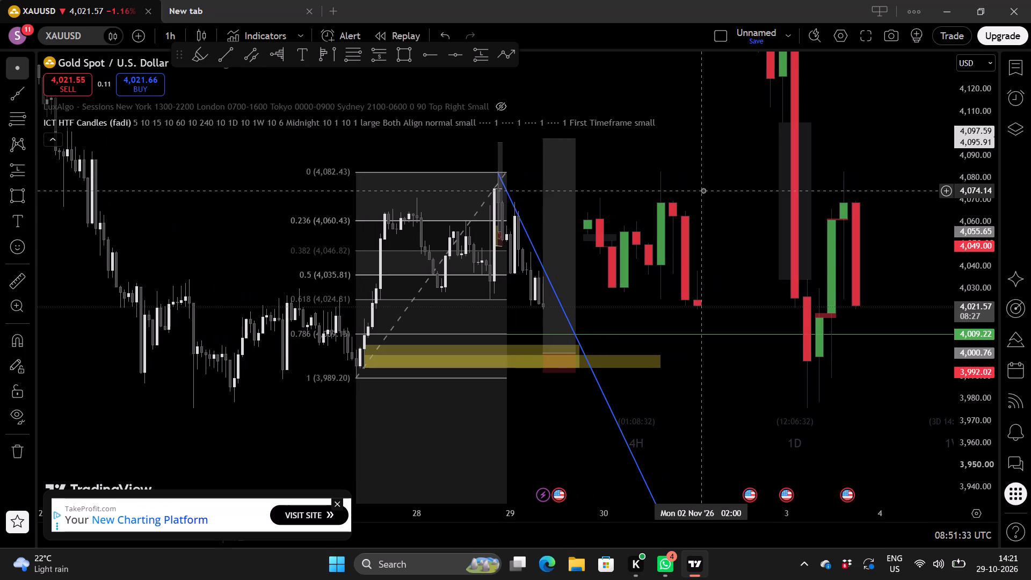
scroll(703, 190, "down", 1)
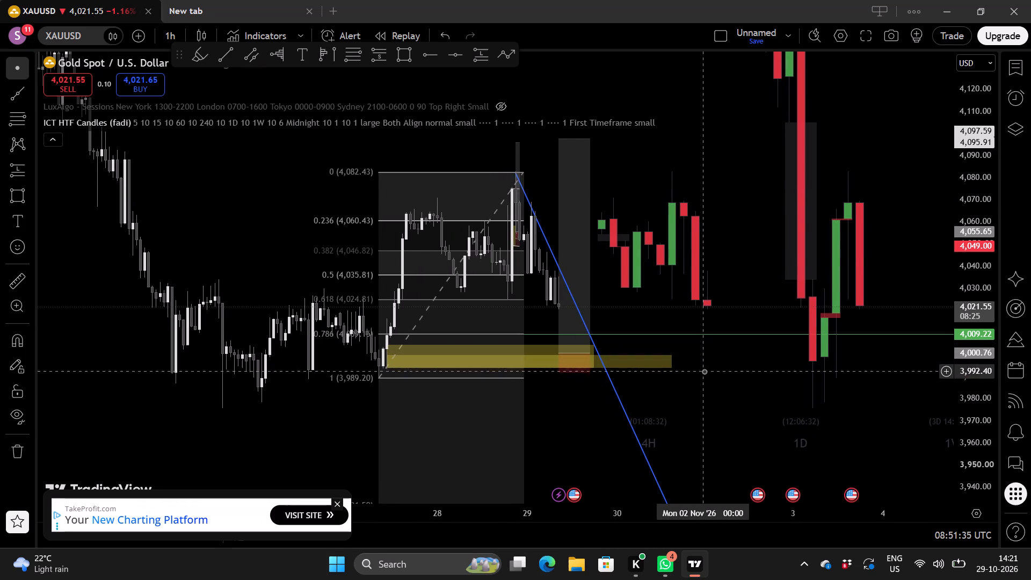
scroll(728, 194, "up", 1)
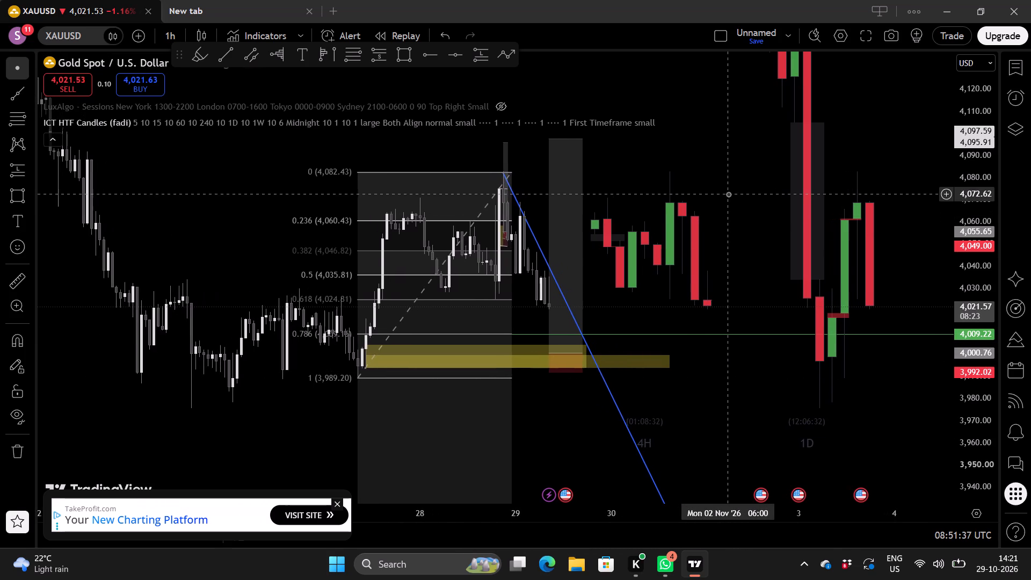
Examine the 4H, 1D and 1W higher-timeframe candles together relative to the 4,009.22 line and demand zone.
scroll(728, 194, "up", 1)
double_click(770, 244)
left_click_drag(770, 244, 718, 240)
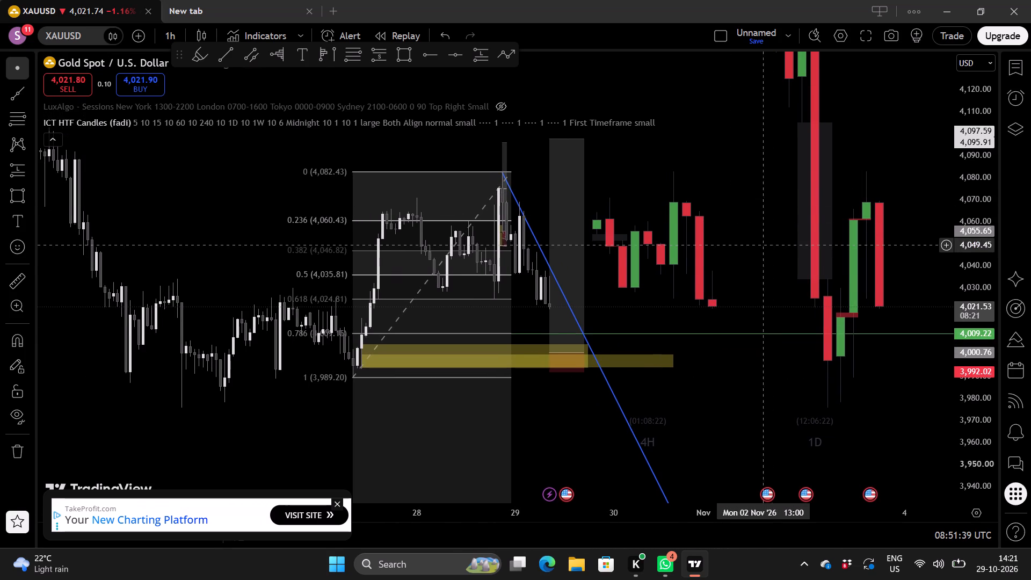
left_click_drag(718, 240, 627, 230)
left_click_drag(827, 242, 684, 234)
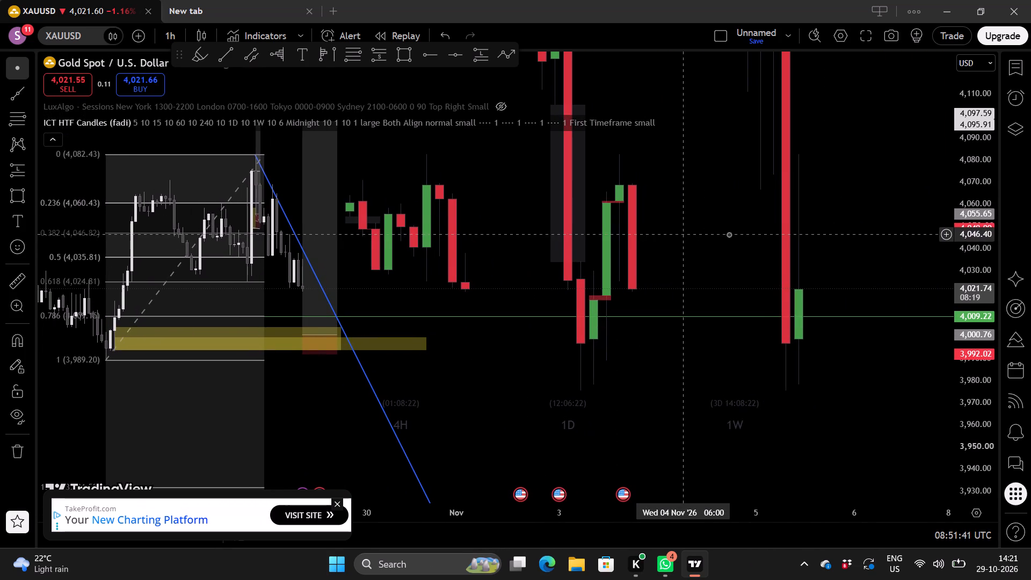
scroll(984, 323, "down", 4)
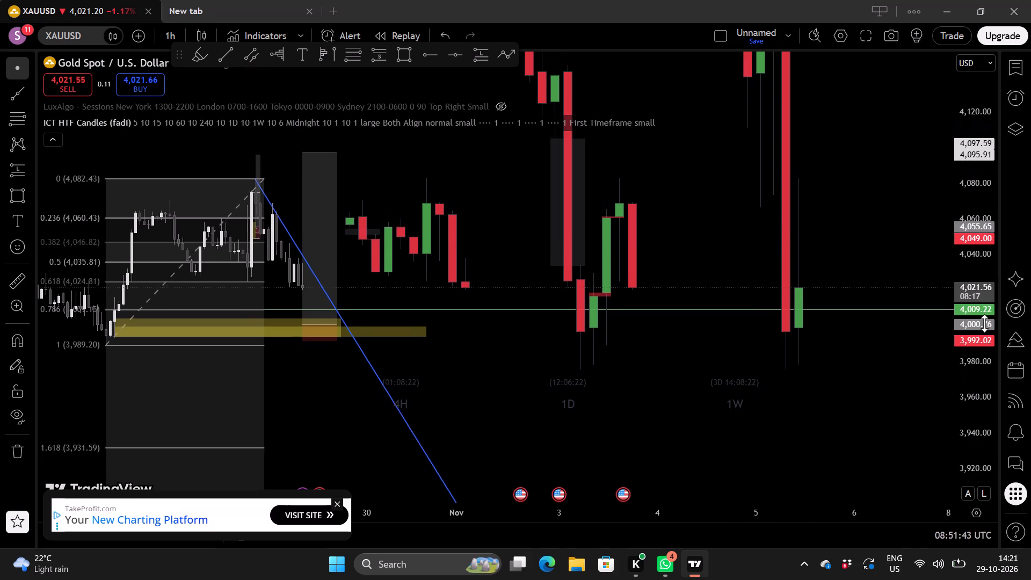
left_click_drag(640, 155, 645, 269)
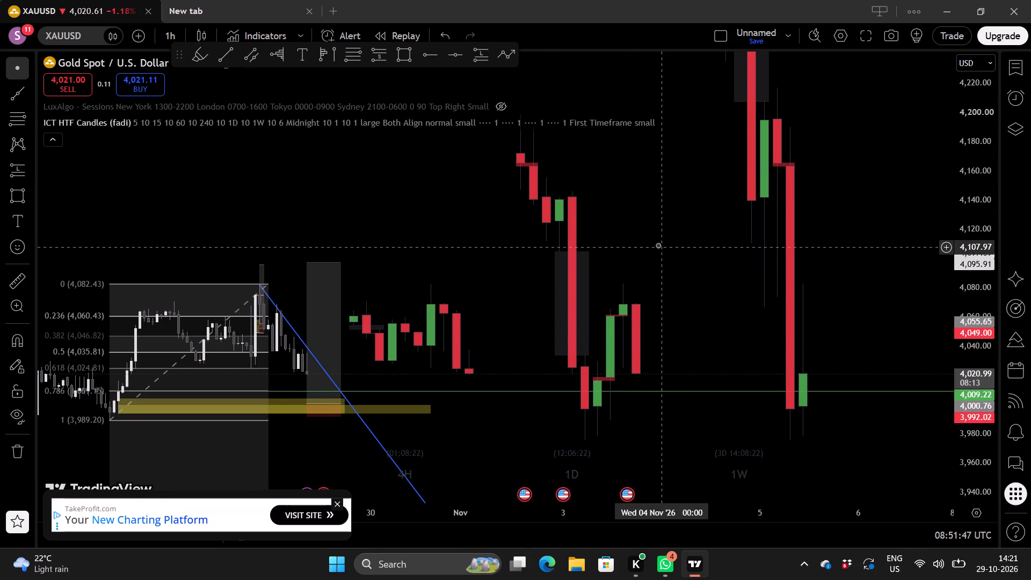
scroll(655, 245, "down", 1)
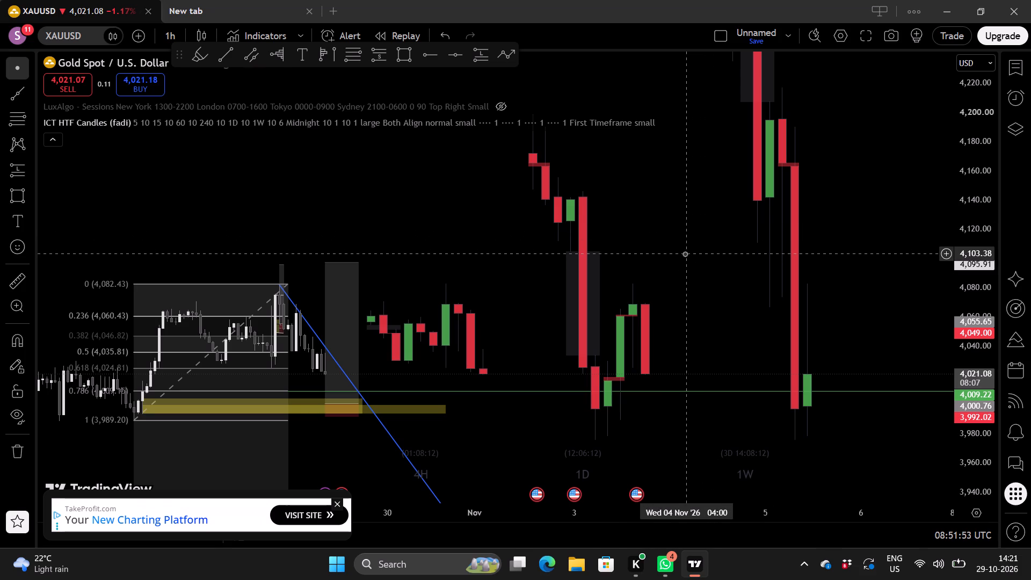
Examine the 4H and 1D higher-timeframe candles beside the 1-hour price action, Fibonacci levels and yellow demand zone.
left_click_drag(685, 253, 681, 223)
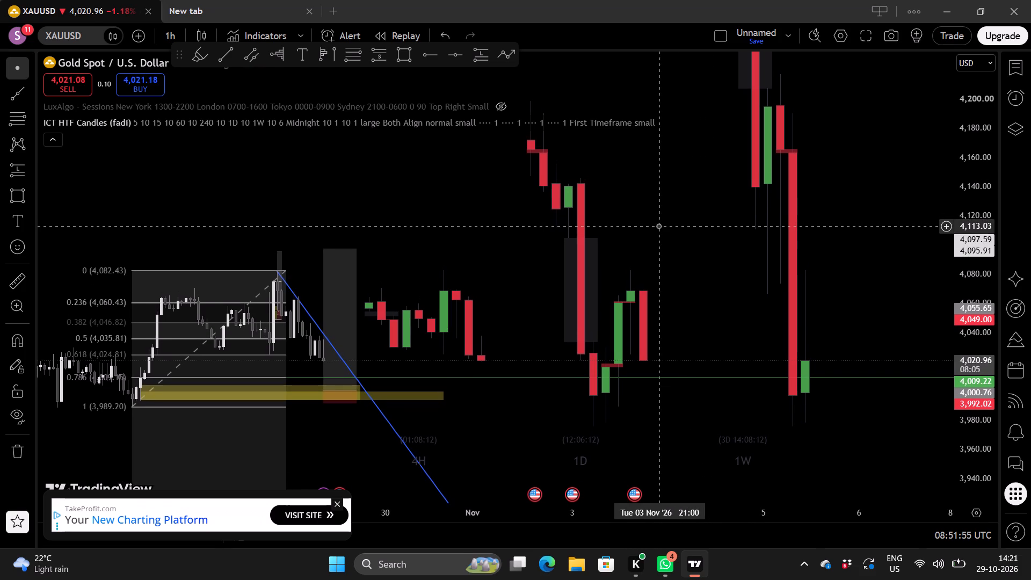
scroll(662, 224, "up", 1)
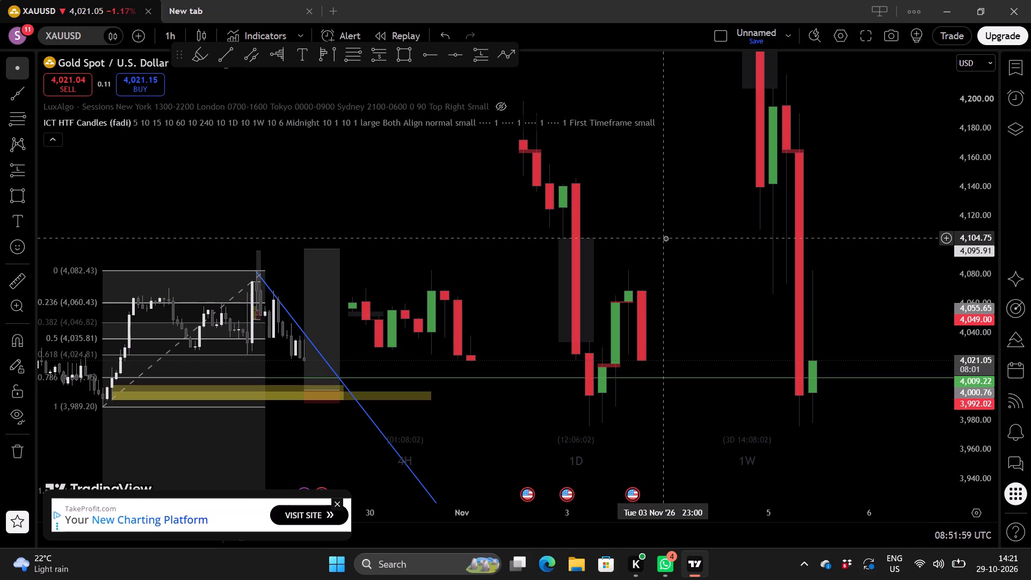
scroll(665, 237, "up", 1)
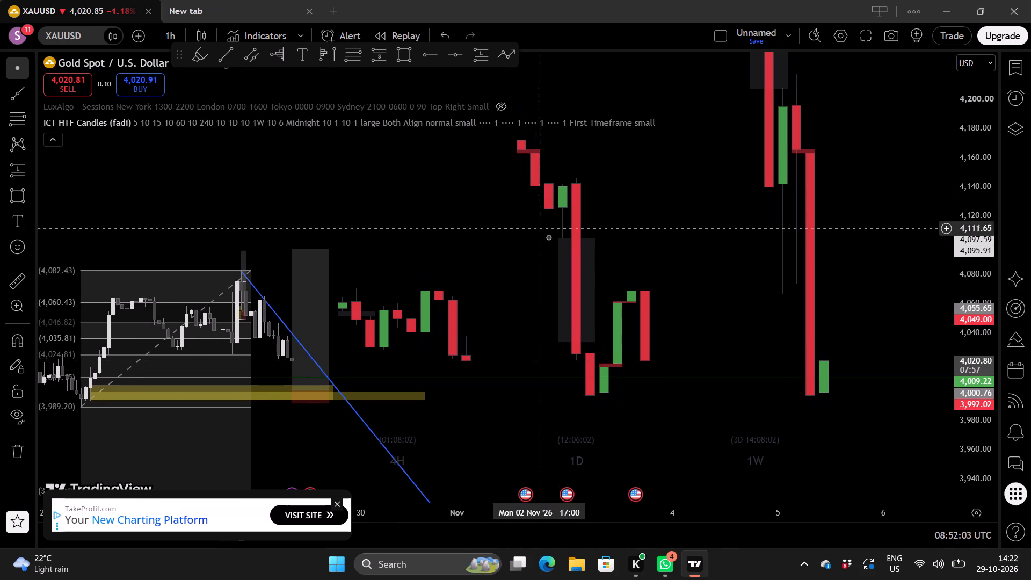
scroll(549, 237, "down", 1)
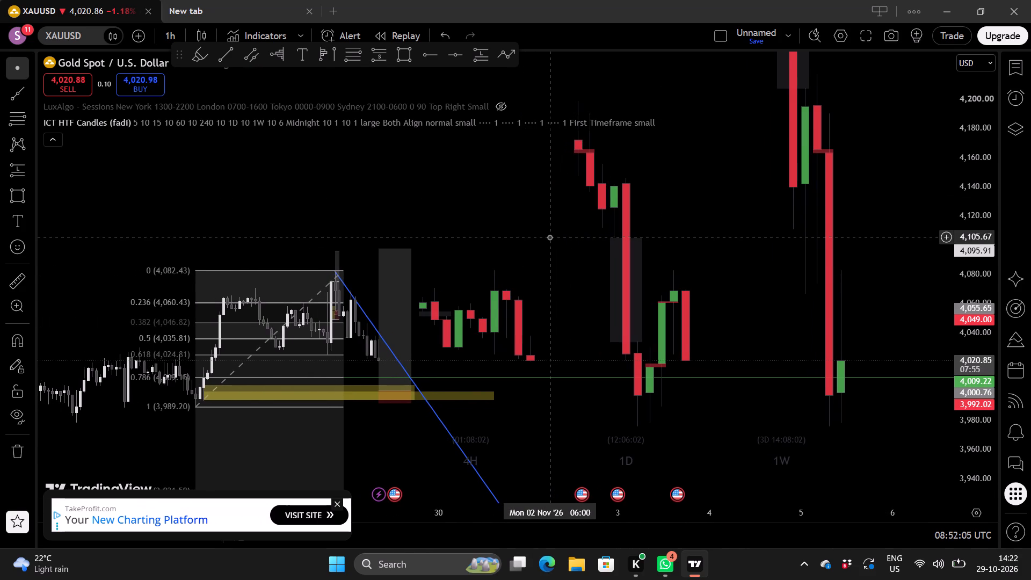
scroll(508, 250, "right", 1)
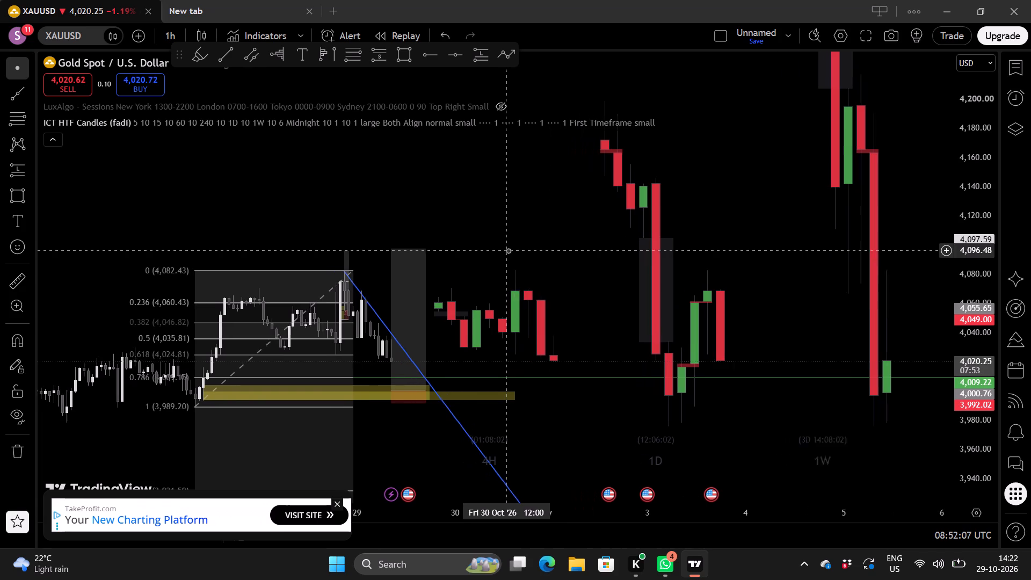
scroll(508, 250, "right", 1)
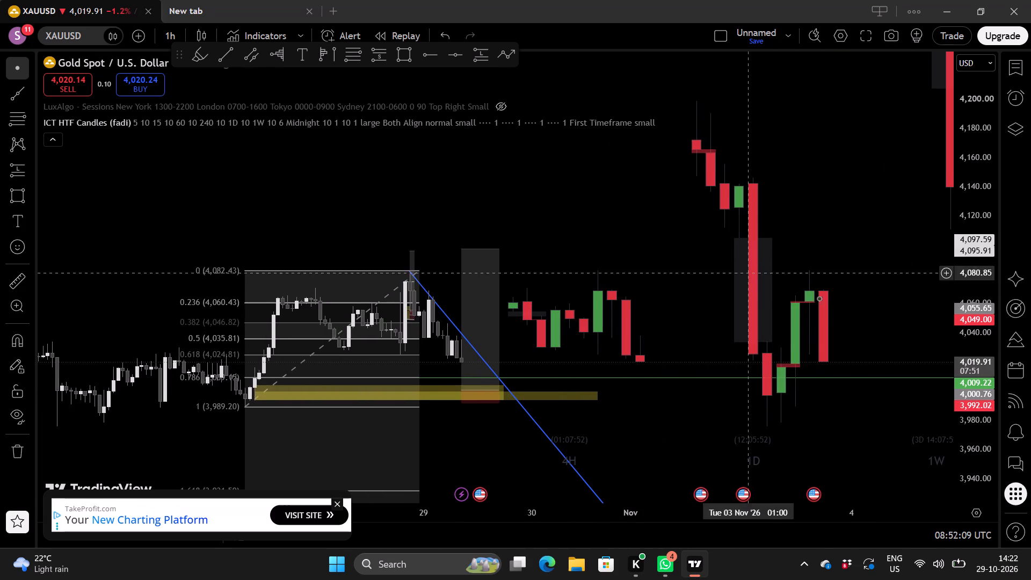
scroll(971, 334, "up", 4)
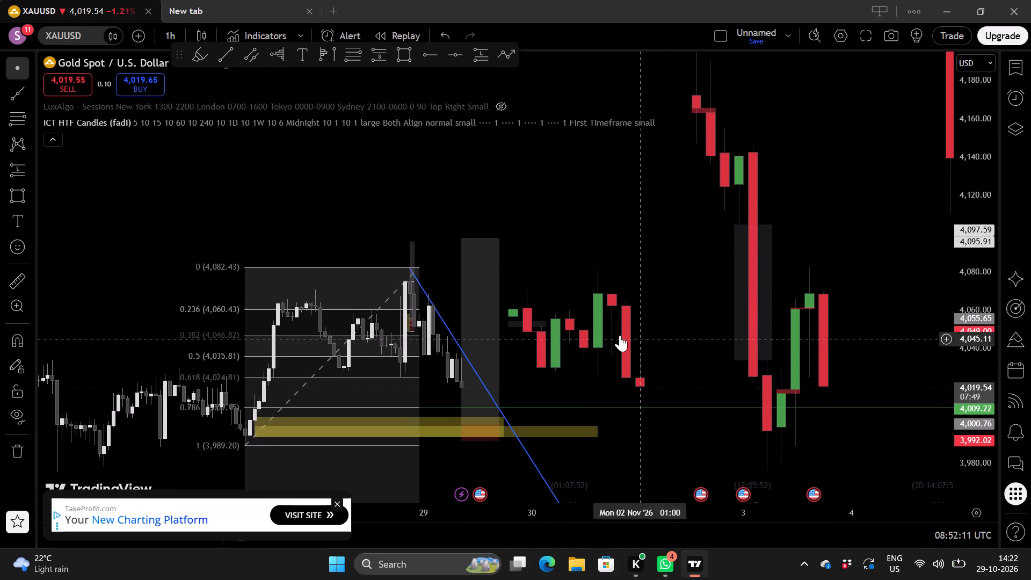
left_click_drag(589, 265, 661, 138)
scroll(661, 154, "up", 1)
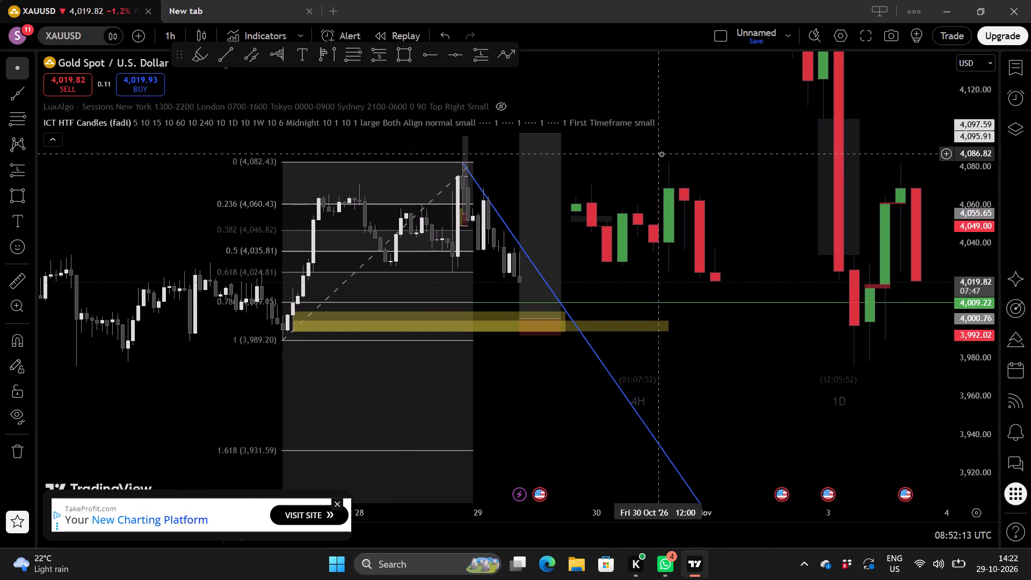
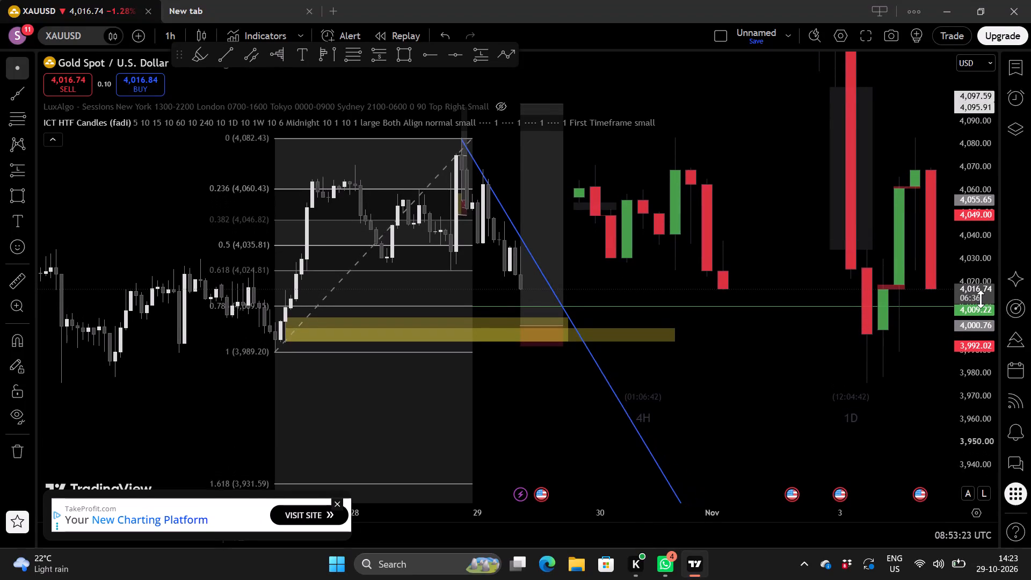
Examine the 1-hour price action around the trendline, Fibonacci retracement and yellow demand zone alongside the 4H higher-timeframe candles.
scroll(981, 299, "up", 1)
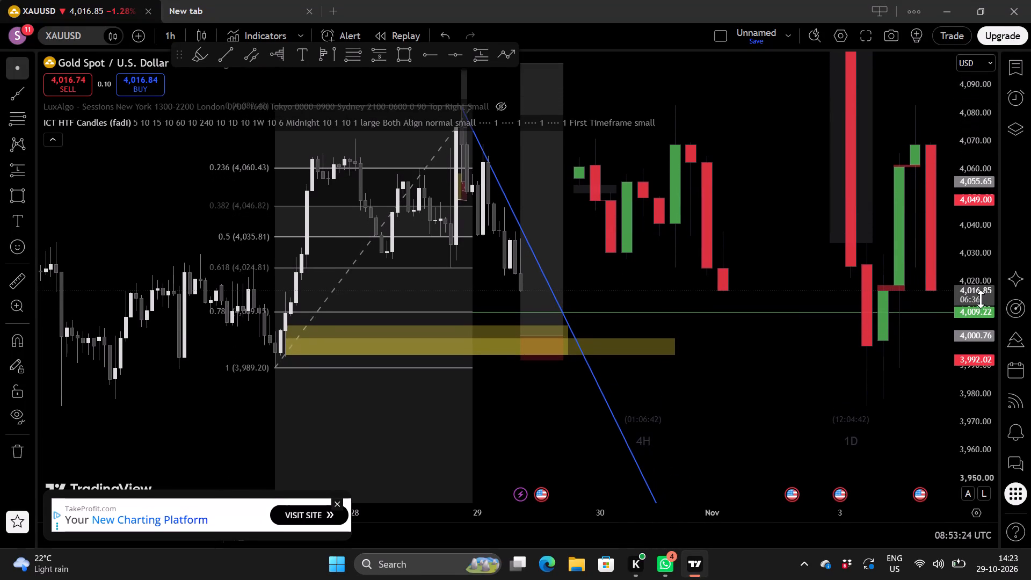
scroll(802, 383, "right", 2)
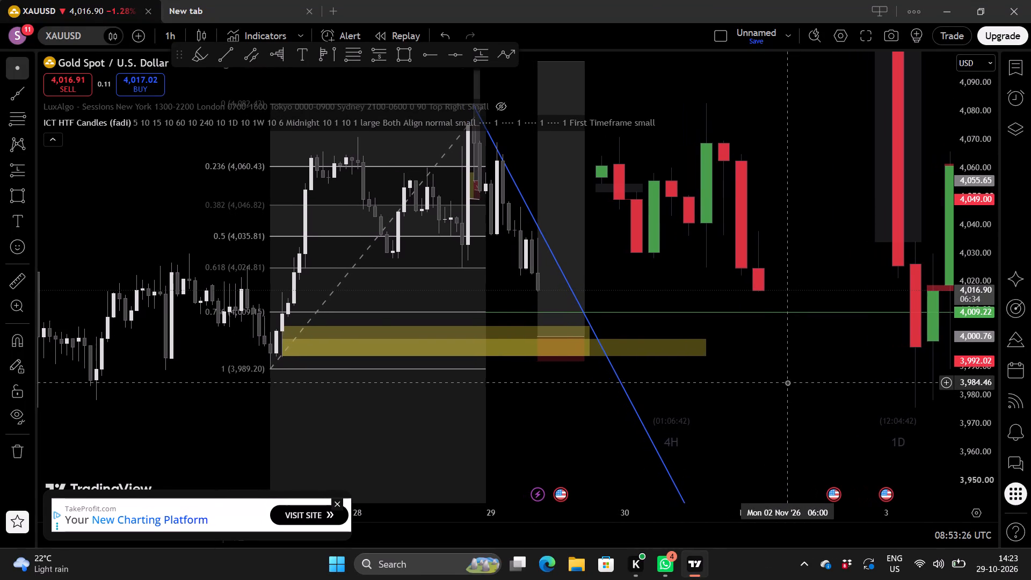
left_click_drag(674, 284, 738, 287)
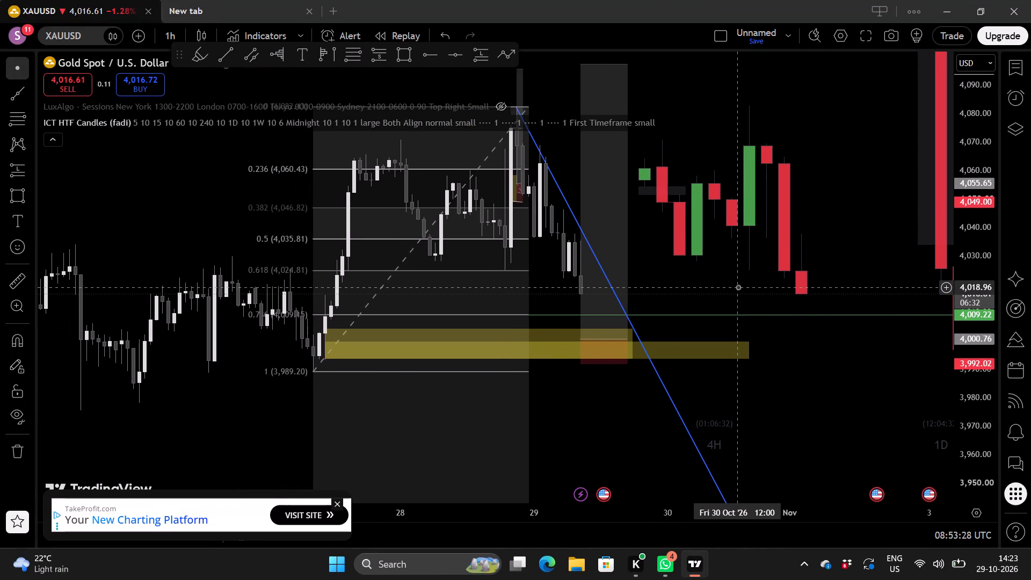
scroll(808, 379, "up", 1)
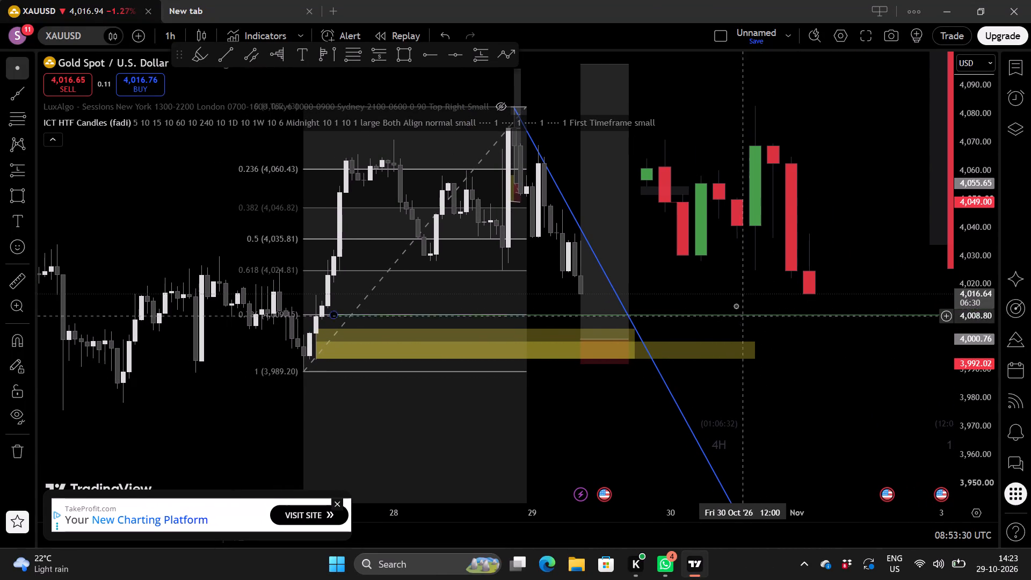
scroll(717, 281, "up", 1)
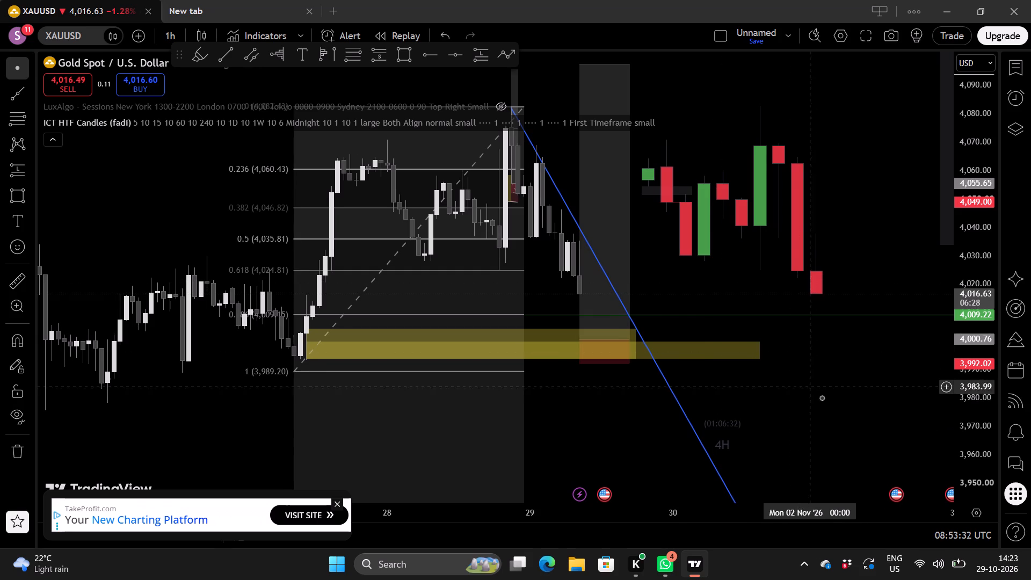
scroll(827, 402, "up", 1)
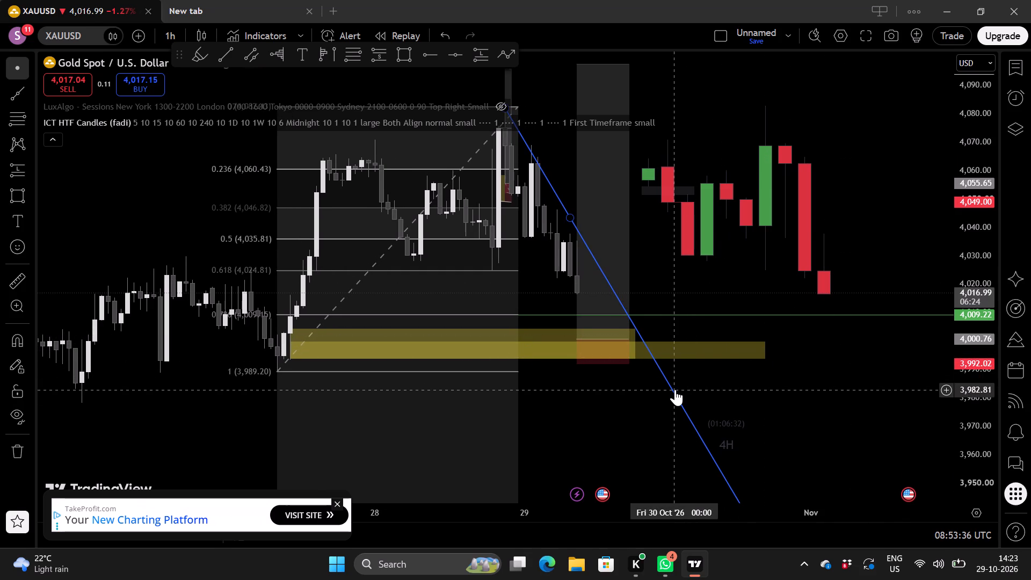
scroll(519, 361, "down", 1)
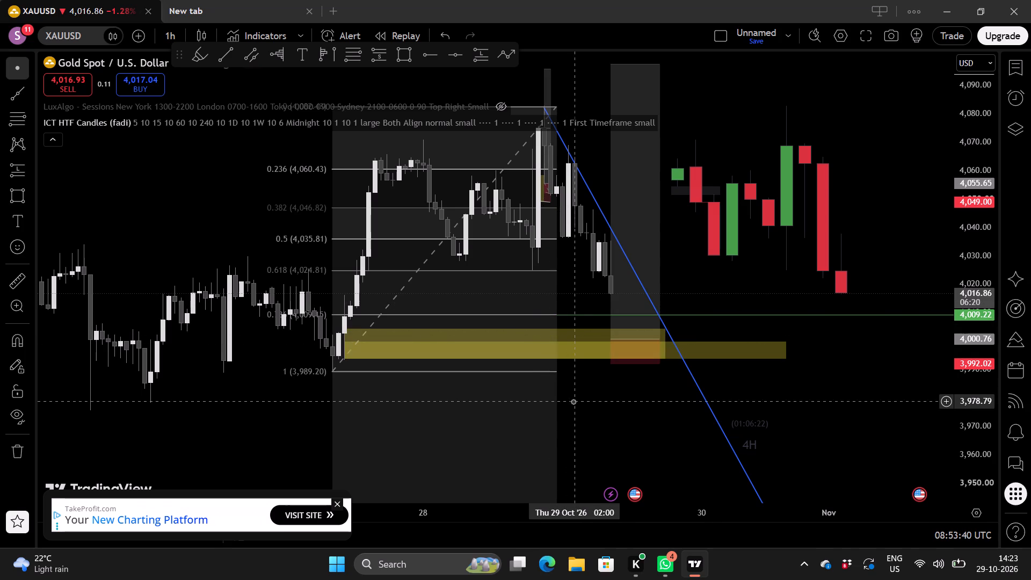
scroll(573, 401, "down", 1)
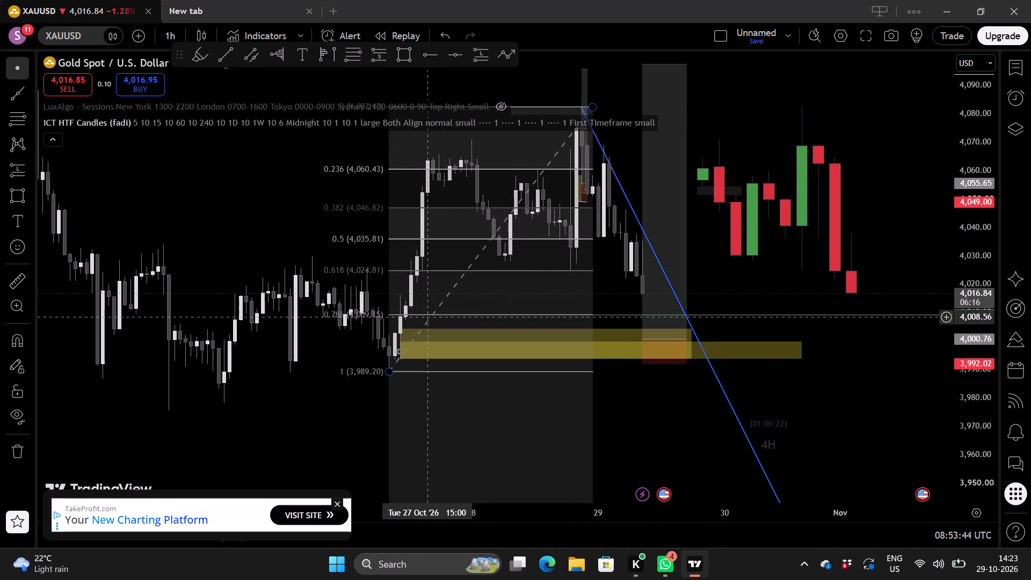
Examine the wider 1-hour price action before 27 October against the Fibonacci levels, demand zone and 4H higher-timeframe candles.
scroll(354, 293, "down", 1)
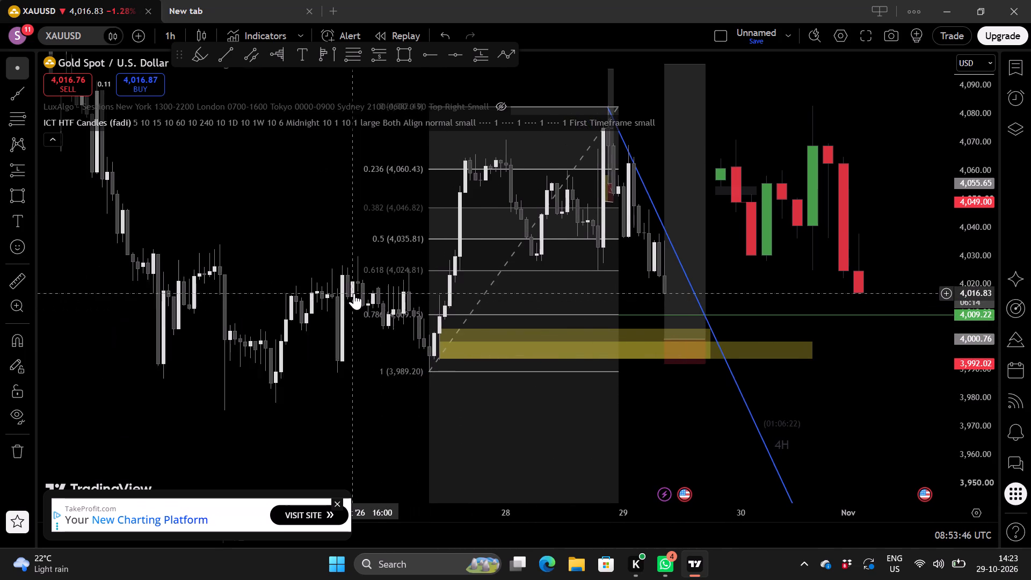
scroll(354, 293, "down", 1)
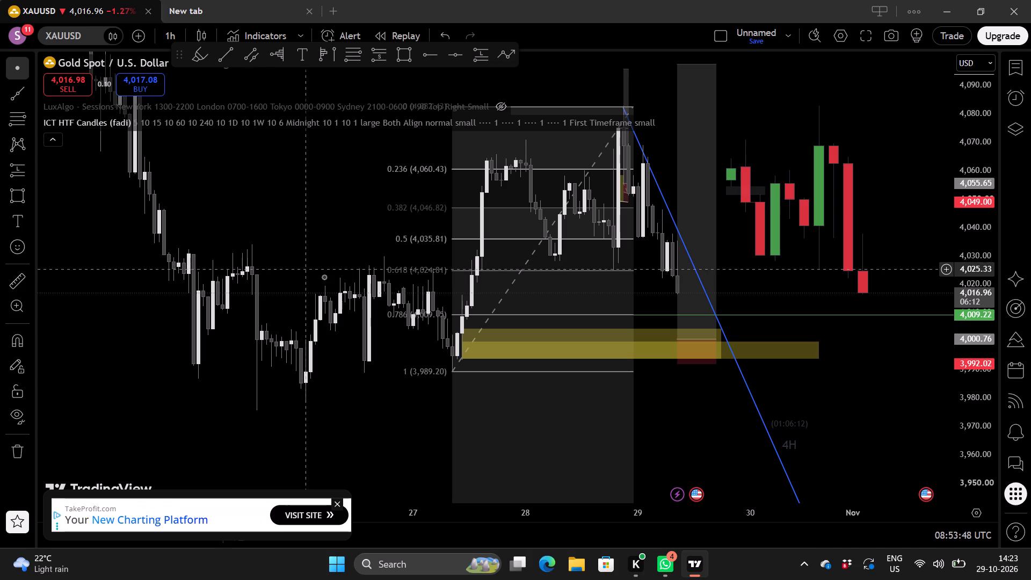
scroll(356, 299, "down", 1)
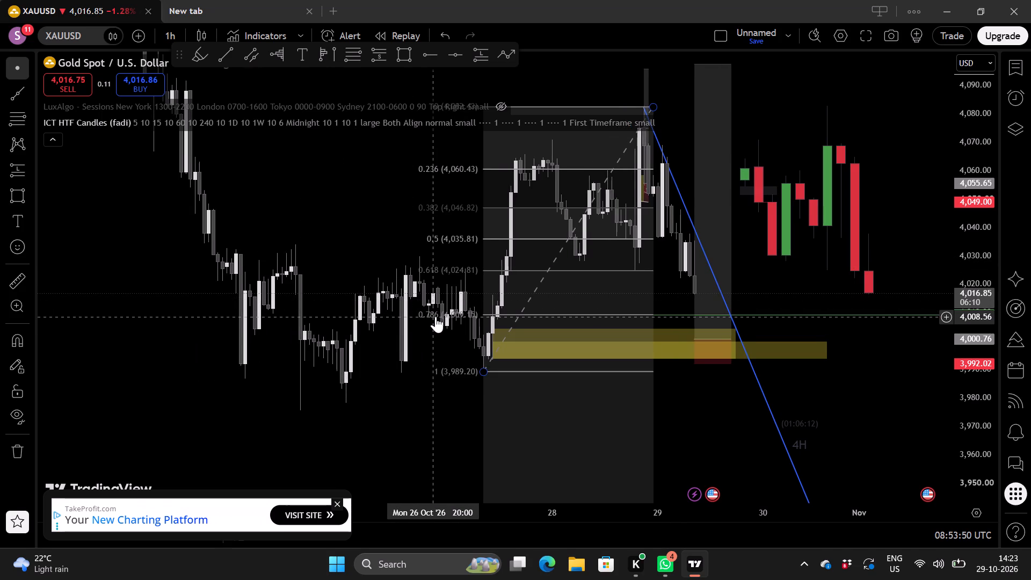
left_click_drag(381, 248, 263, 260)
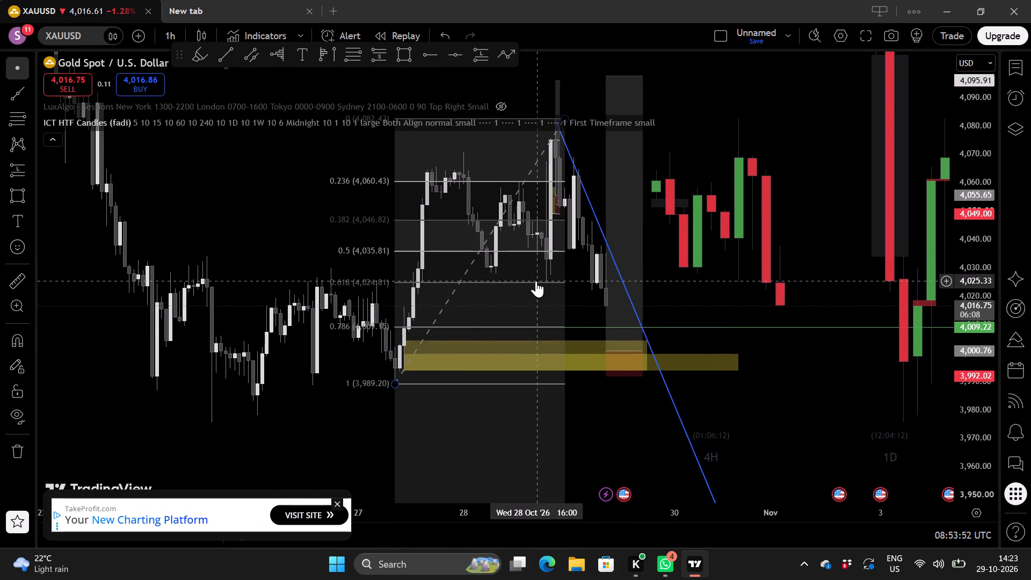
scroll(767, 303, "right", 3)
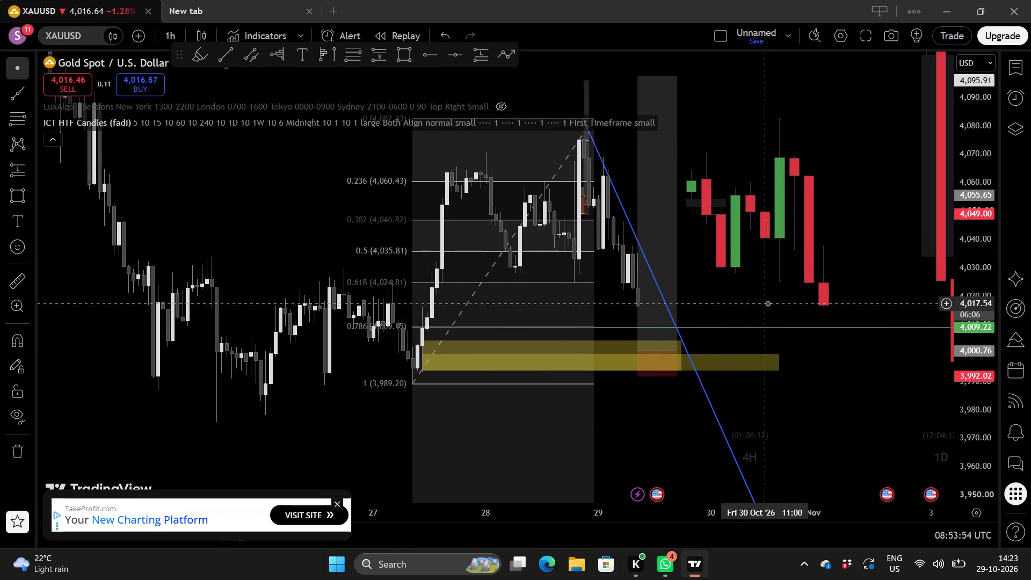
scroll(767, 303, "right", 3)
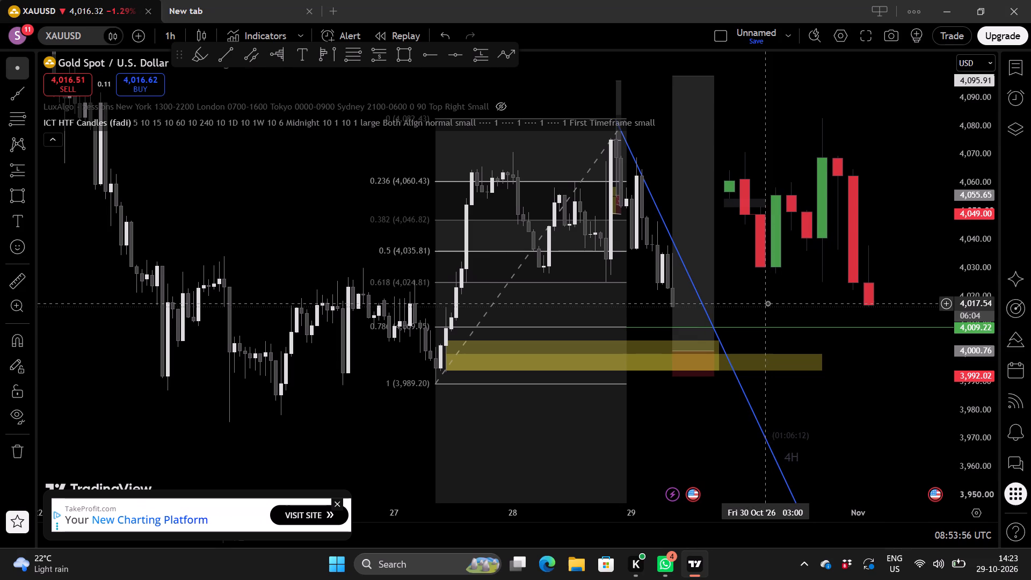
Examine the 28–29 October 1-hour decline up close beside the 4H candles, relative to the 4,009.22 line and demand zone.
scroll(972, 308, "up", 2)
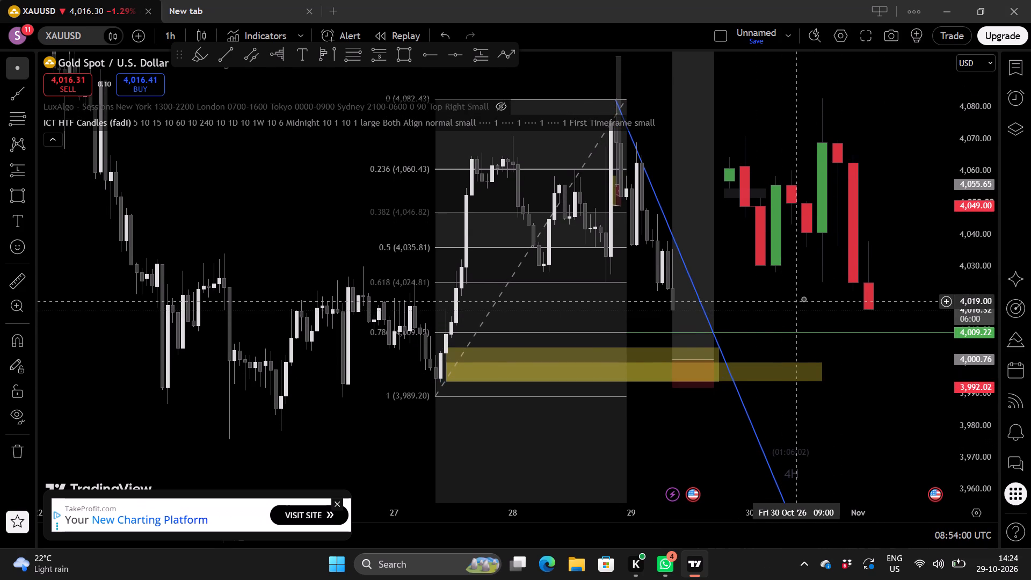
scroll(805, 298, "up", 2)
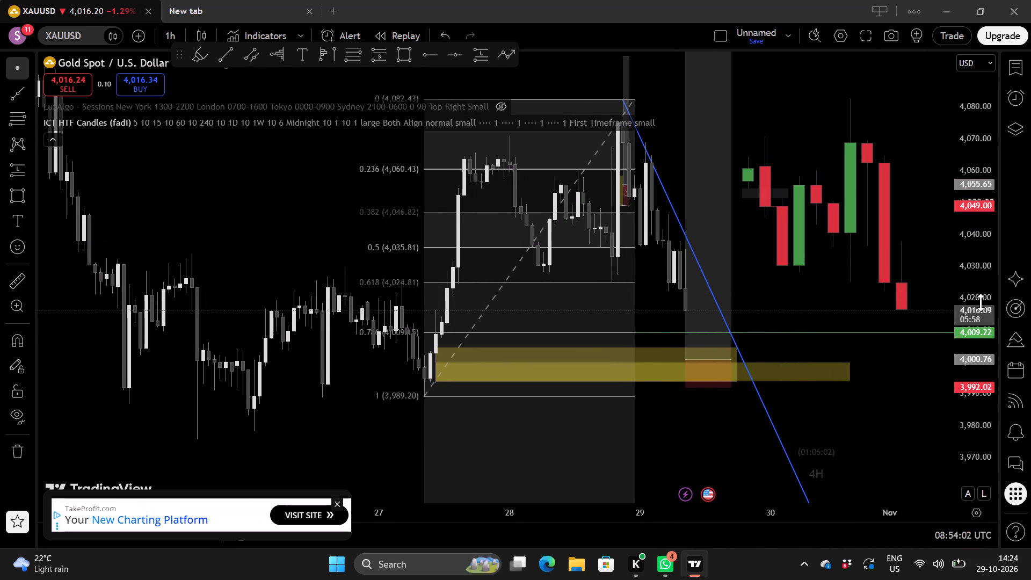
scroll(981, 303, "up", 1)
scroll(892, 308, "right", 1)
scroll(847, 303, "up", 1)
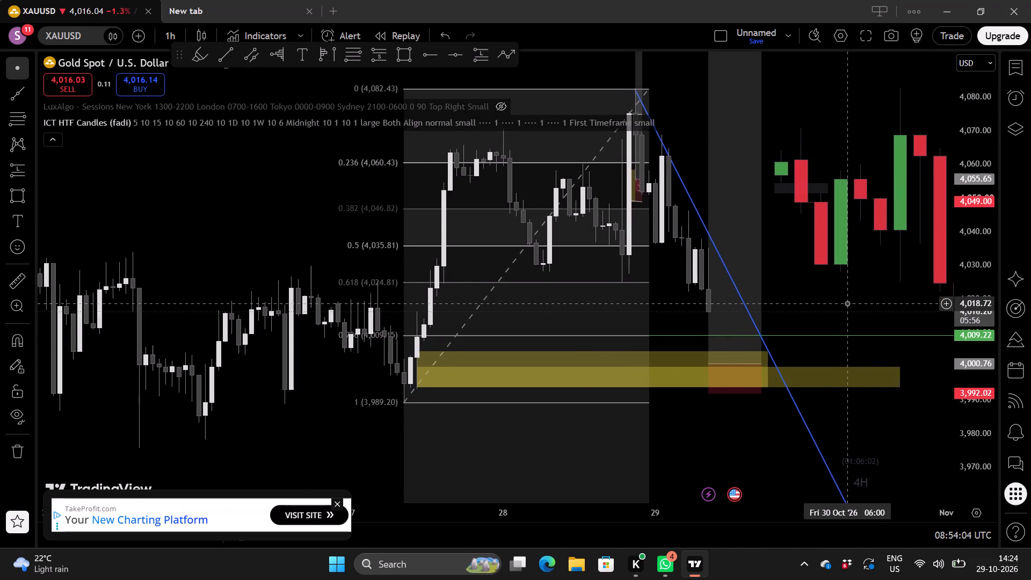
scroll(841, 303, "up", 2)
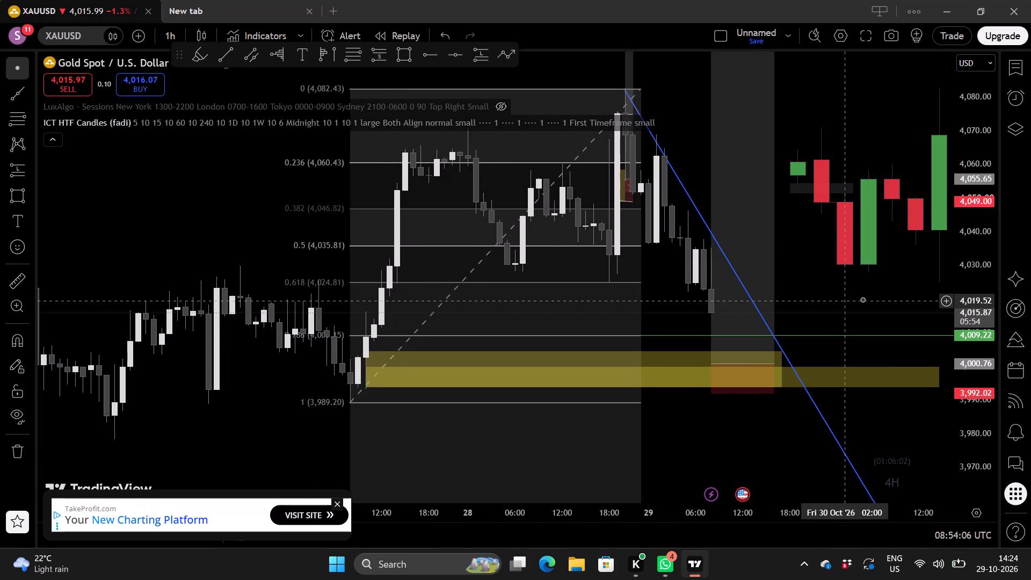
triple_click(863, 299)
left_click_drag(863, 299, 769, 301)
scroll(830, 294, "up", 1)
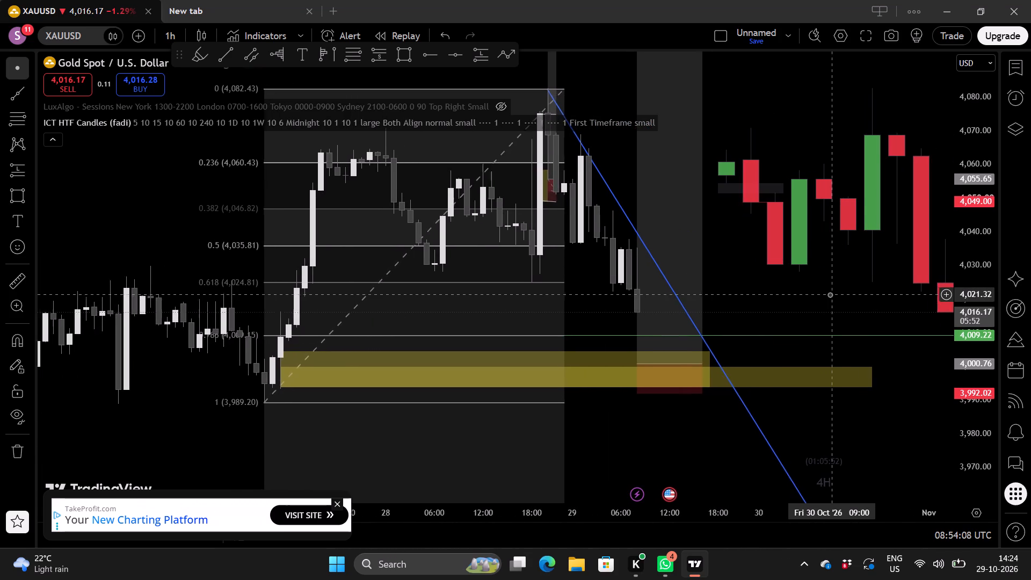
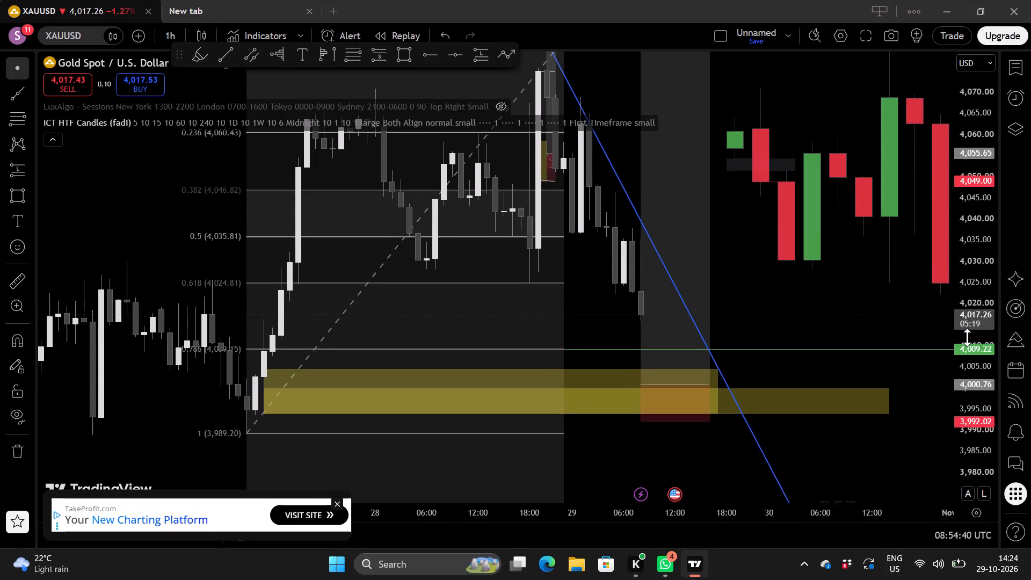
Examine the 4H and 1D higher-timeframe candles against the 4,009.22 line and the demand zone.
scroll(838, 336, "right", 1)
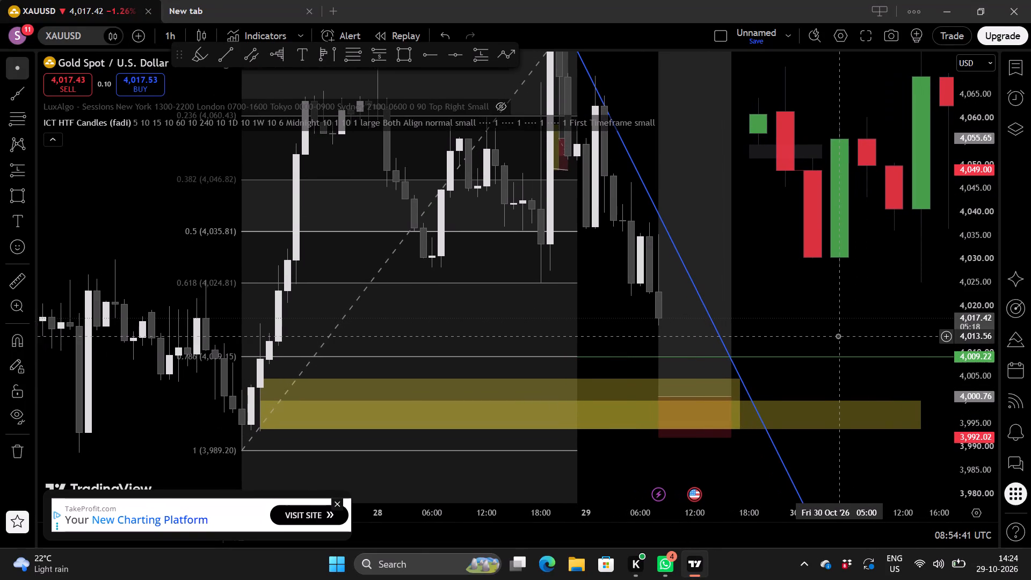
scroll(838, 336, "up", 1)
scroll(826, 330, "right", 1)
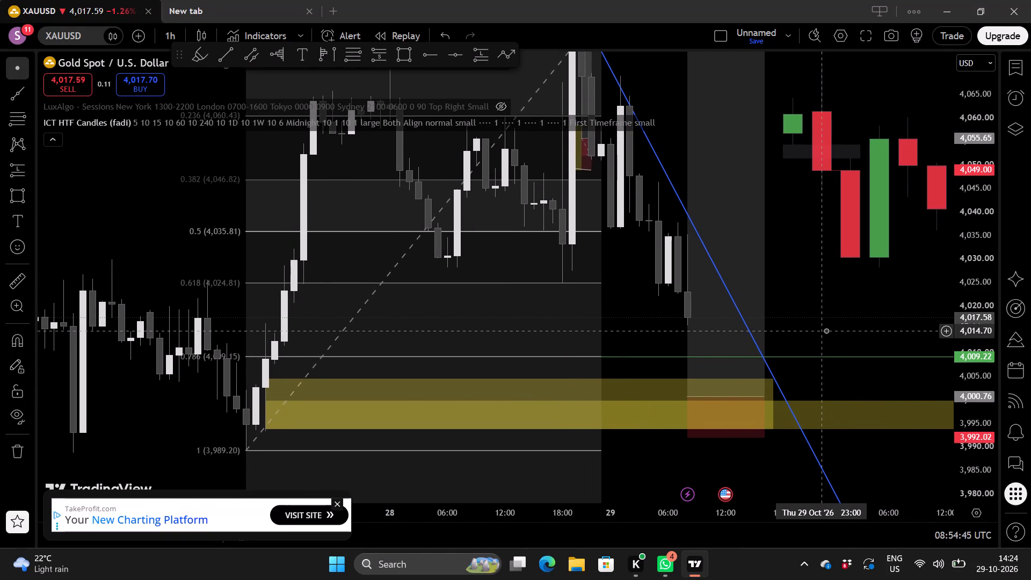
left_click_drag(848, 327, 601, 281)
scroll(976, 346, "down", 2)
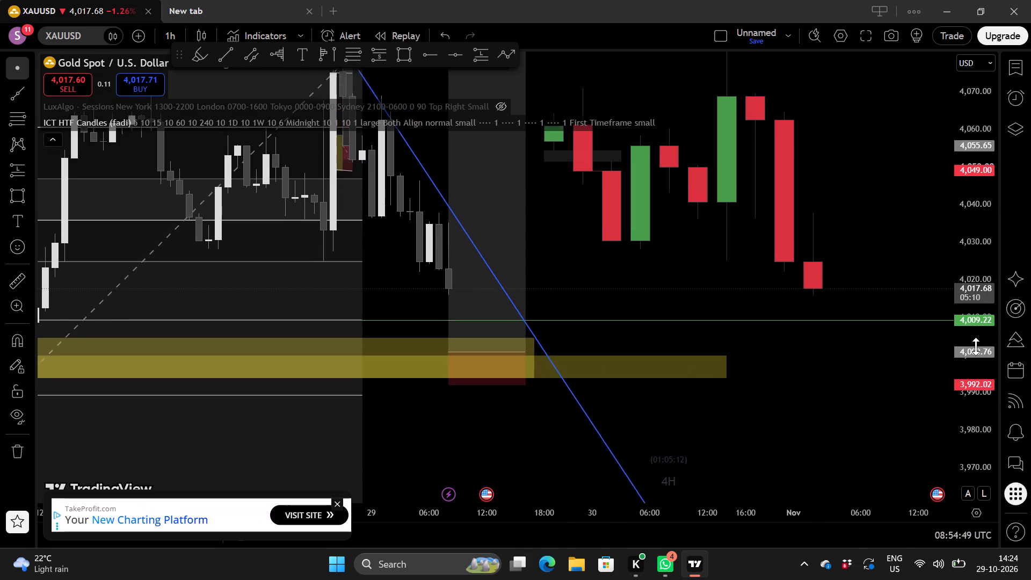
scroll(976, 346, "down", 2)
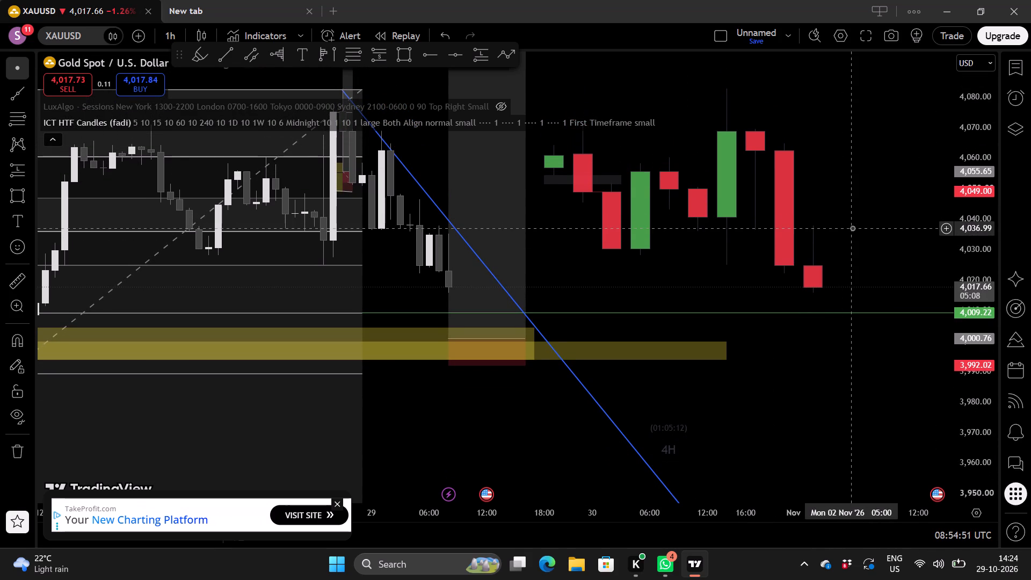
left_click_drag(862, 281, 685, 291)
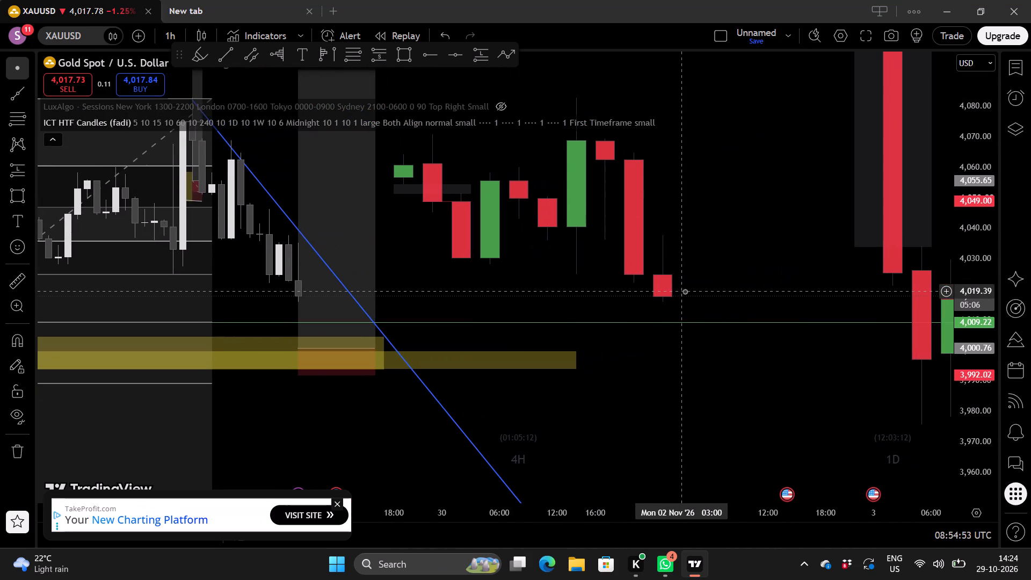
scroll(742, 349, "down", 2)
left_click_drag(778, 354, 526, 339)
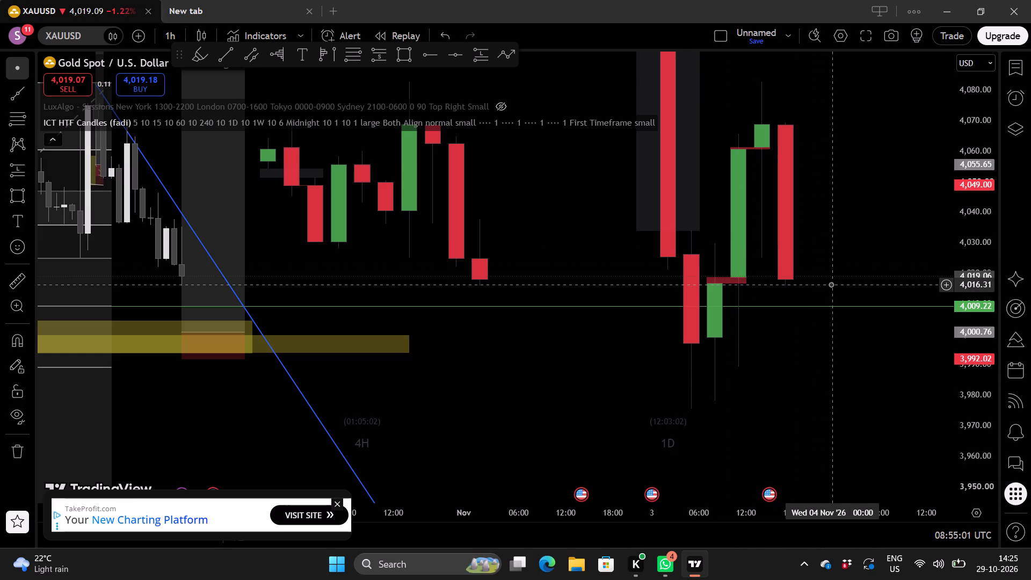
Draw a thin rectangle over the imbalance between the 1D higher-timeframe candles, from about 4,016.61 to 4,018.93.
scroll(973, 279, "up", 2)
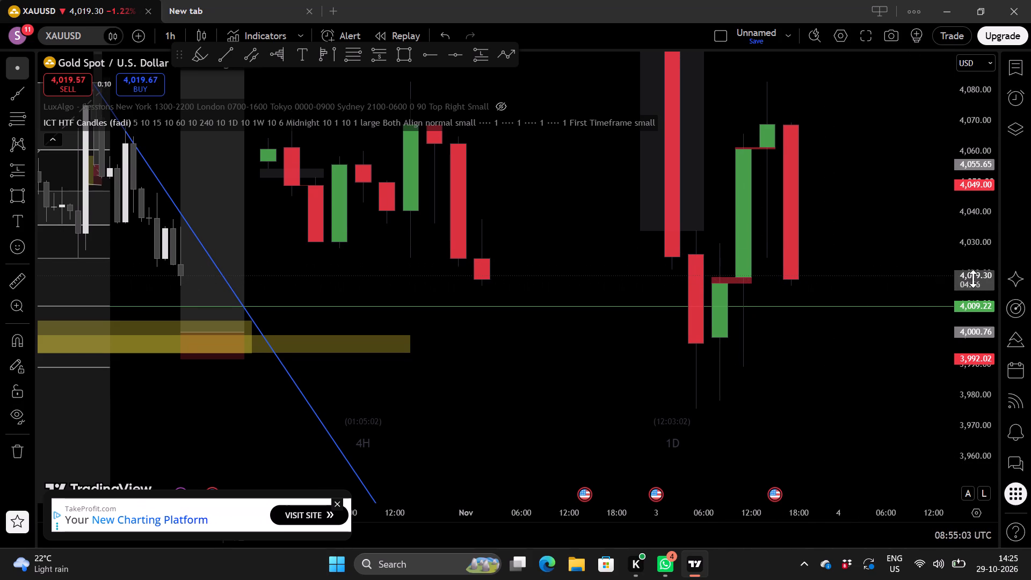
scroll(973, 279, "up", 4)
scroll(920, 286, "up", 1)
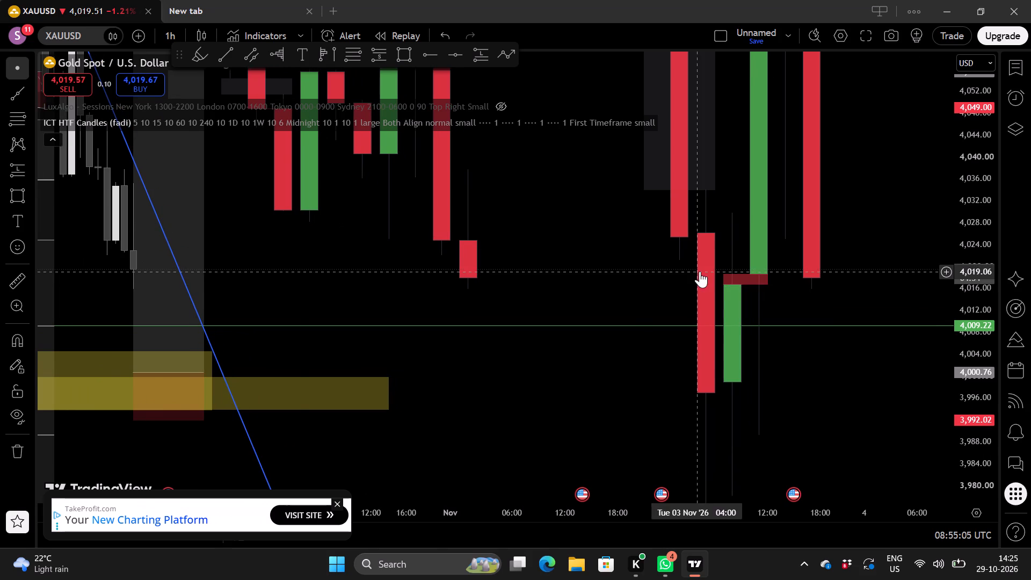
left_click(9, 199)
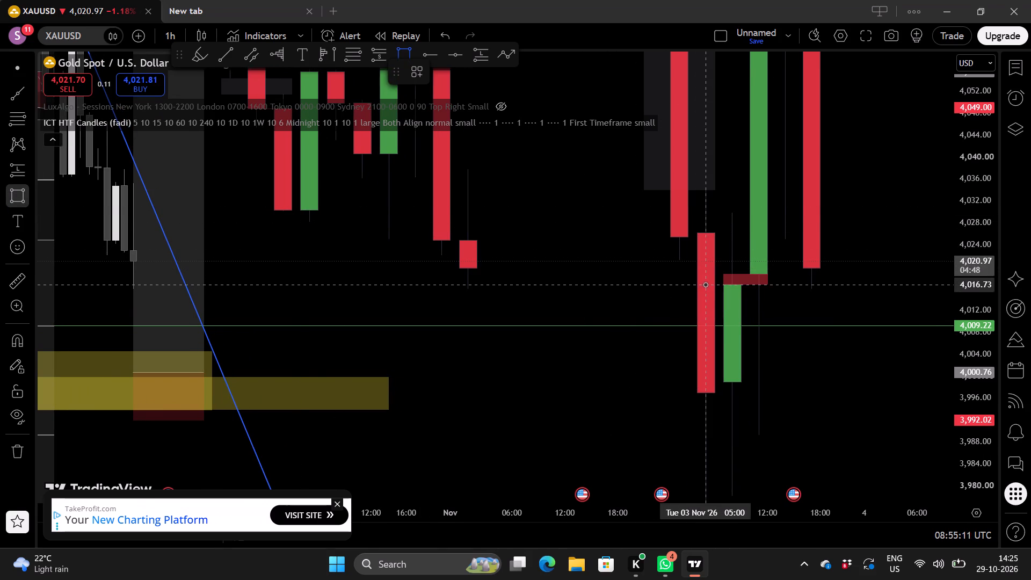
left_click_drag(707, 285, 865, 271)
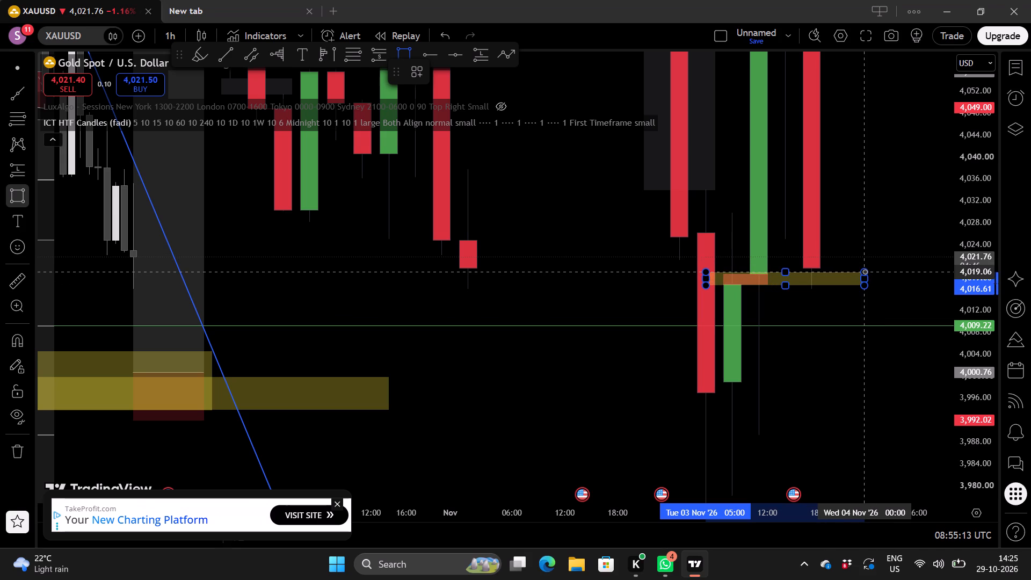
left_click_drag(865, 271, 858, 272)
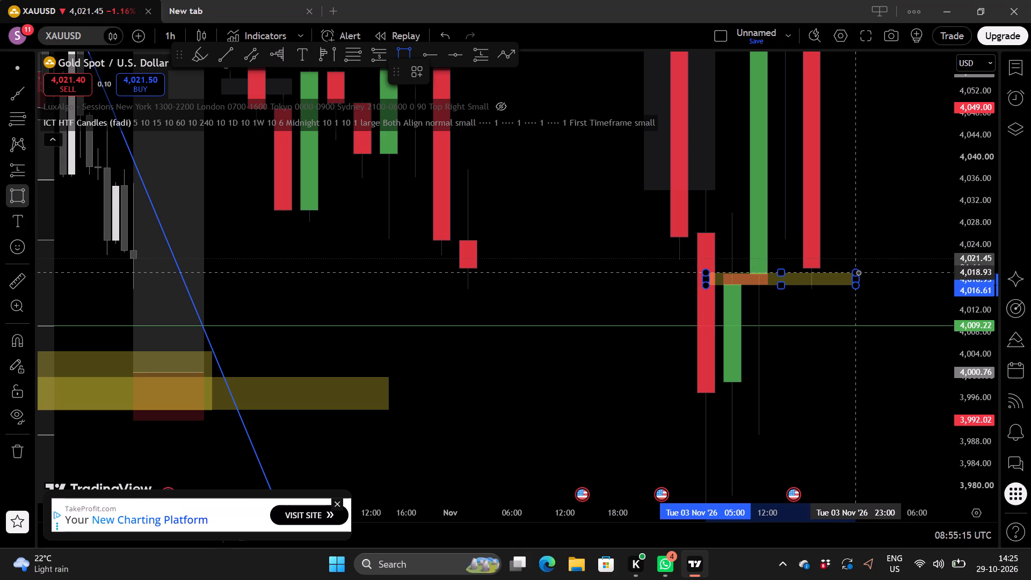
left_click_drag(858, 272, 859, 272)
left_click(859, 272)
Draw a matching rectangle across the 1-hour price candles from 27 October to 2 November 08:00, between 4,018.93 and 4,016.61.
scroll(853, 305, "down", 2)
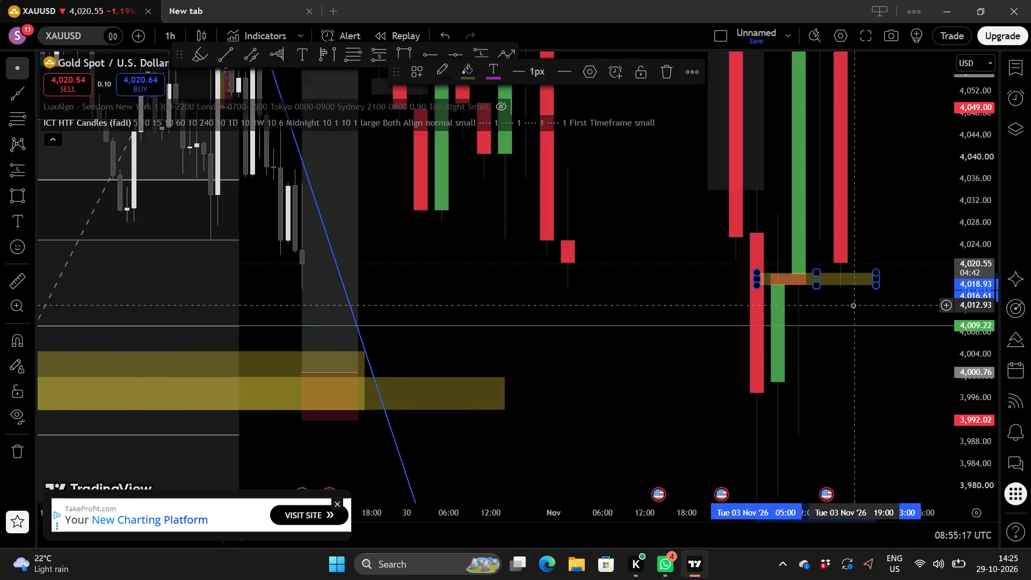
scroll(620, 284, "right", 1)
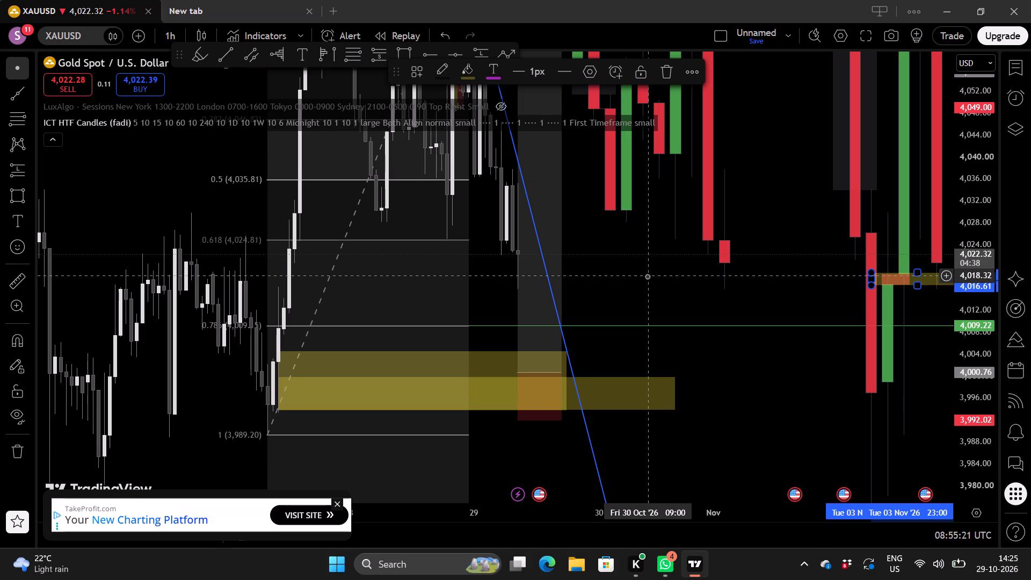
scroll(659, 277, "up", 1)
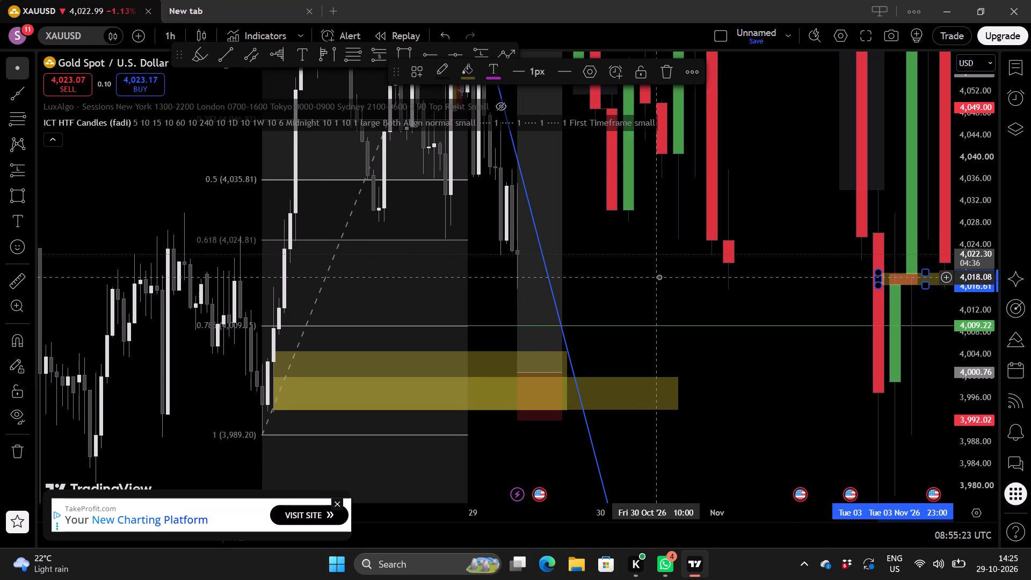
left_click_drag(659, 277, 499, 277)
scroll(590, 277, "right", 1)
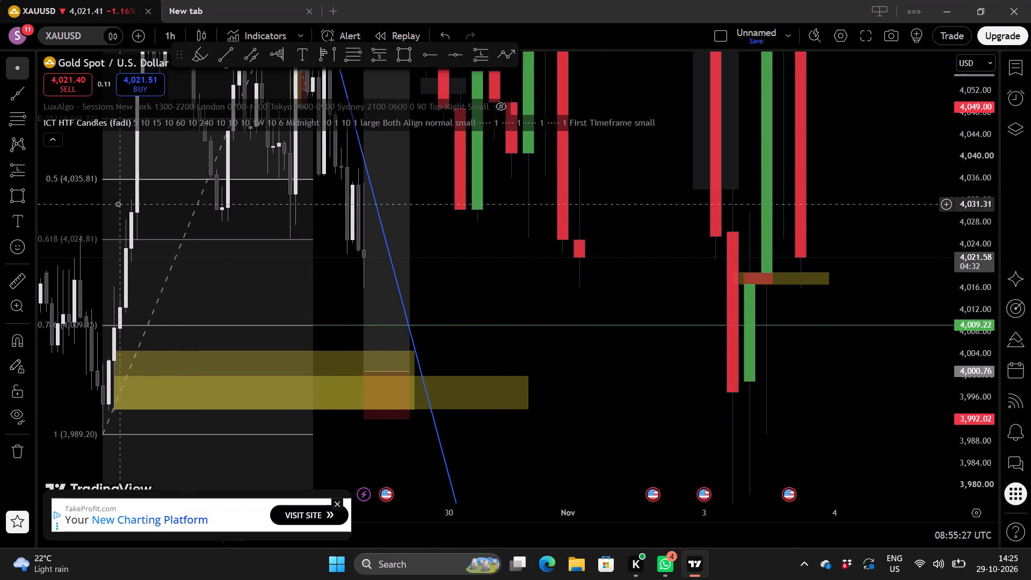
left_click(11, 198)
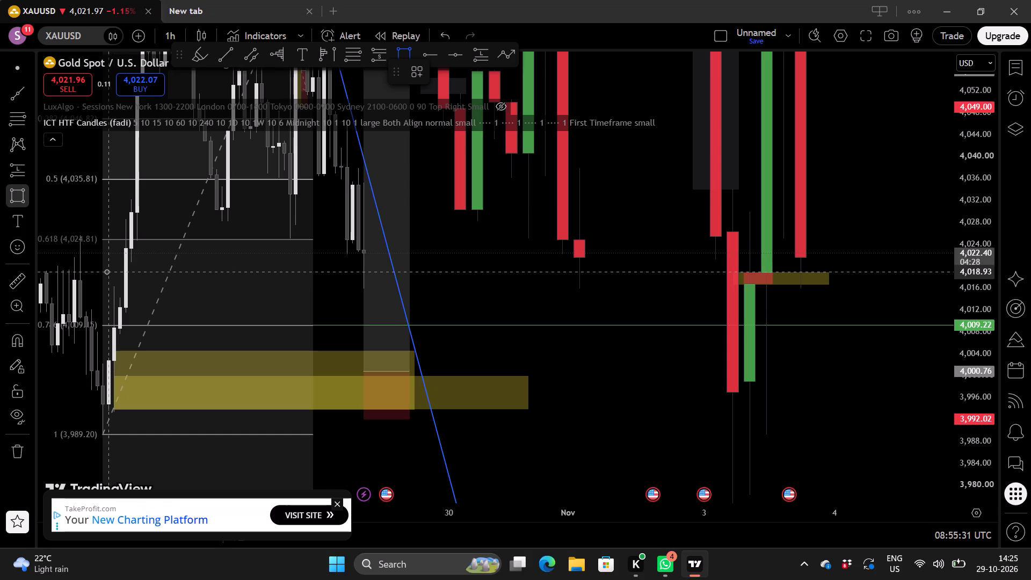
left_click(106, 271)
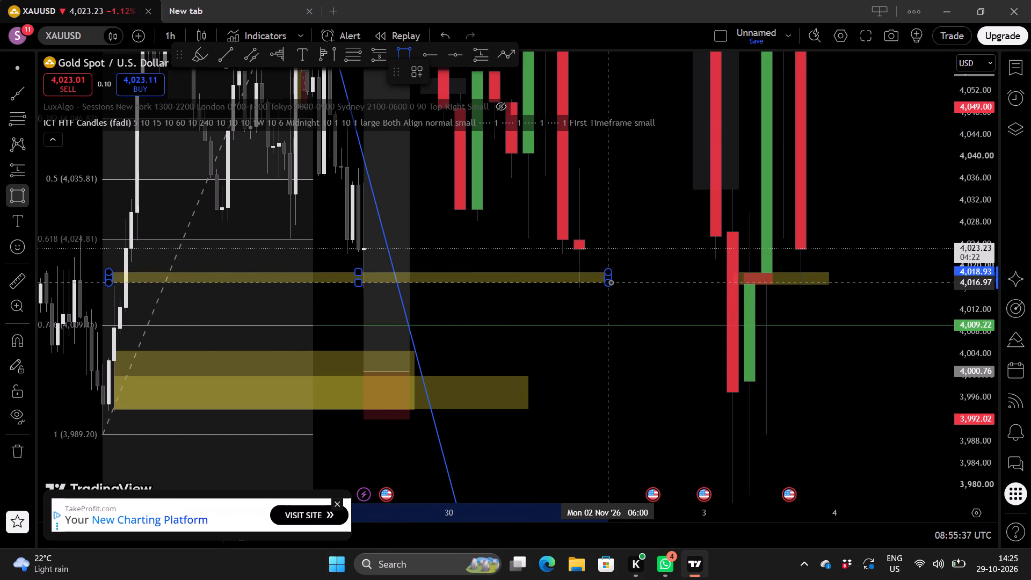
left_click(619, 284)
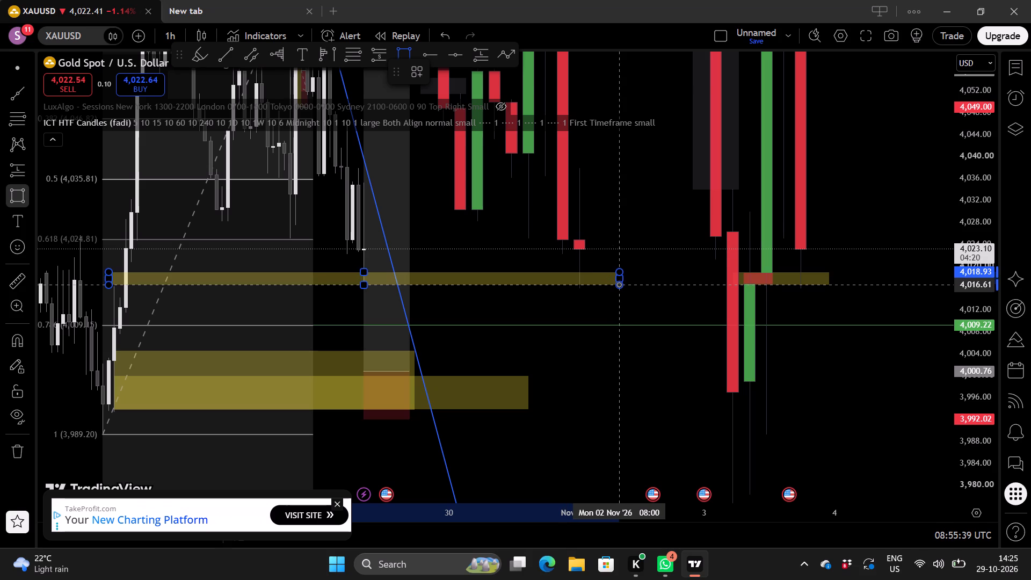
left_click(596, 307)
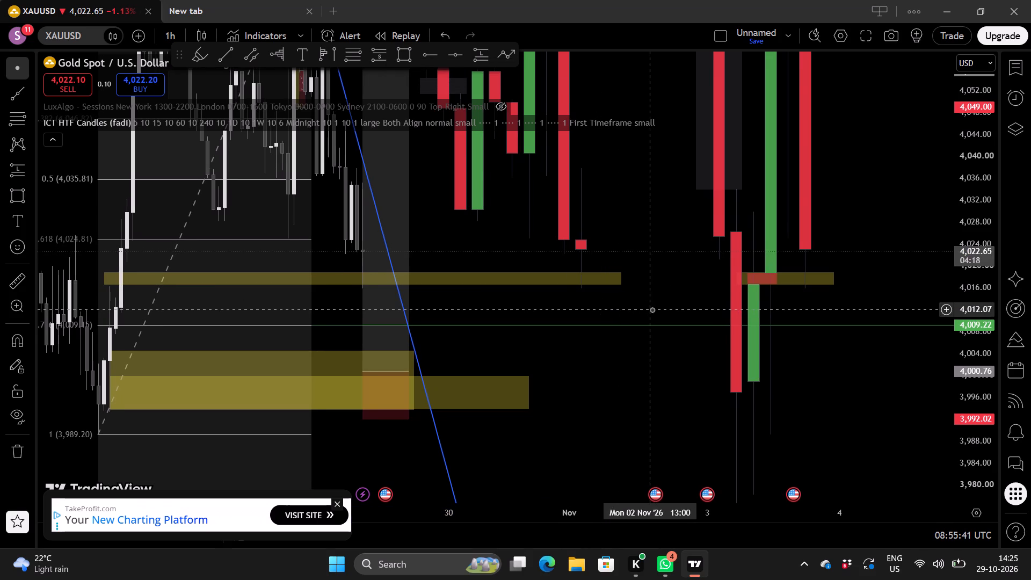
Switch the chart to the 1-minute timeframe.
left_click(172, 38)
scroll(206, 211, "down", 1)
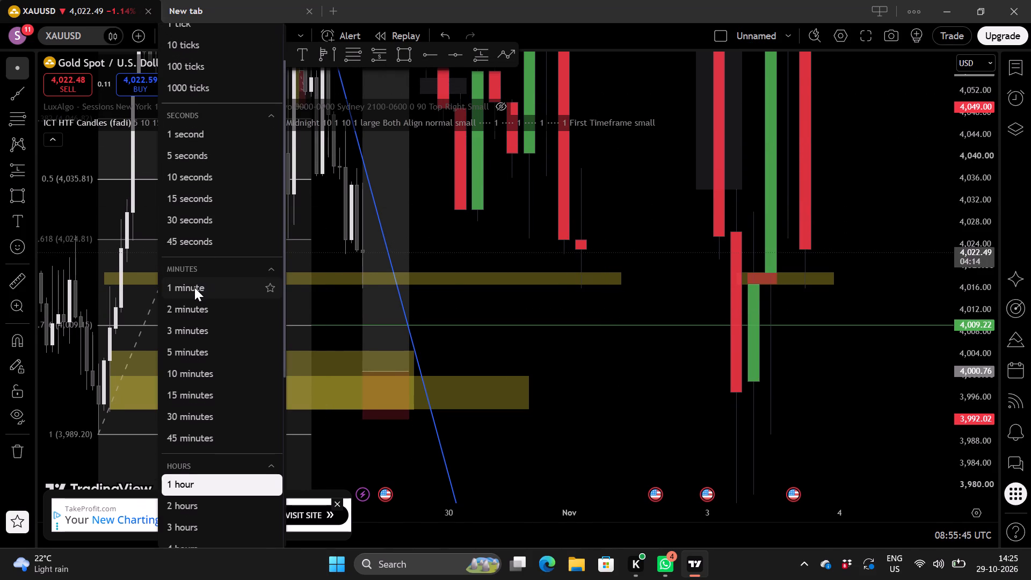
left_click(194, 287)
Examine the 28–29 October 1-minute price action around the new 4,016.61–4,018.93 zone, both up close and in wider context.
scroll(409, 372, "down", 2)
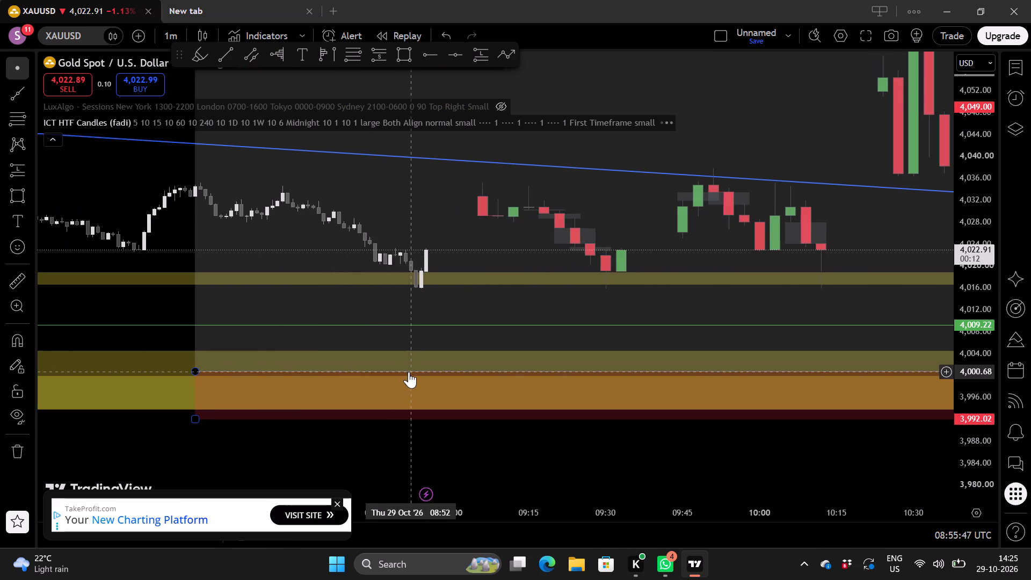
scroll(409, 372, "down", 3)
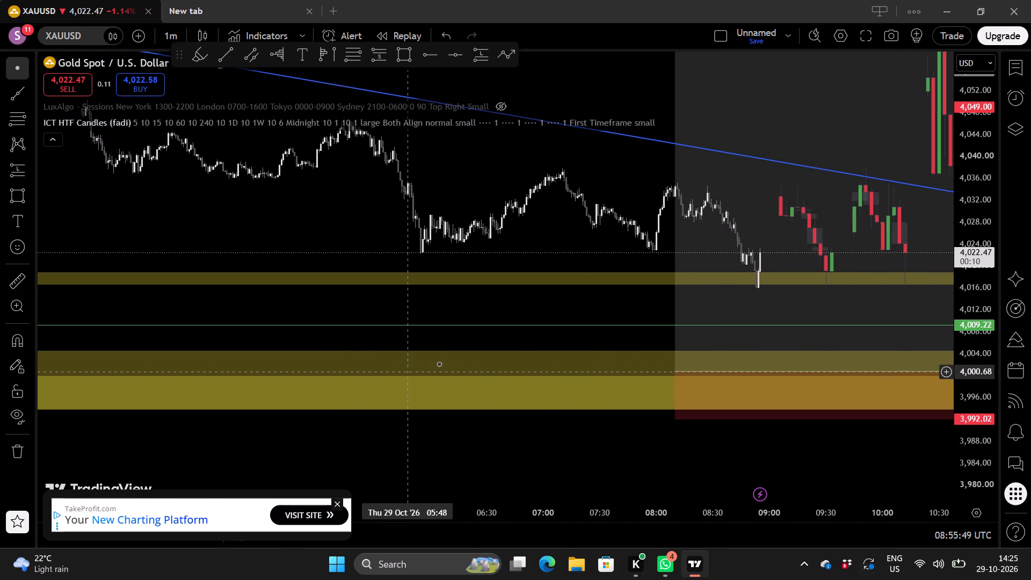
scroll(487, 368, "down", 1)
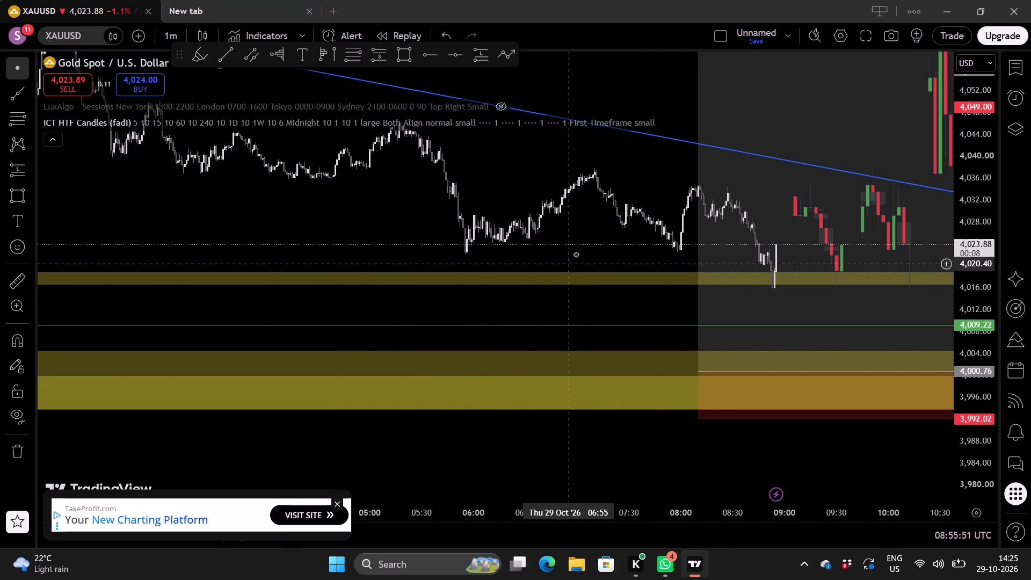
scroll(588, 235, "down", 3)
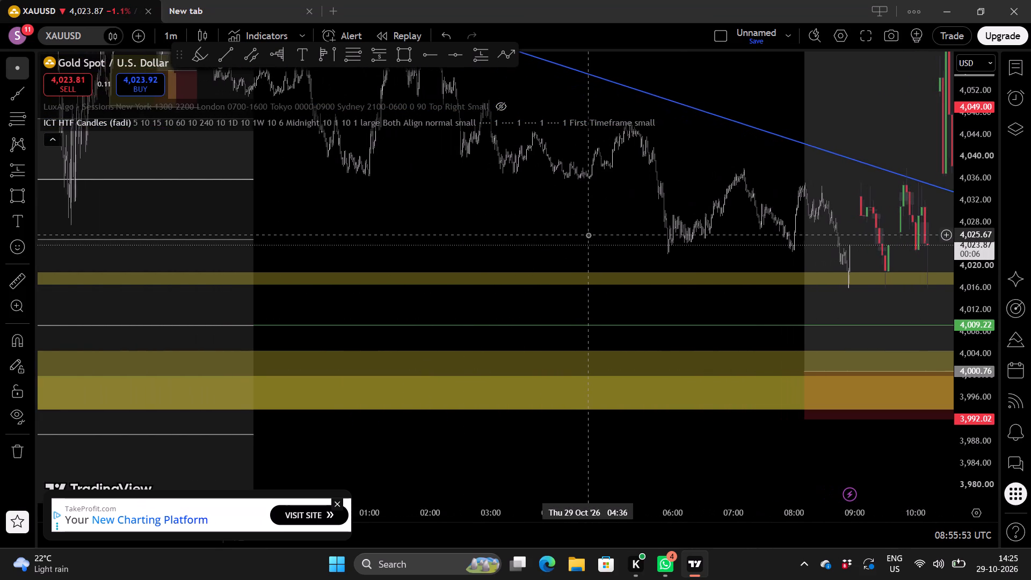
scroll(588, 235, "down", 2)
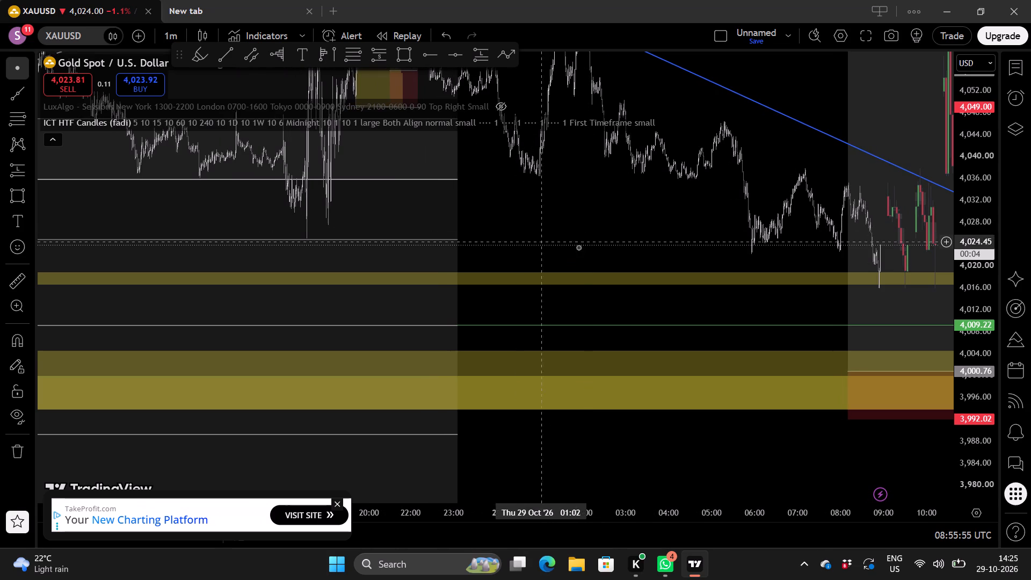
left_click_drag(648, 235, 478, 263)
scroll(796, 230, "up", 3)
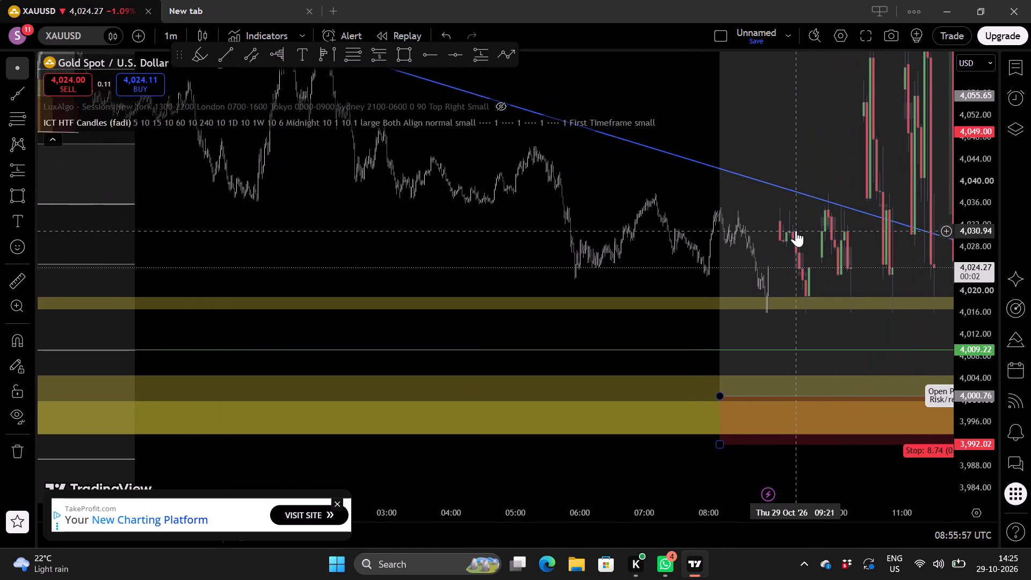
scroll(796, 230, "up", 5)
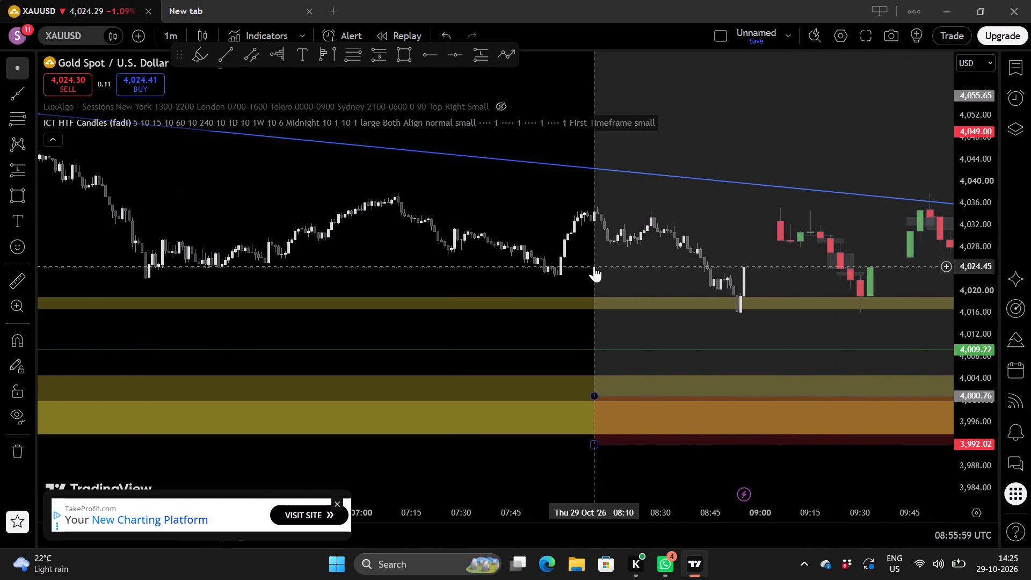
scroll(594, 266, "down", 8)
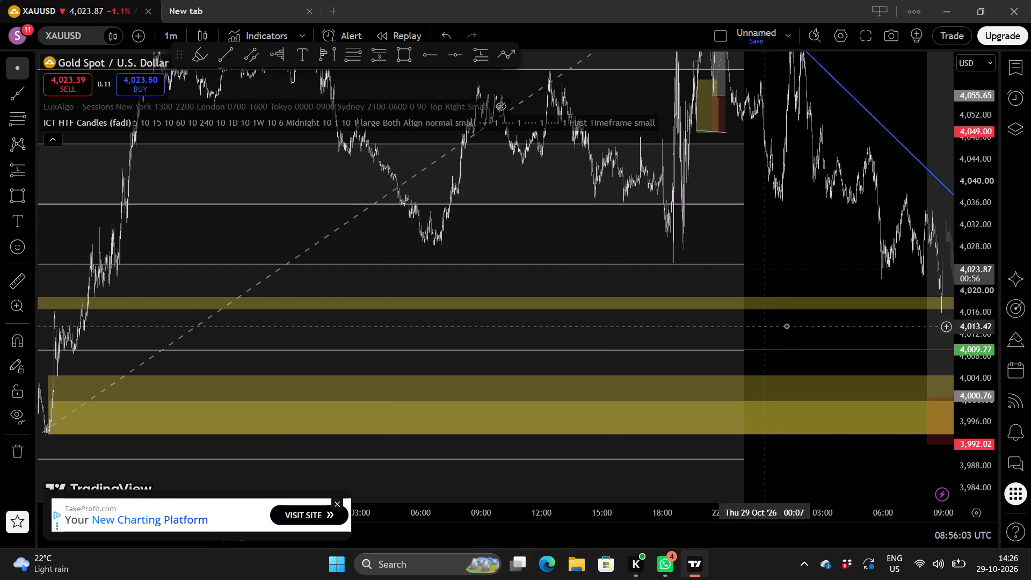
Examine the 27 October 1-minute rally where it passes through the 4,016.61–4,018.93 zone and leaves the lower demand zone.
left_click_drag(789, 325, 979, 244)
scroll(554, 344, "right", 4)
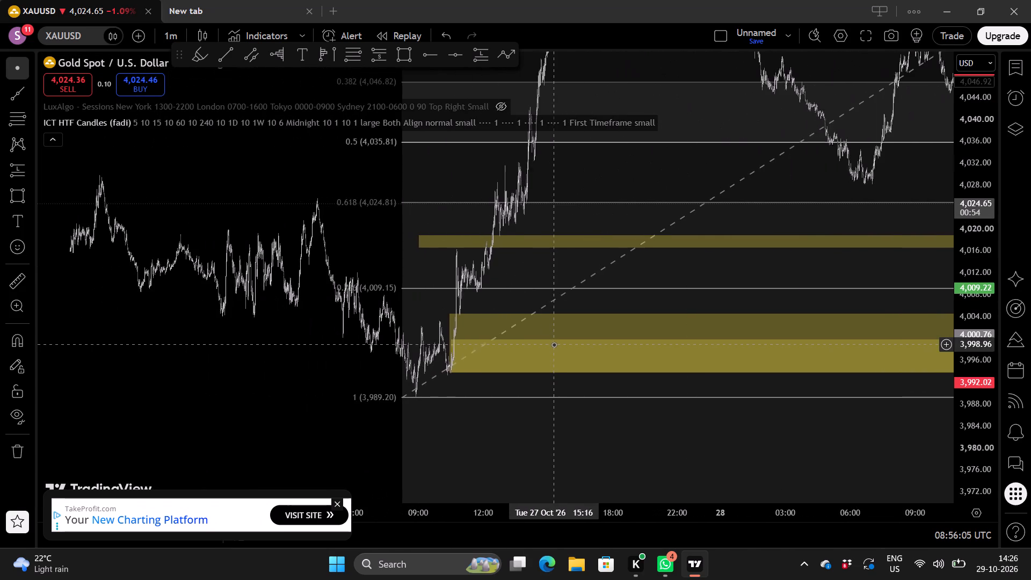
scroll(545, 324, "up", 3)
scroll(569, 273, "up", 2)
scroll(569, 273, "right", 1)
scroll(569, 273, "up", 2)
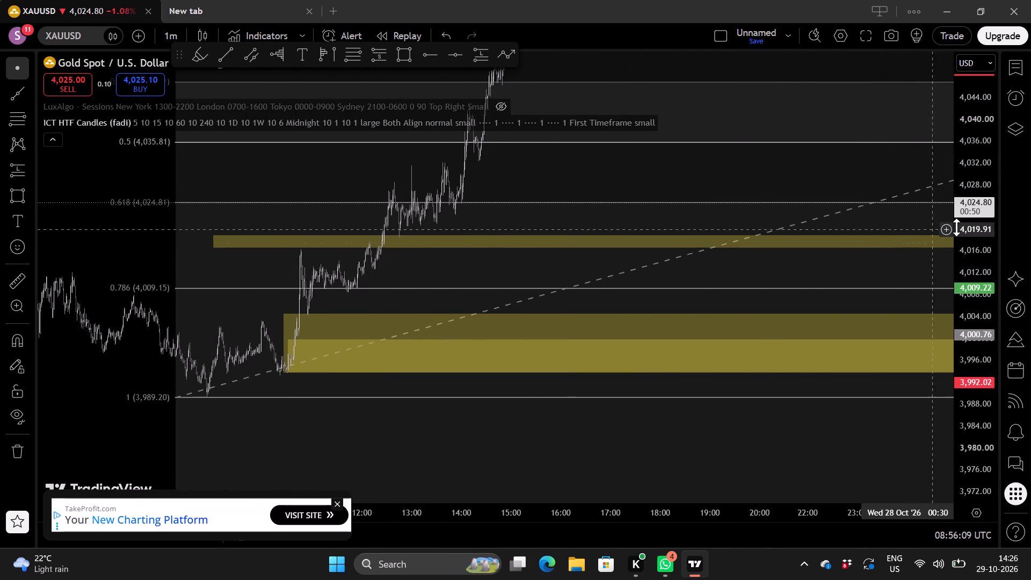
scroll(968, 237, "up", 7)
scroll(616, 236, "right", 2)
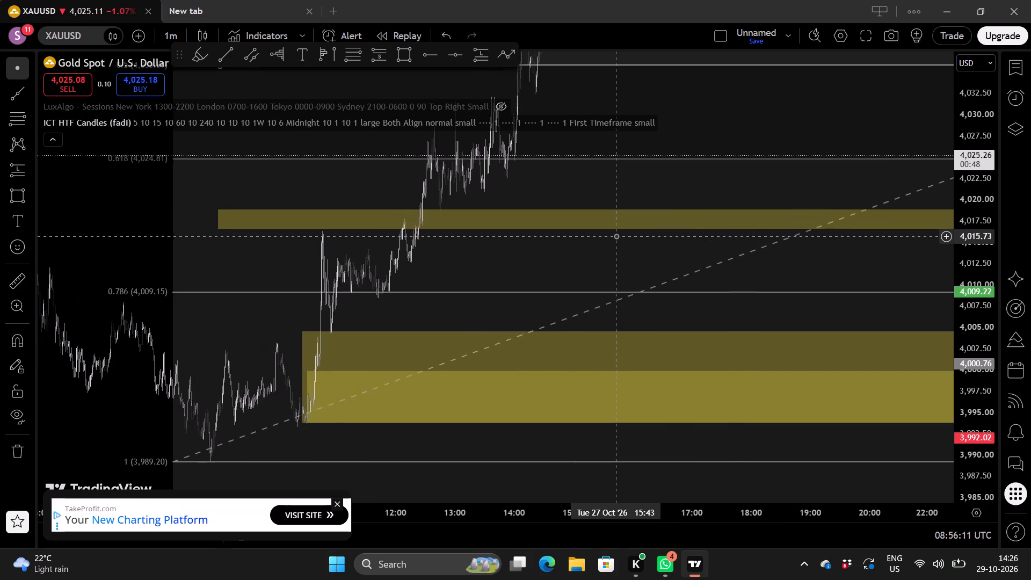
scroll(550, 215, "up", 2)
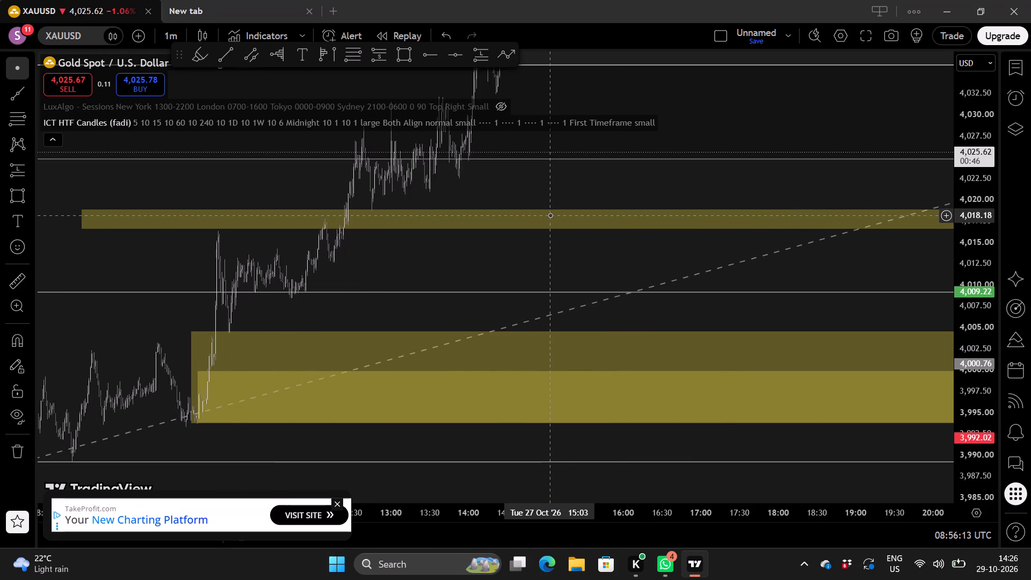
scroll(550, 215, "down", 6)
Check the latest 29 October 1-minute price action against the upper zone, blue trendline and higher-timeframe candles.
left_click_drag(681, 207, 181, 181)
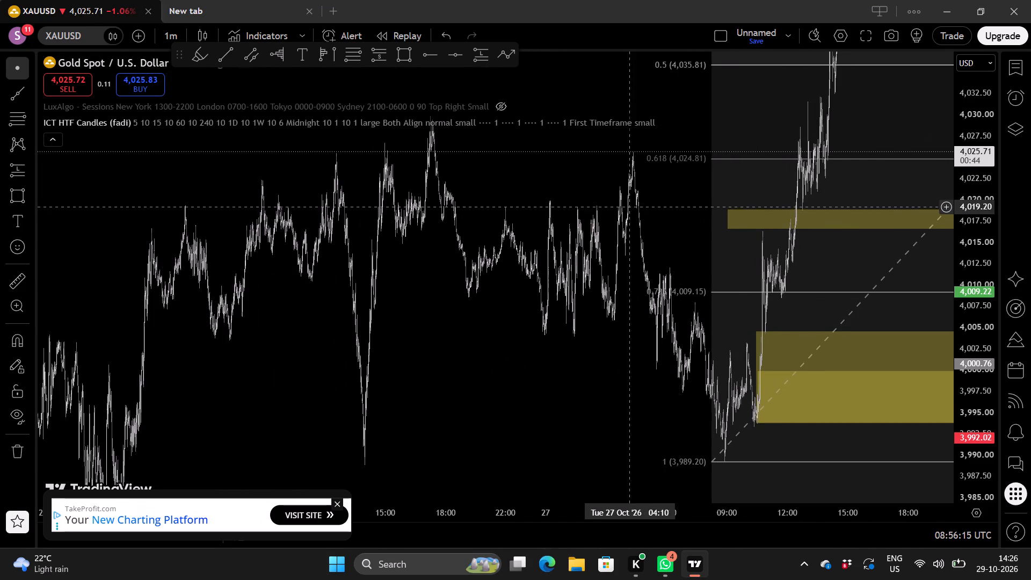
left_click_drag(181, 181, 0, 238)
left_click_drag(902, 194, 333, 310)
scroll(746, 260, "right", 4)
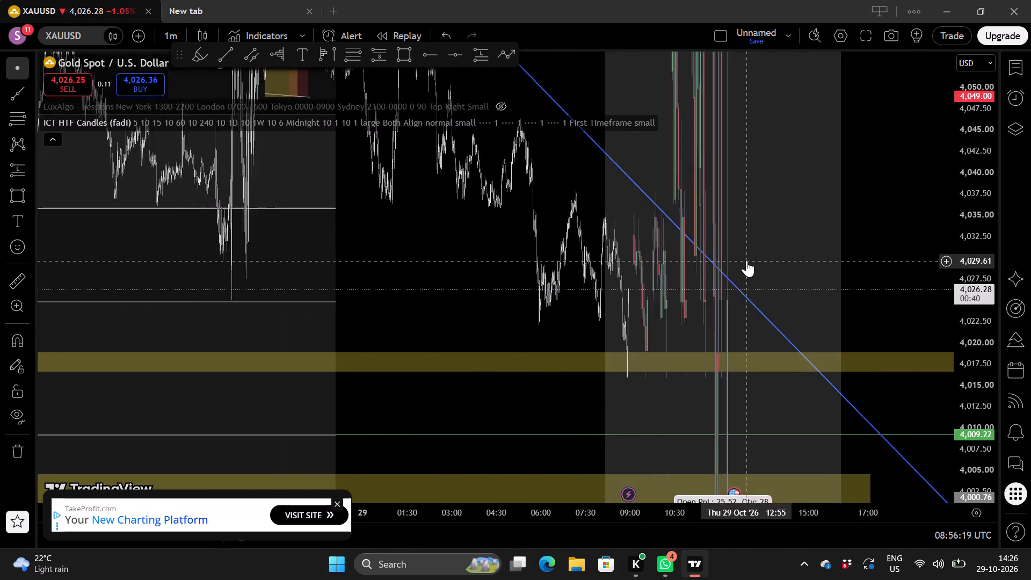
scroll(746, 260, "up", 2)
left_click_drag(611, 311, 337, 305)
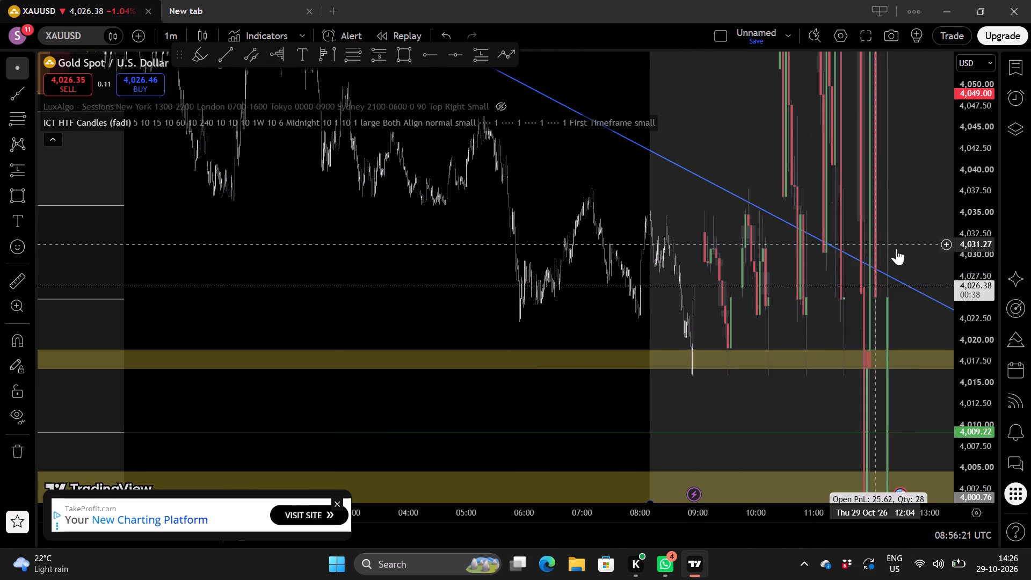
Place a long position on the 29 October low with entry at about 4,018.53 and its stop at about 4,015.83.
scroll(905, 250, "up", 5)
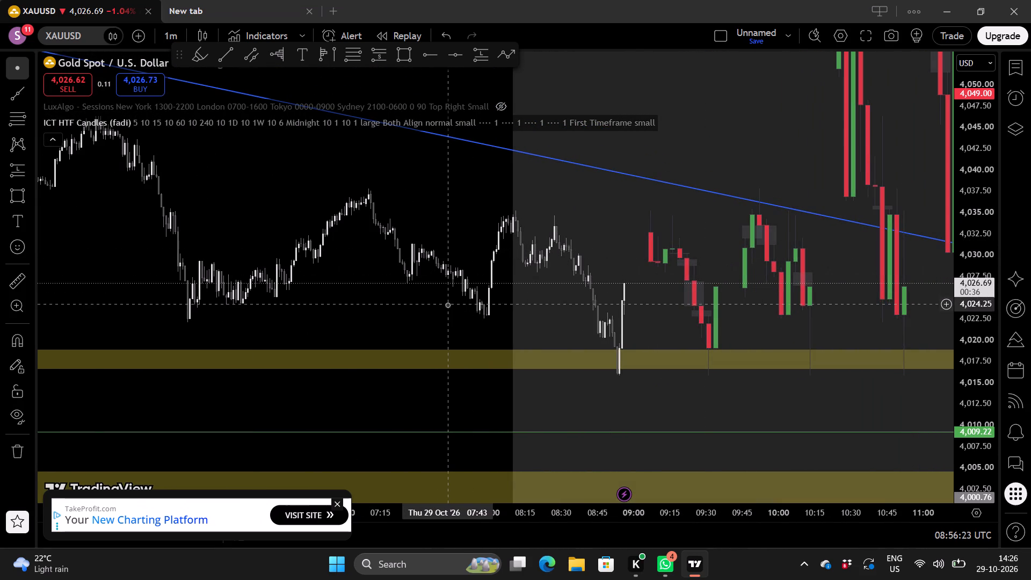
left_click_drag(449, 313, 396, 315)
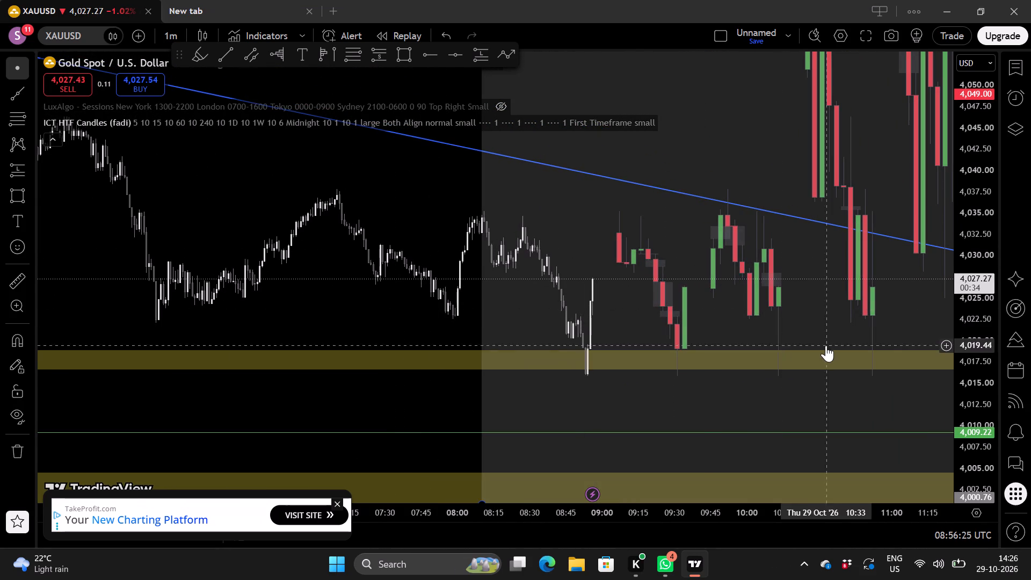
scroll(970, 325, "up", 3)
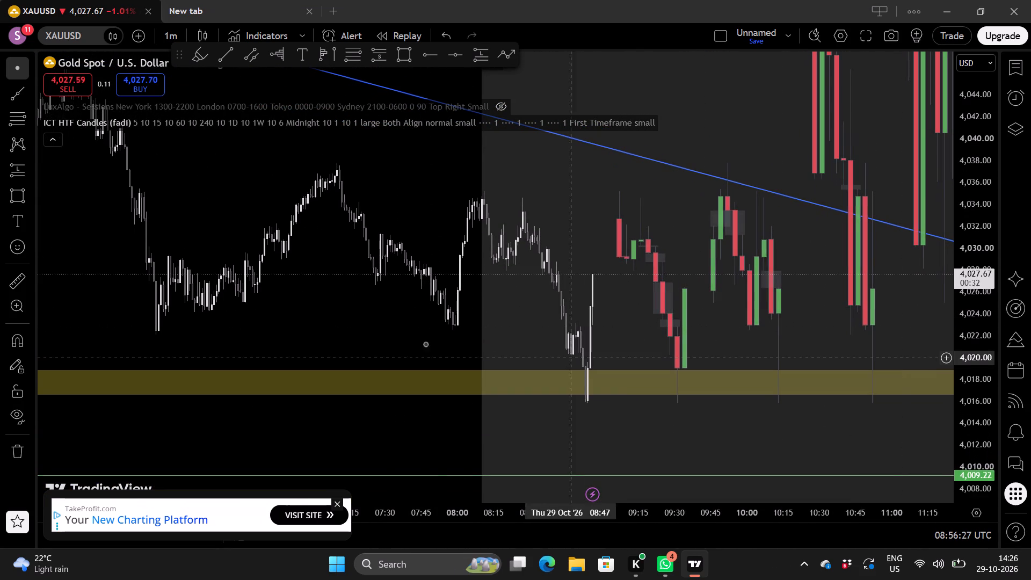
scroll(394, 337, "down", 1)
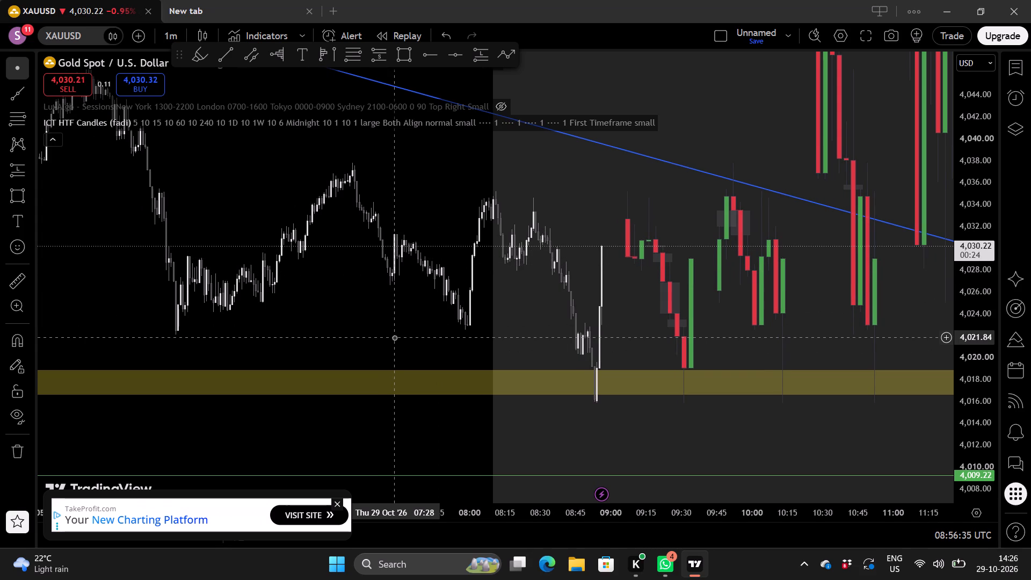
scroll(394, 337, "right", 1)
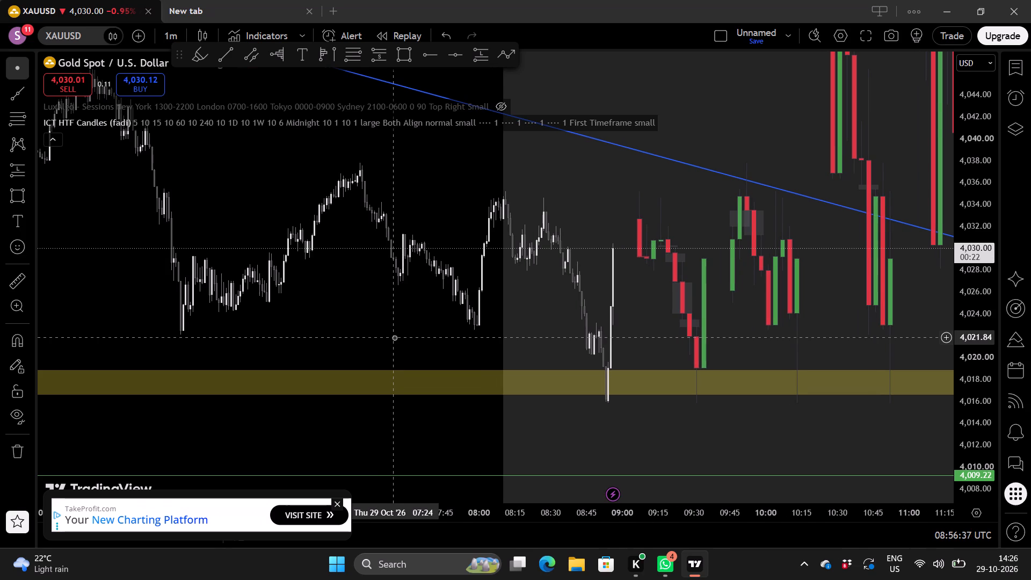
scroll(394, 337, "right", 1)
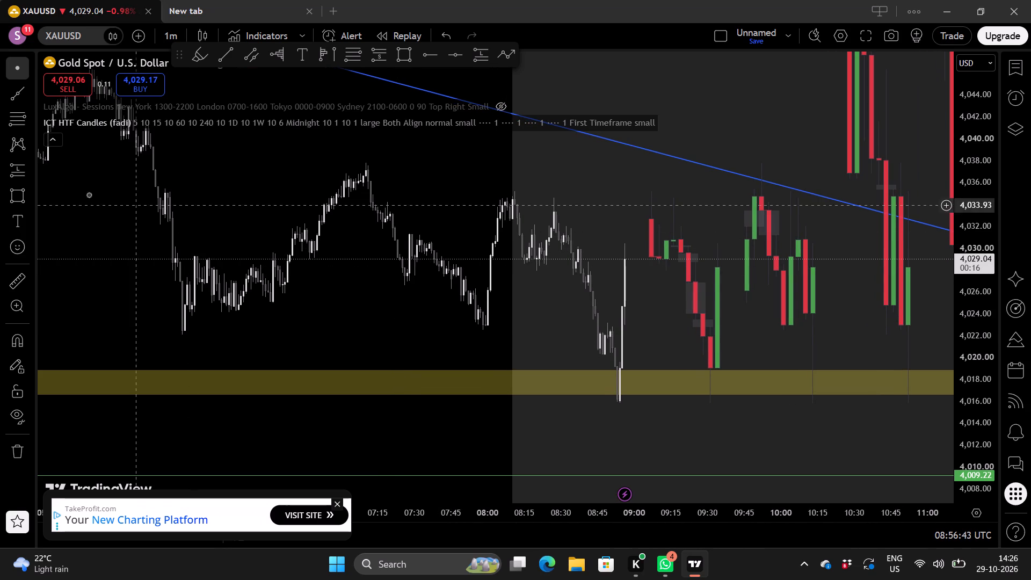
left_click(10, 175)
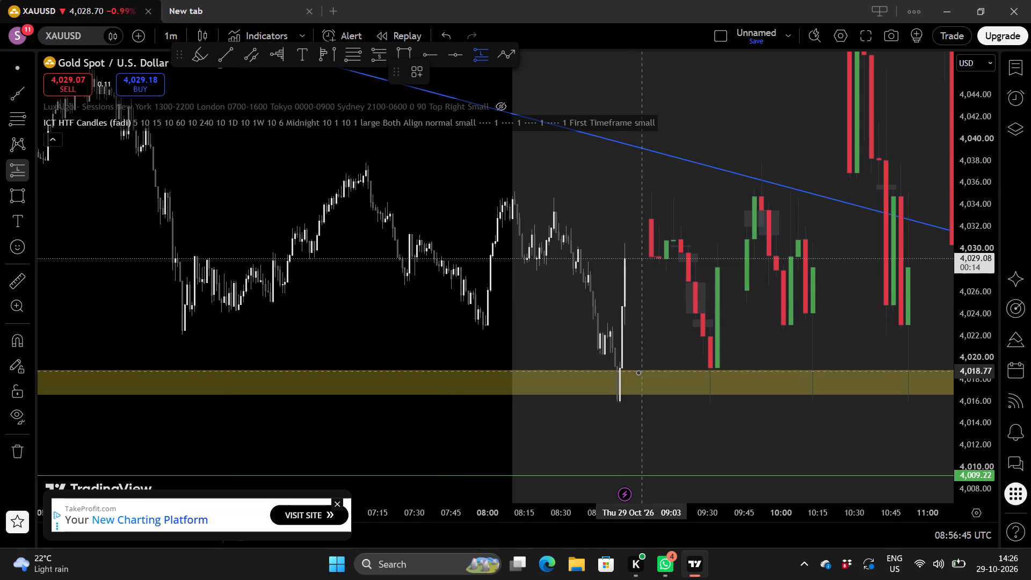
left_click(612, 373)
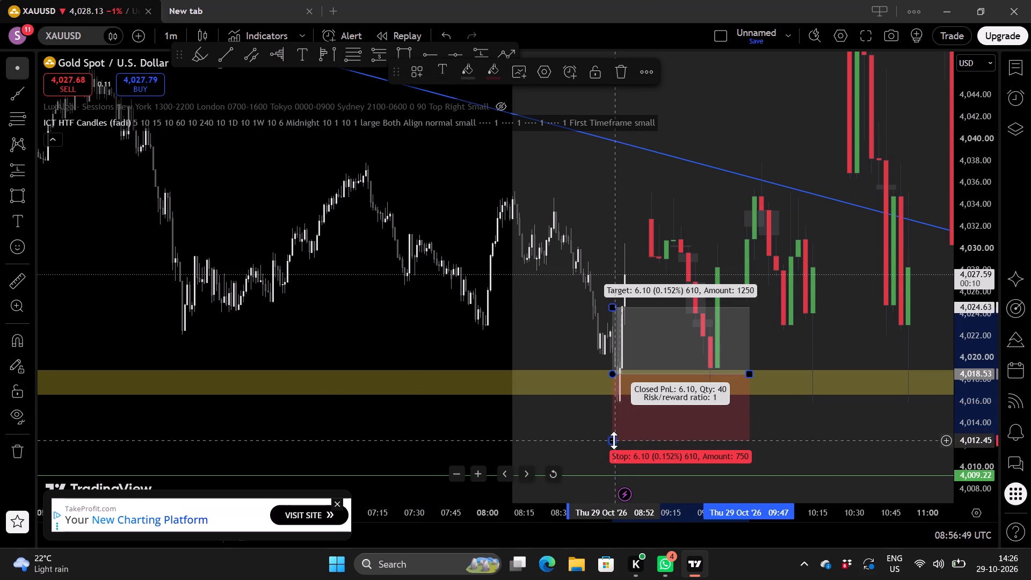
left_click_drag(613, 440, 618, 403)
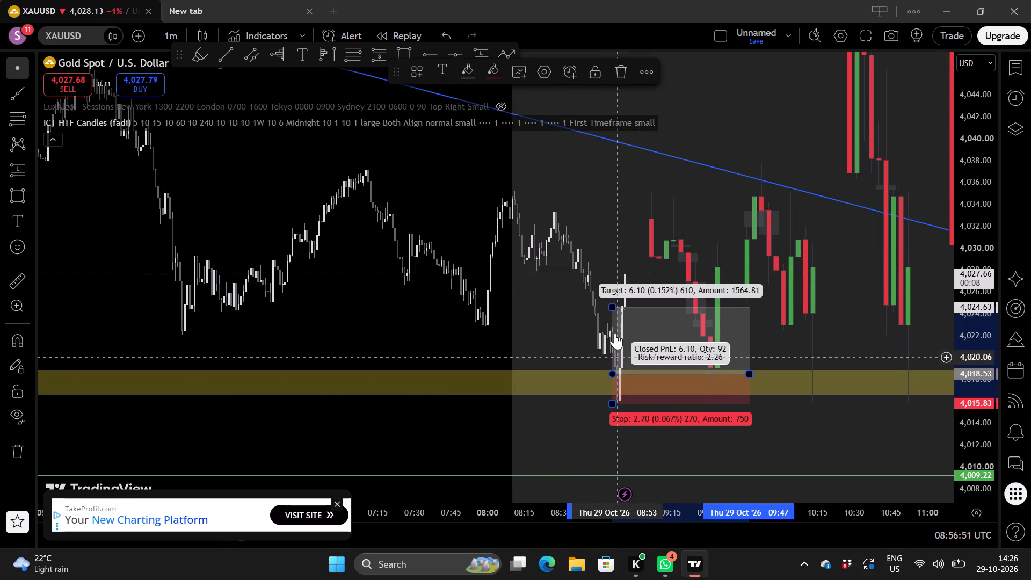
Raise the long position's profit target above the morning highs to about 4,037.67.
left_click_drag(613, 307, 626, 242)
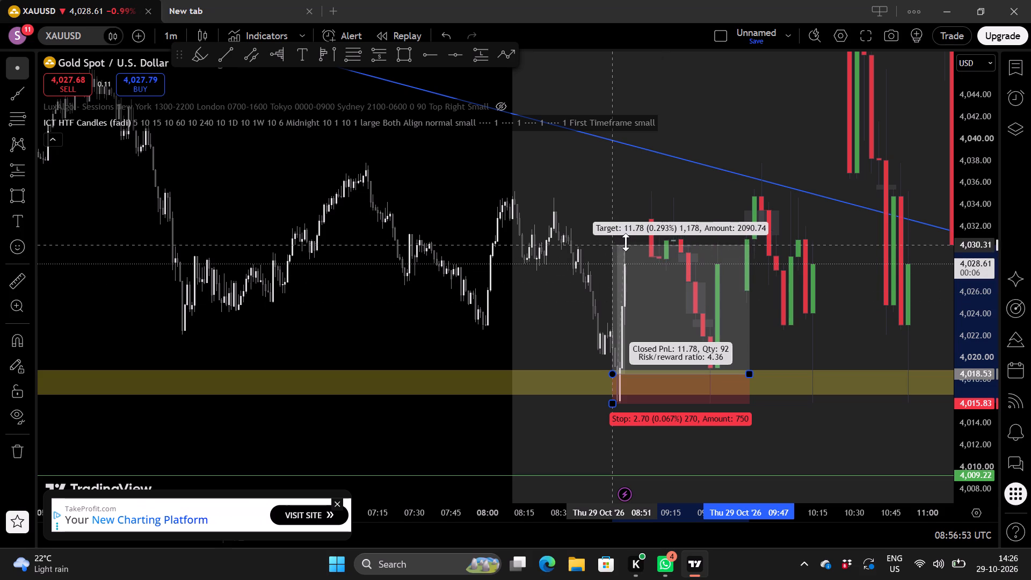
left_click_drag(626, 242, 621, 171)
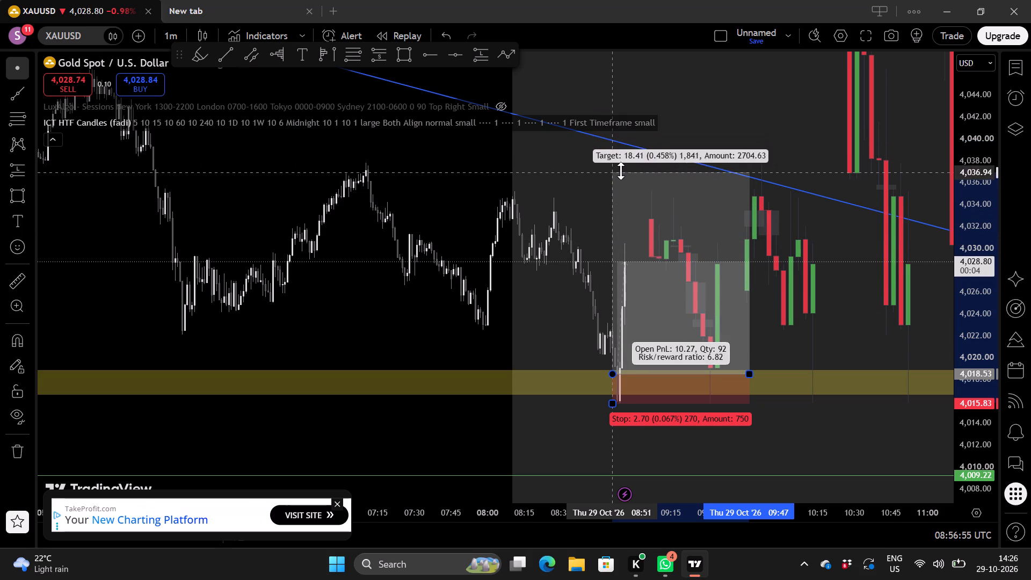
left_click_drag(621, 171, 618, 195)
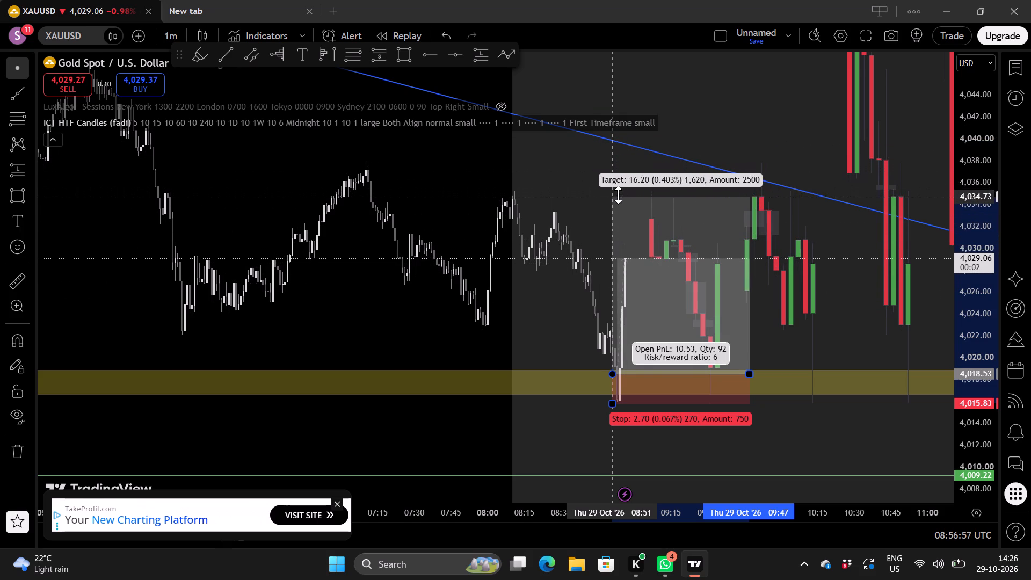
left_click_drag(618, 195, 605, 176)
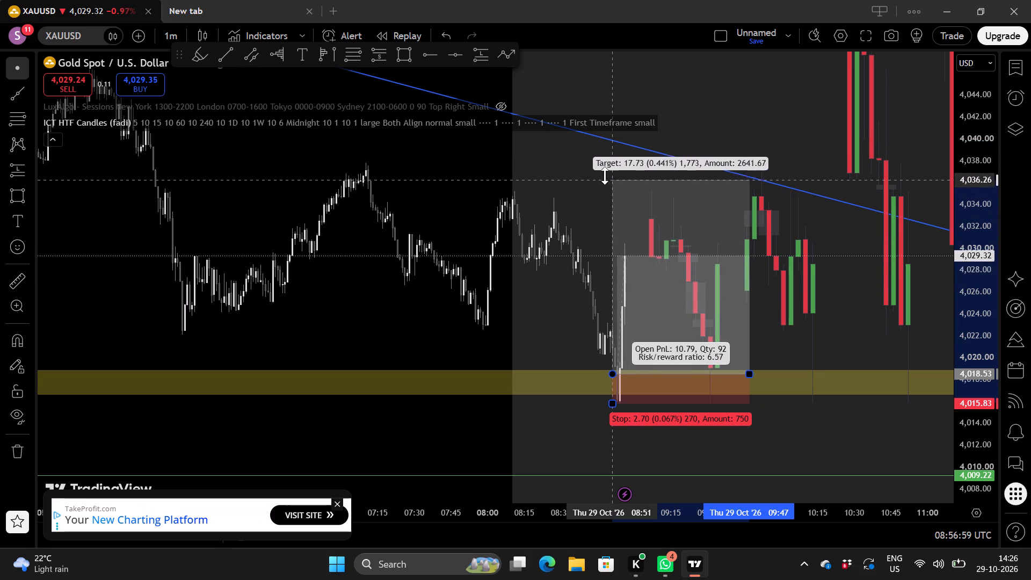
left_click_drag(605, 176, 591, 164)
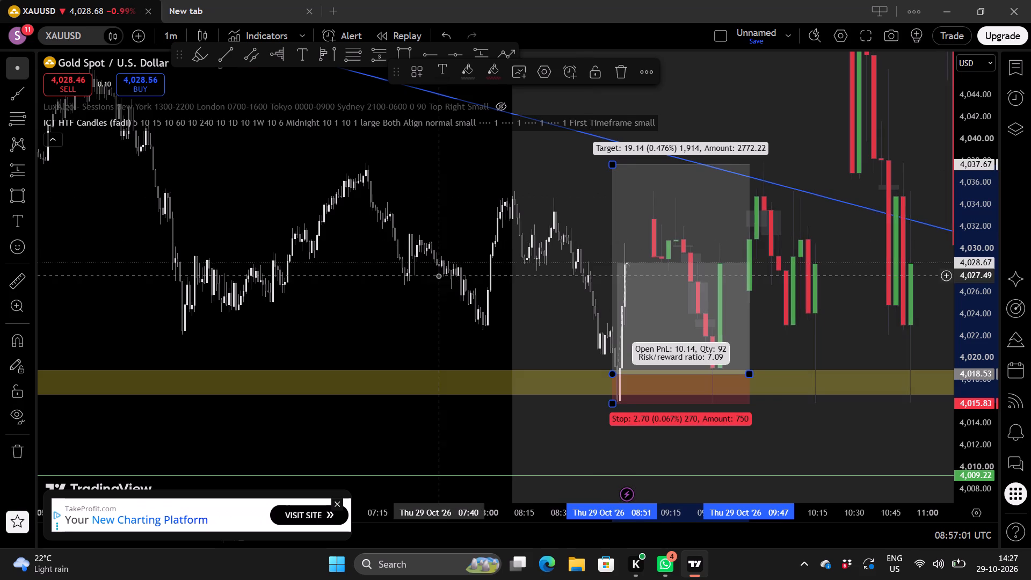
Examine the new long position against the preceding 29 October 1-minute swings and the yellow zone.
scroll(438, 275, "down", 1)
left_click(459, 330)
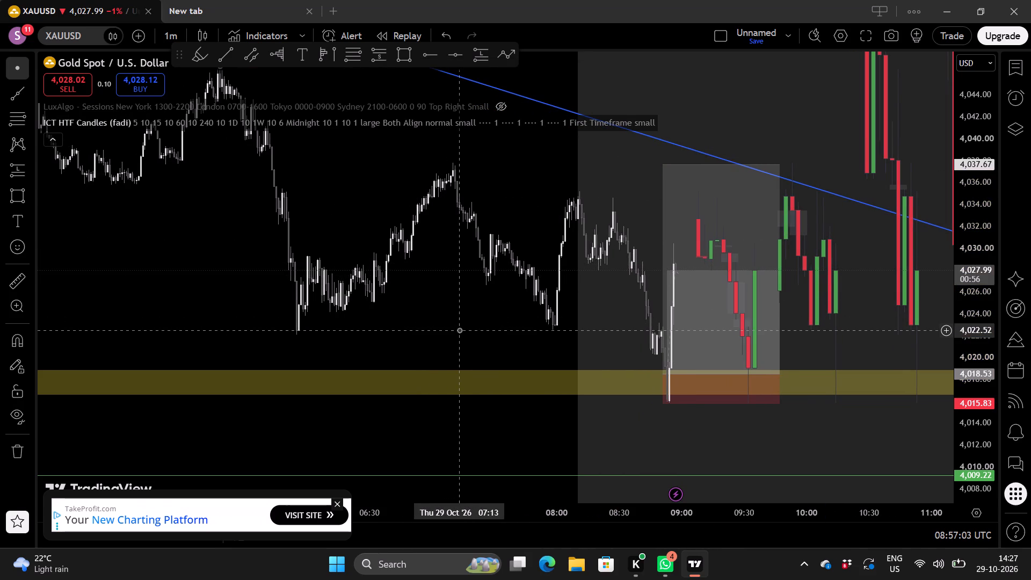
scroll(459, 330, "down", 1)
scroll(554, 327, "up", 1)
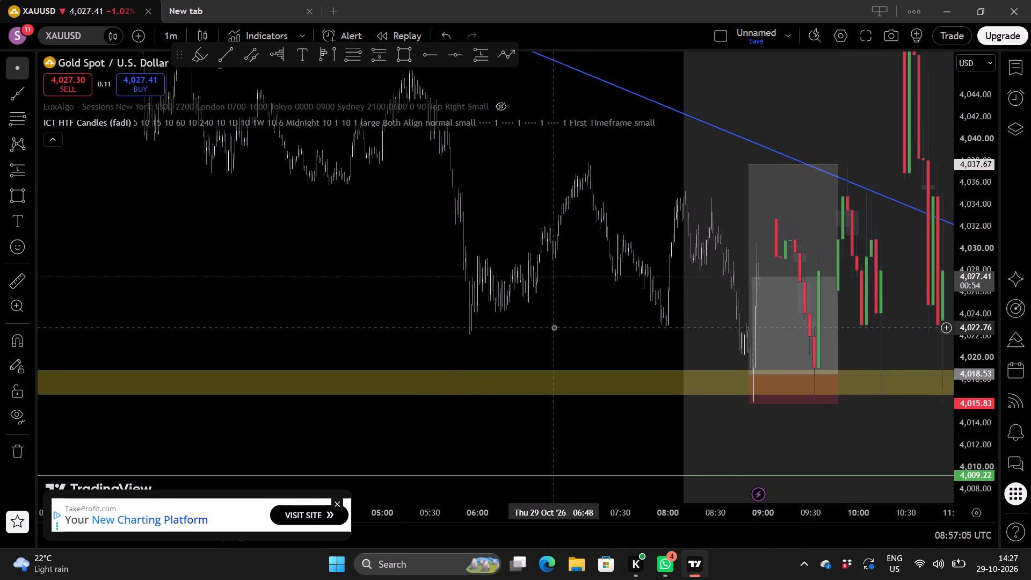
scroll(554, 327, "up", 2)
left_click_drag(480, 318, 417, 335)
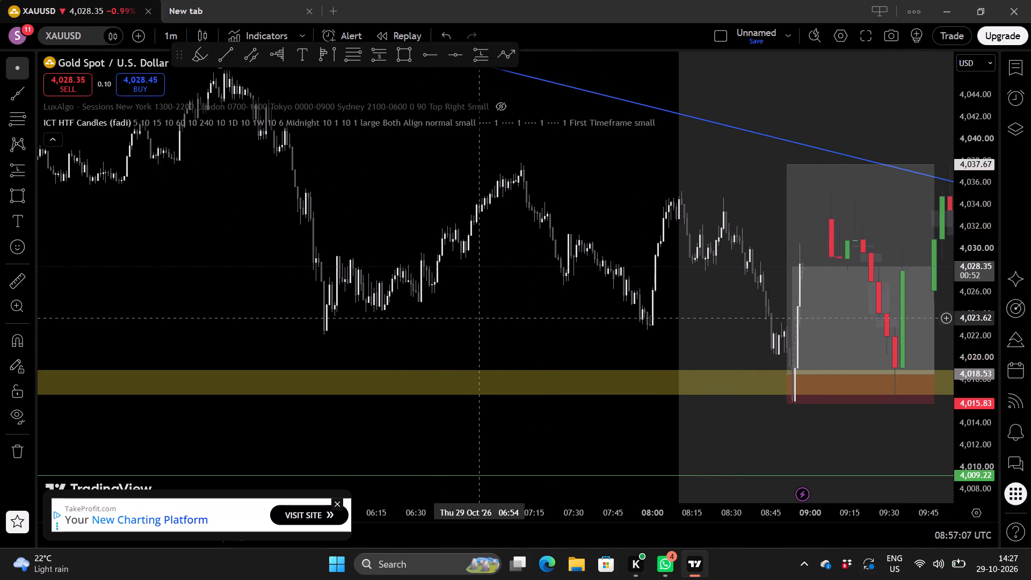
left_click_drag(417, 335, 367, 349)
scroll(367, 349, "down", 1)
left_click_drag(515, 209, 366, 224)
scroll(622, 269, "up", 1)
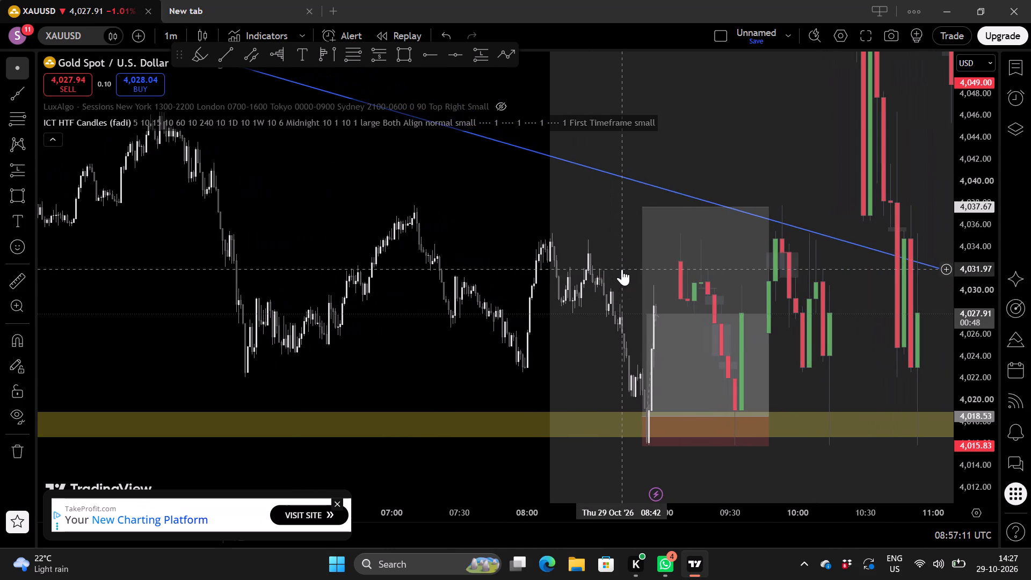
scroll(738, 300, "up", 1)
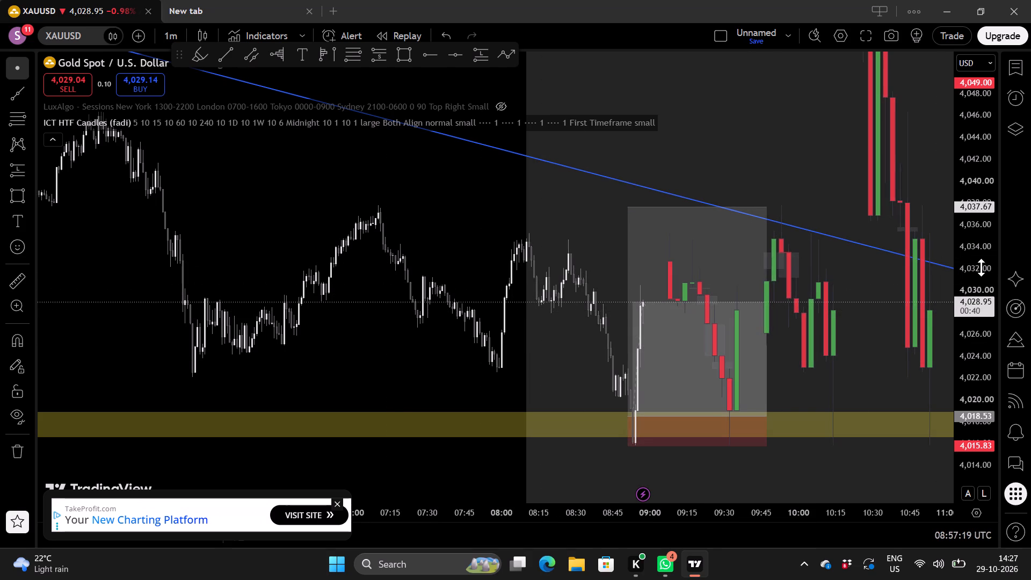
Examine the long position against the descending blue trendline, the lower zones and the higher-timeframe candles.
scroll(981, 271, "down", 4)
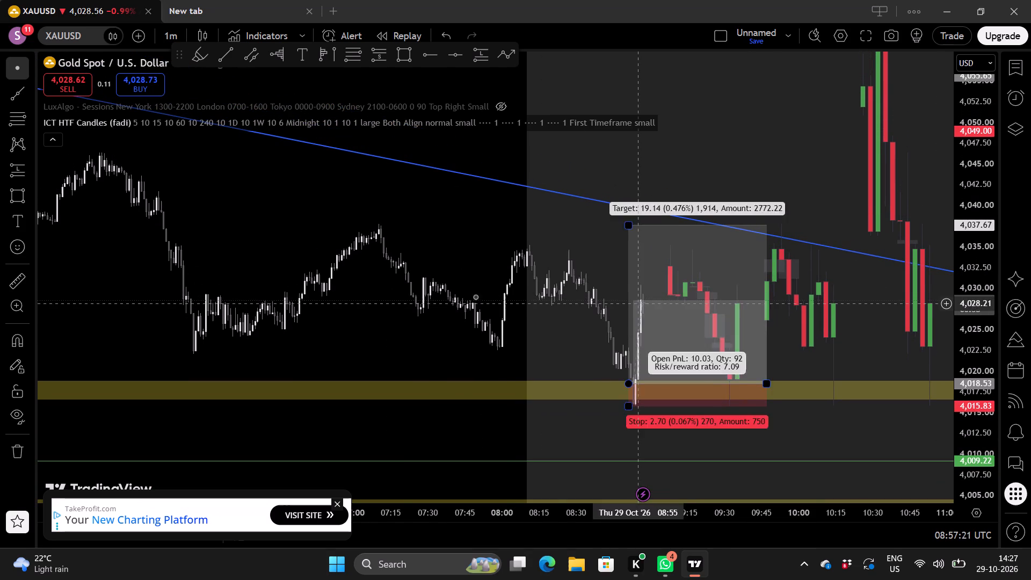
left_click(432, 339)
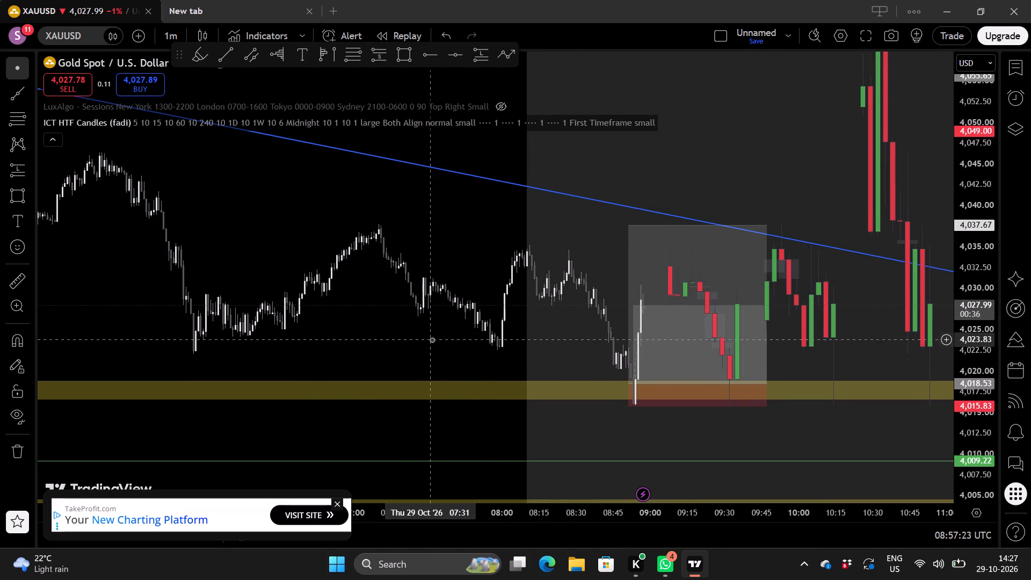
left_click_drag(432, 339, 273, 316)
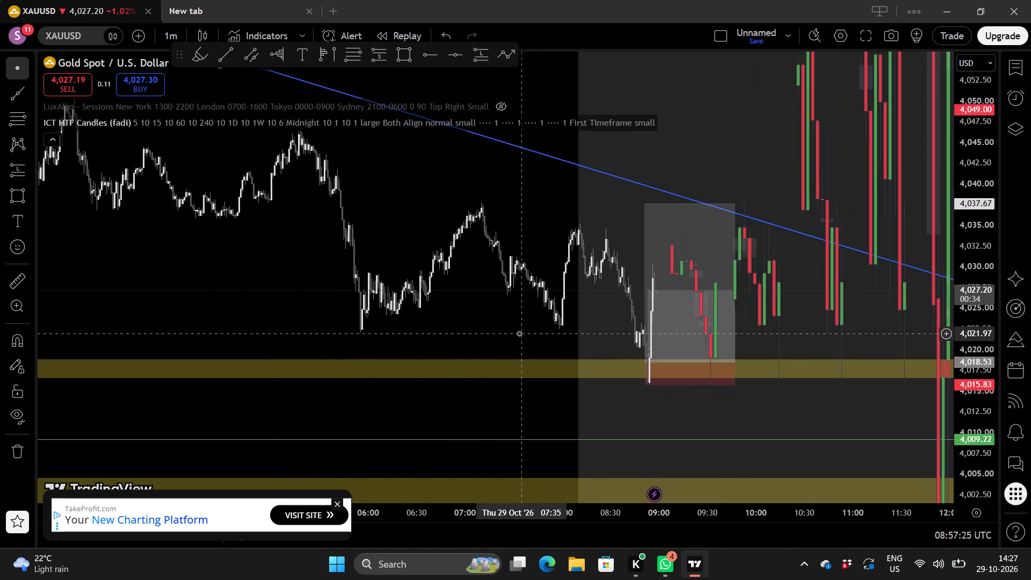
left_click_drag(518, 333, 311, 331)
scroll(937, 309, "right", 1)
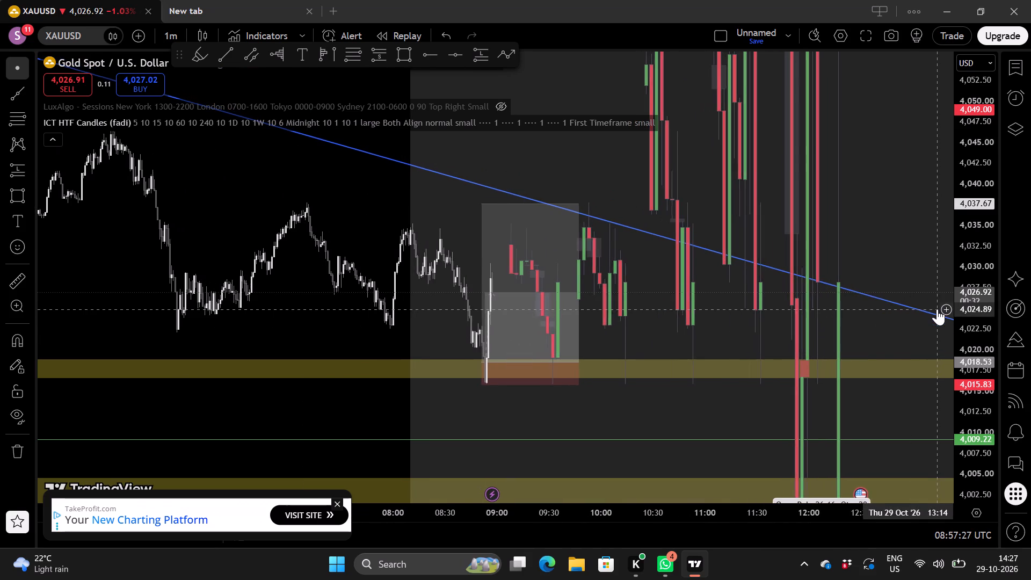
scroll(875, 322, "up", 1)
scroll(985, 310, "up", 2)
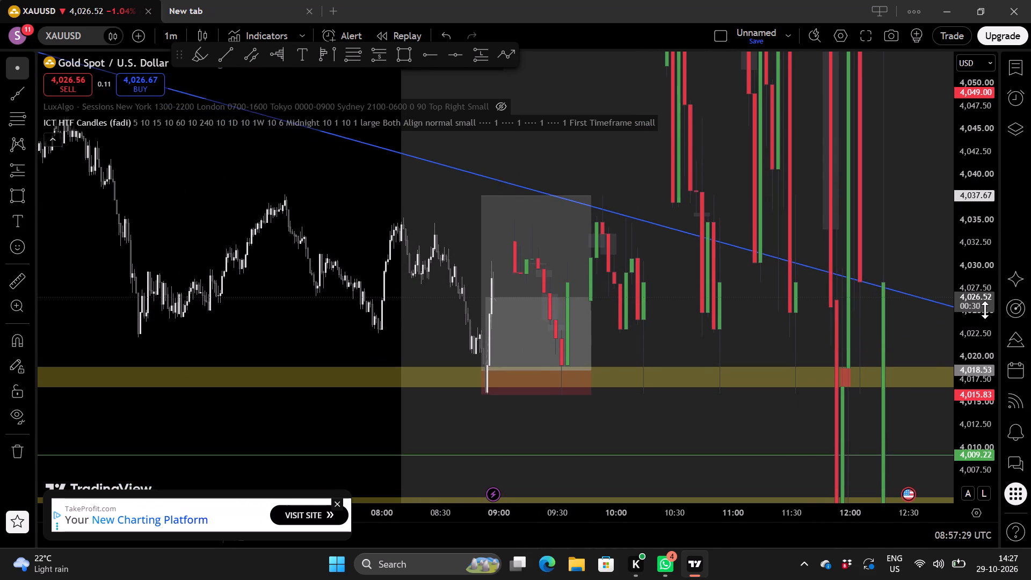
scroll(859, 308, "up", 1)
scroll(812, 308, "right", 1)
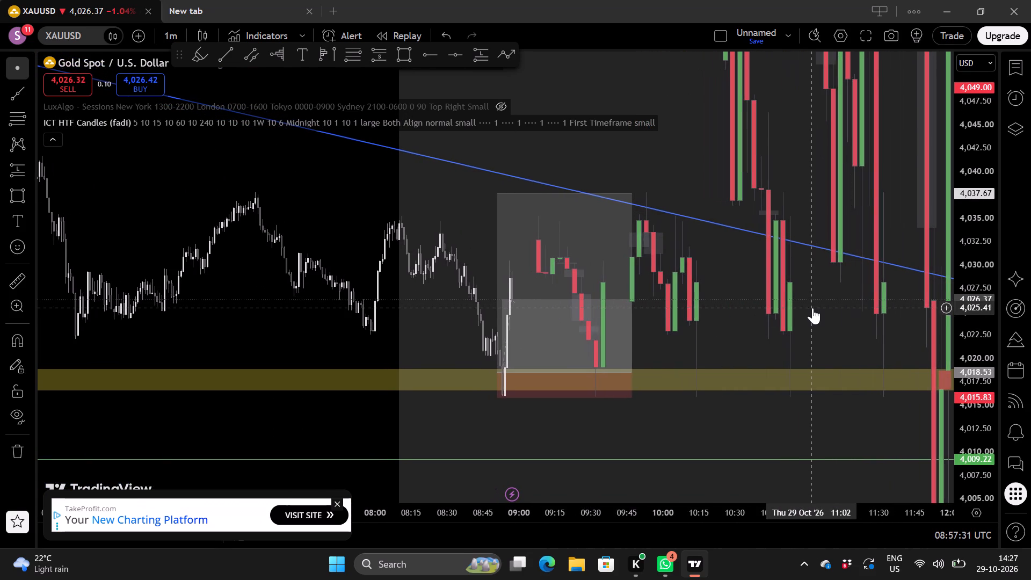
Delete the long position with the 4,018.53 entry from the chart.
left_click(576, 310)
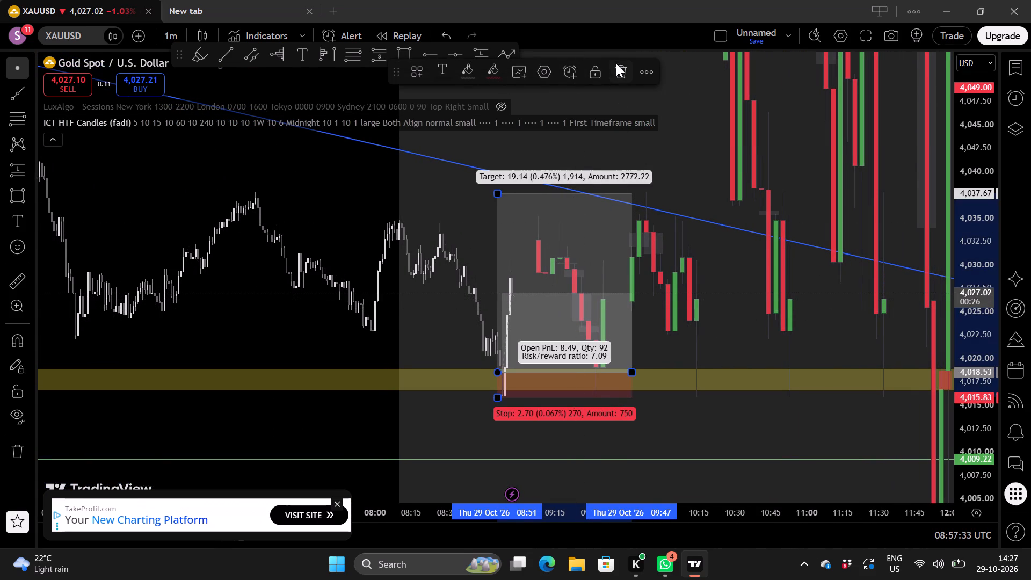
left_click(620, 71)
Examine the 1-minute reaction from the upper yellow zone alongside the nearest higher-timeframe candles and their imbalances.
scroll(478, 231, "right", 1)
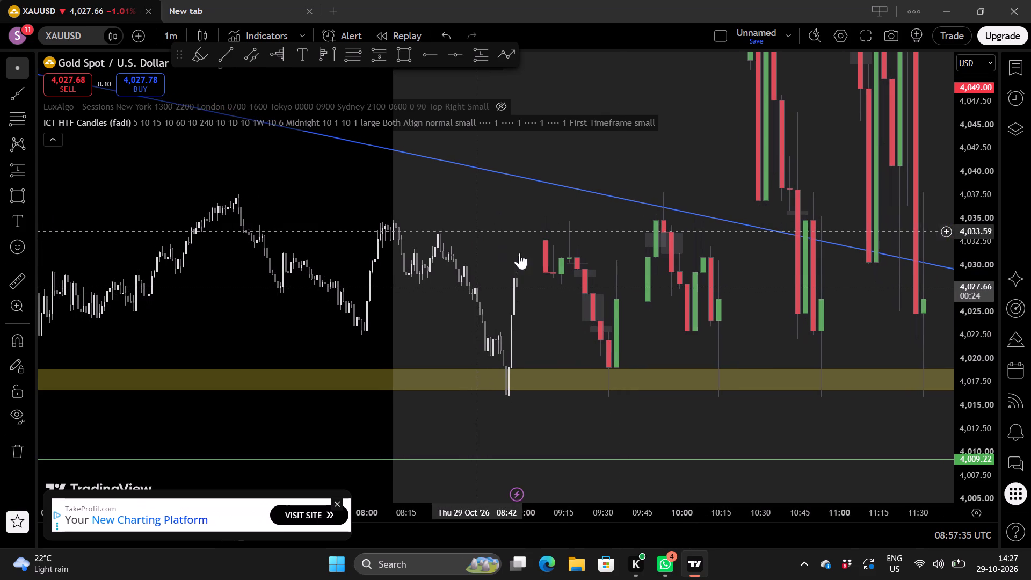
scroll(538, 274, "right", 1)
scroll(626, 277, "up", 2)
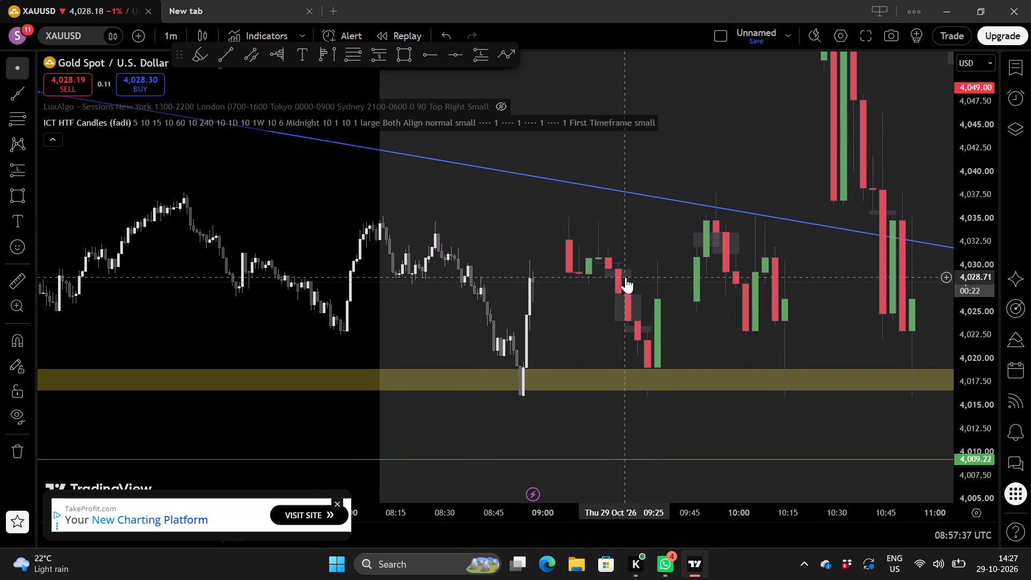
scroll(626, 277, "up", 1)
scroll(582, 303, "up", 1)
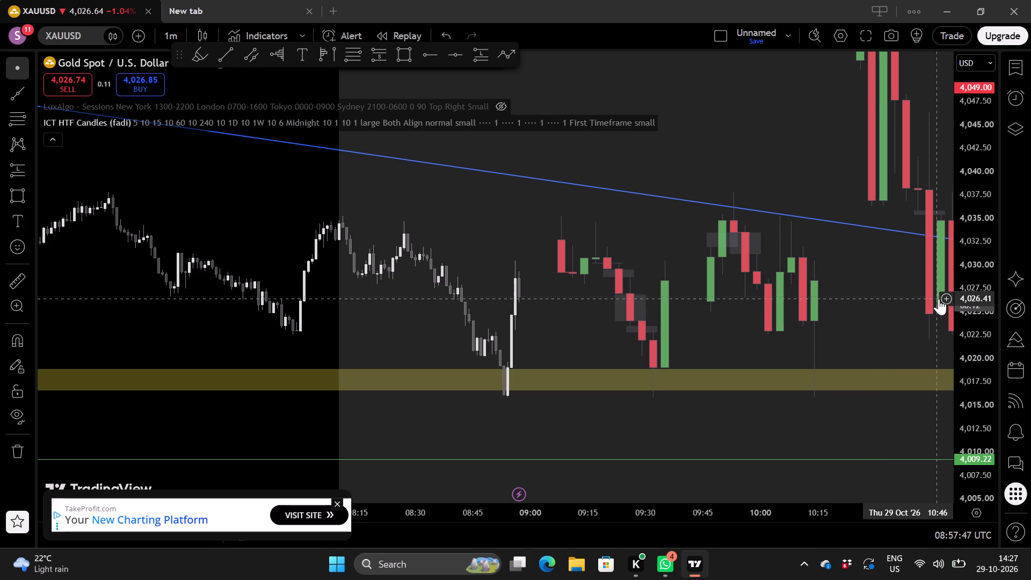
scroll(973, 298, "up", 1)
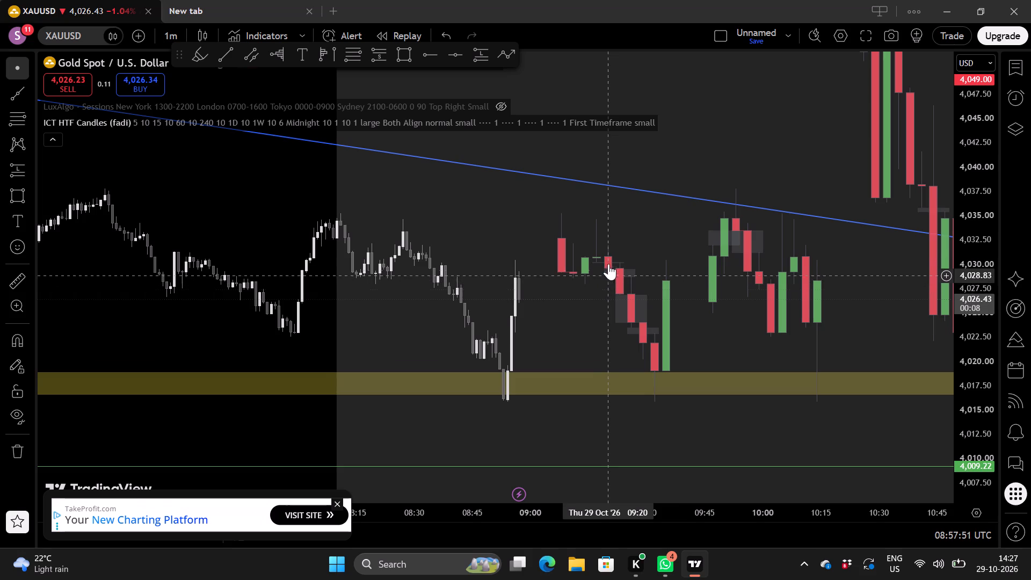
scroll(708, 335, "up", 1)
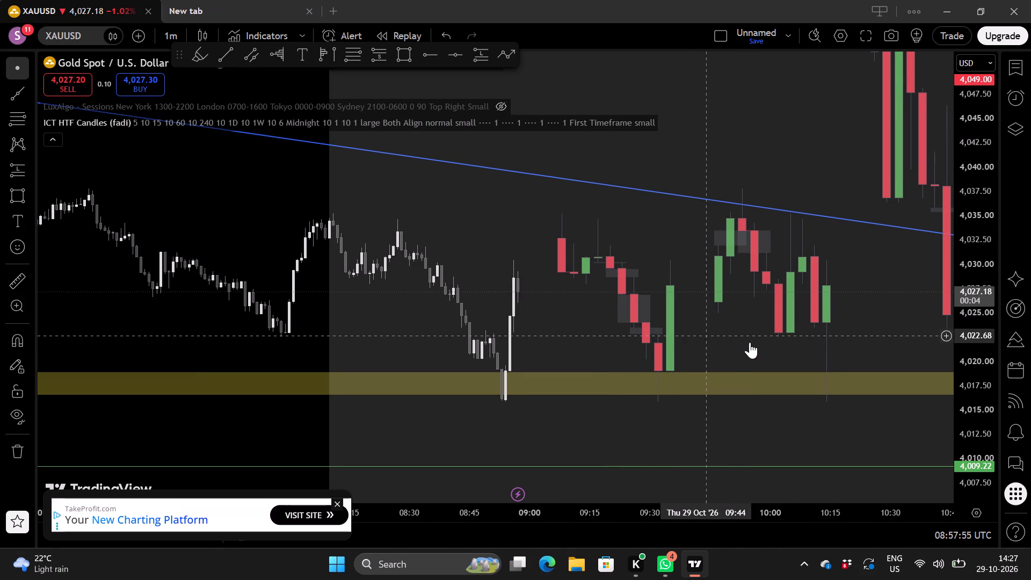
scroll(758, 344, "down", 1)
scroll(337, 313, "down", 1)
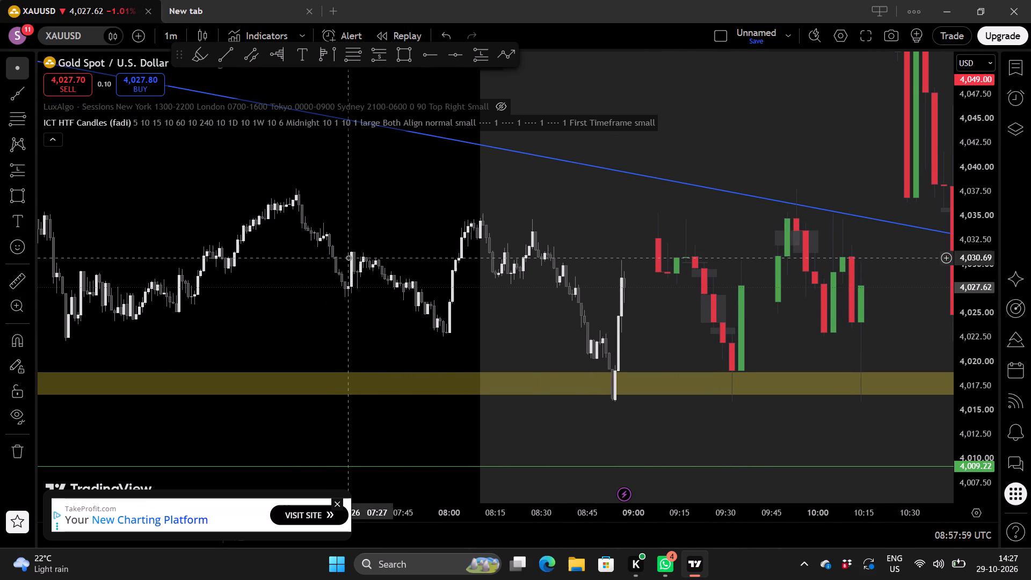
Switch the chart to the 5-minute timeframe.
left_click(176, 49)
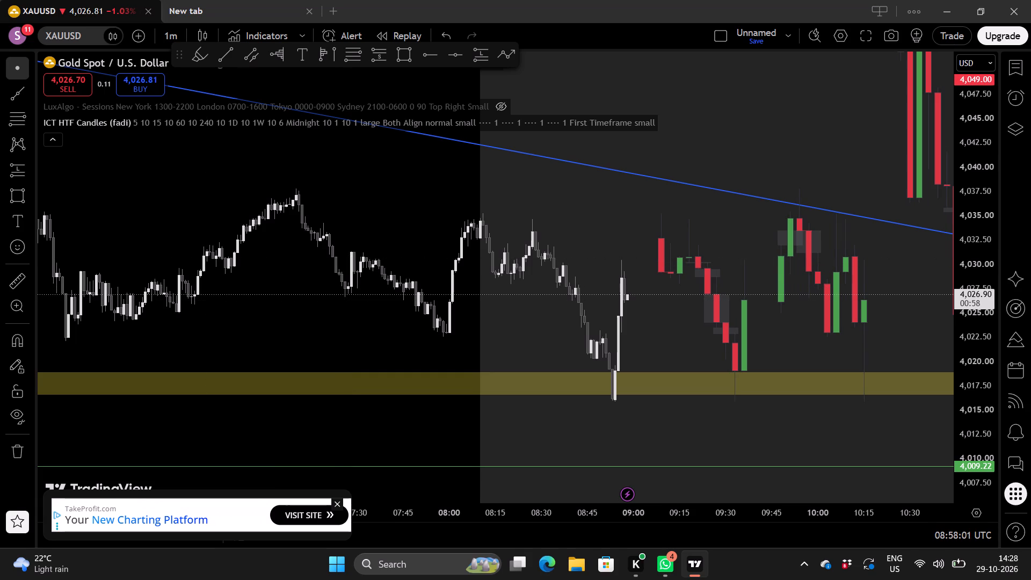
left_click(168, 44)
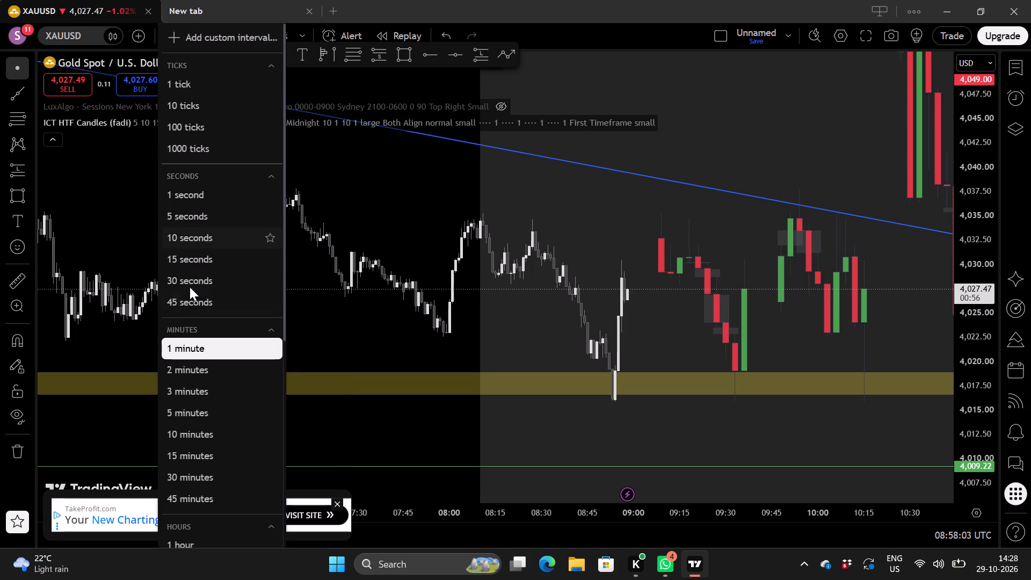
scroll(193, 356, "down", 1)
left_click(190, 327)
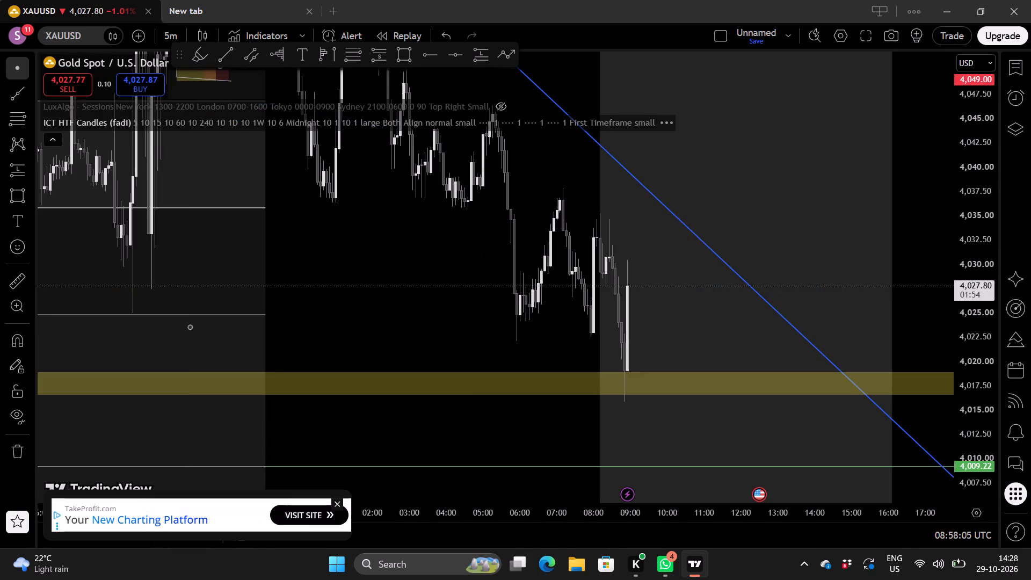
Examine the 5-minute price swing against the Fibonacci retracement levels, yellow zones, descending blue trendline and higher-timeframe candles.
scroll(427, 349, "down", 1)
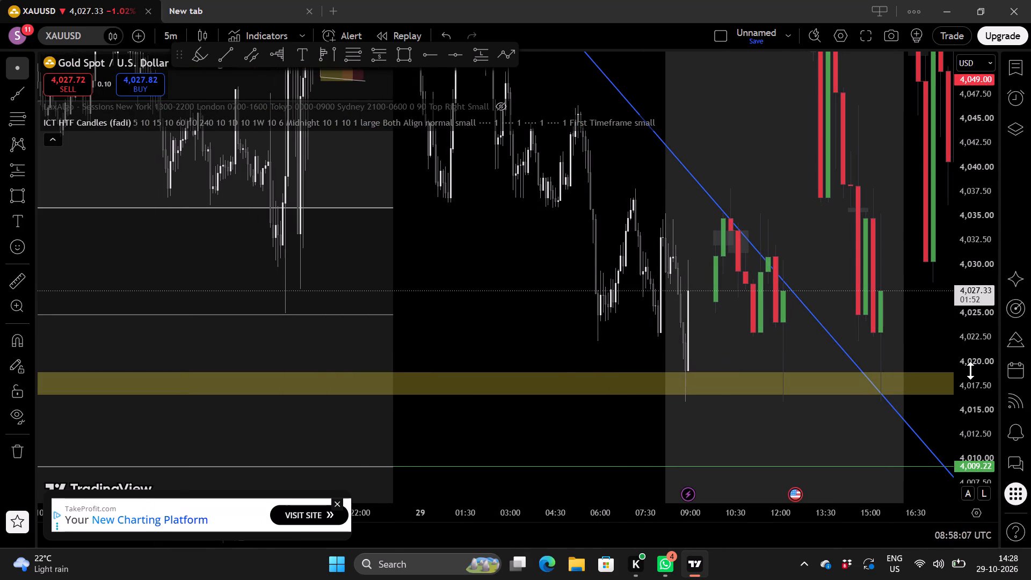
scroll(975, 372, "down", 4)
scroll(636, 403, "down", 2)
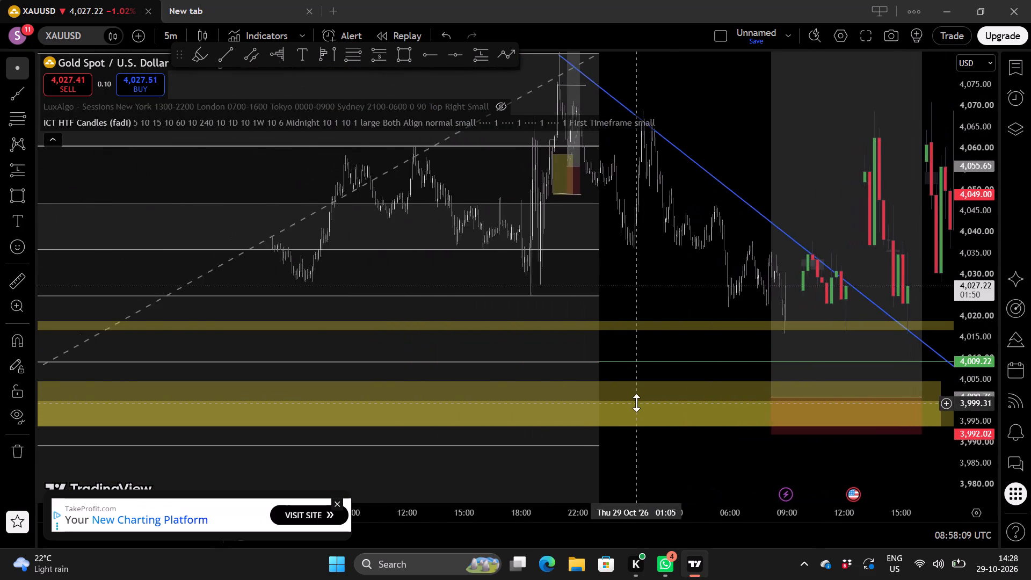
scroll(636, 403, "down", 2)
scroll(686, 359, "right", 1)
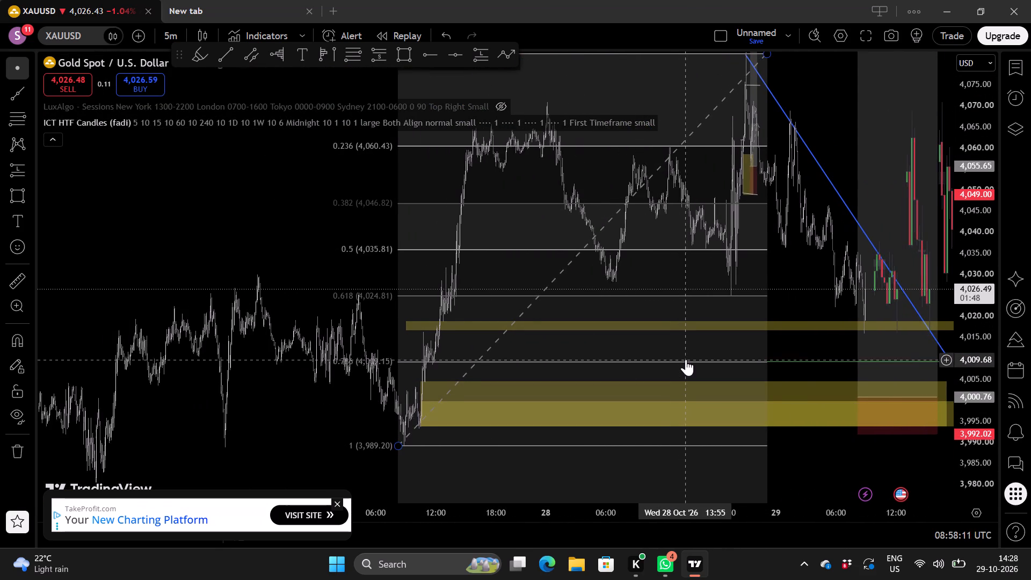
scroll(686, 359, "right", 1)
scroll(686, 359, "up", 1)
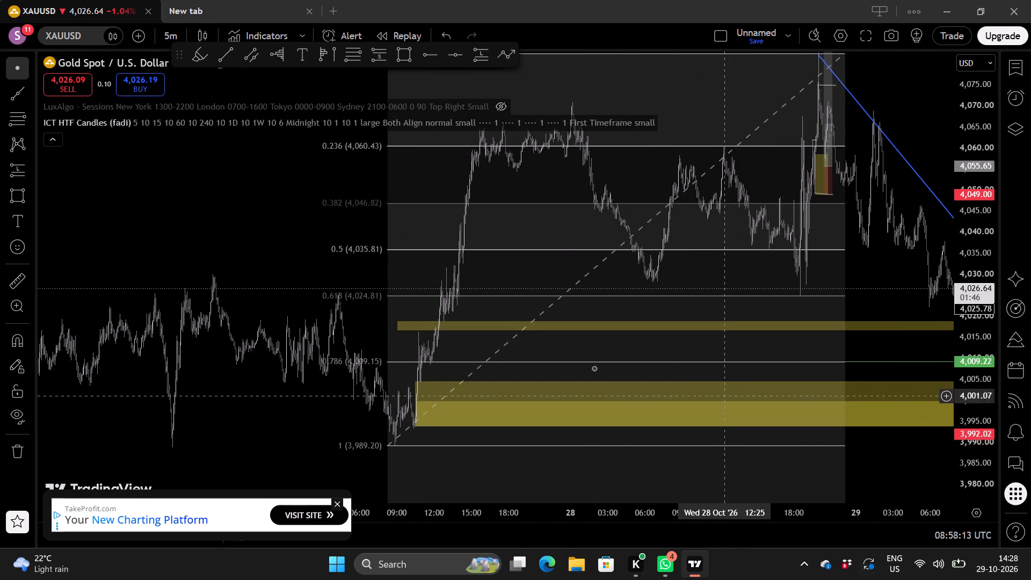
left_click_drag(224, 270, 13, 297)
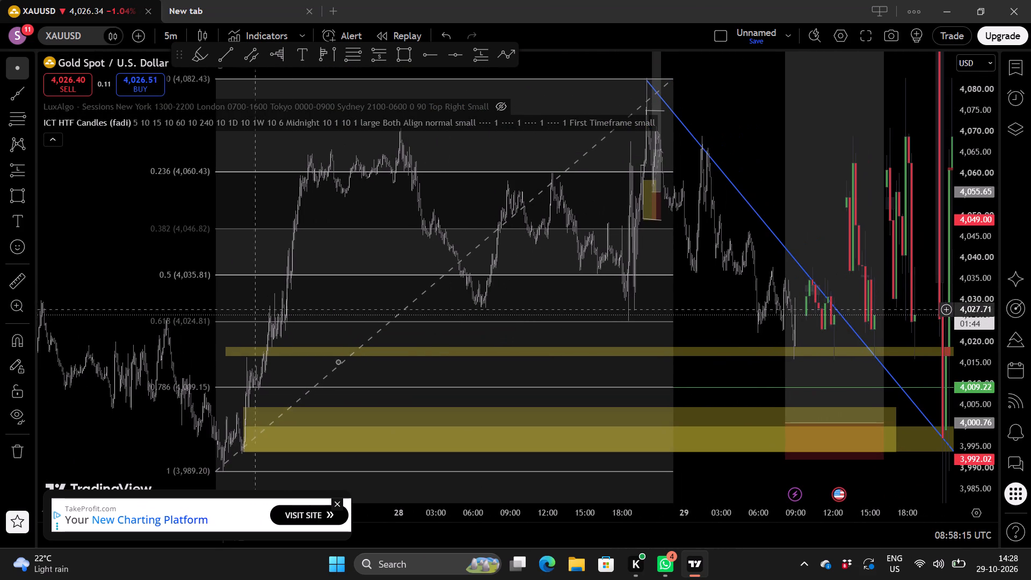
scroll(742, 343, "up", 3)
scroll(789, 335, "up", 1)
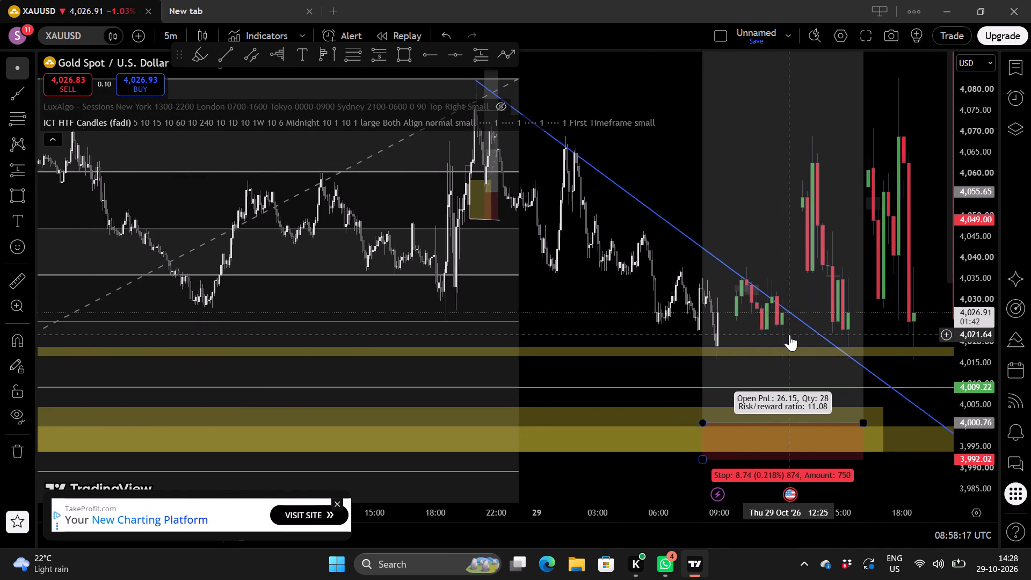
scroll(789, 335, "up", 1)
left_click_drag(611, 312, 466, 305)
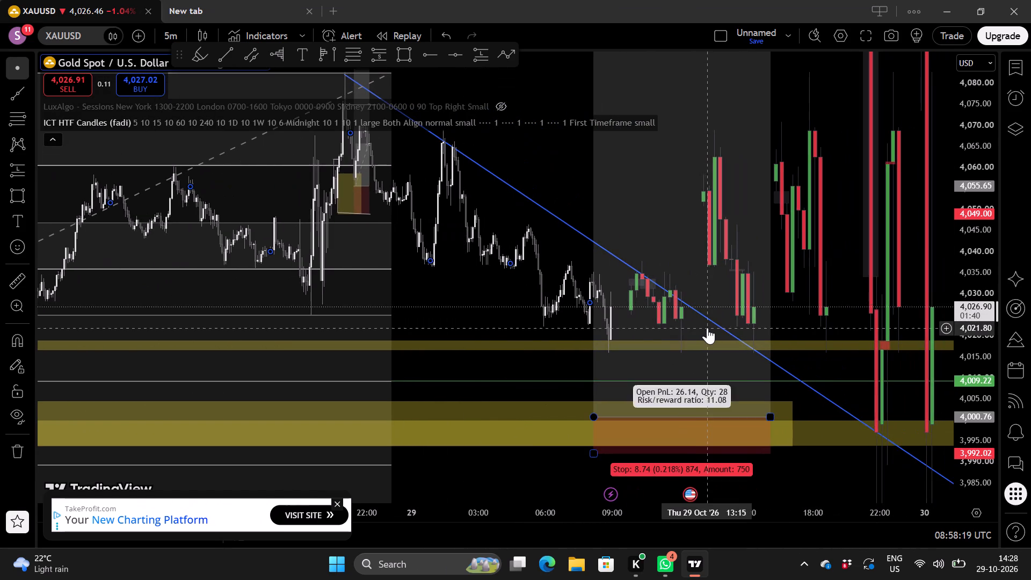
scroll(707, 328, "up", 2)
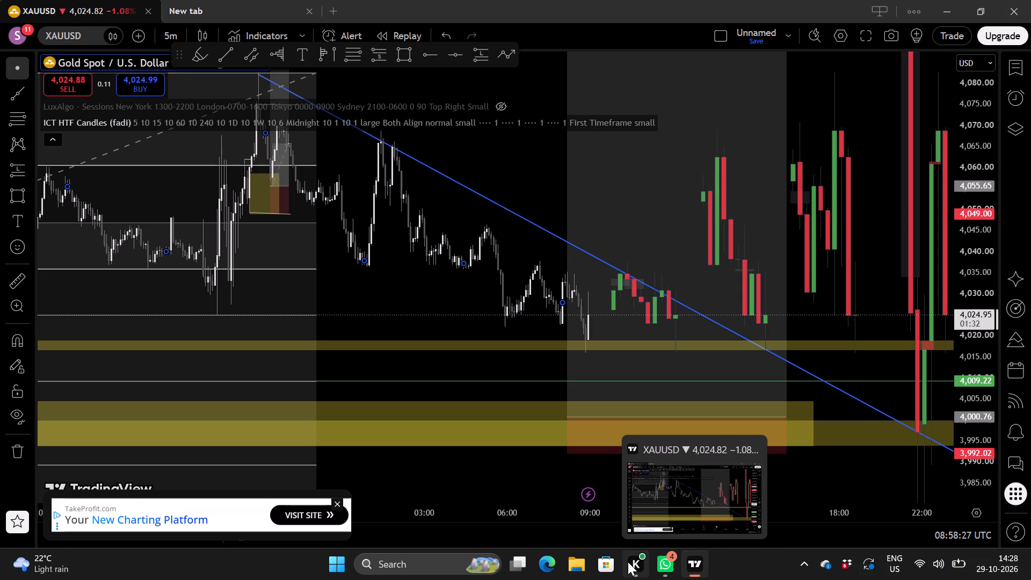
Launch the Canva app.
left_click(337, 564)
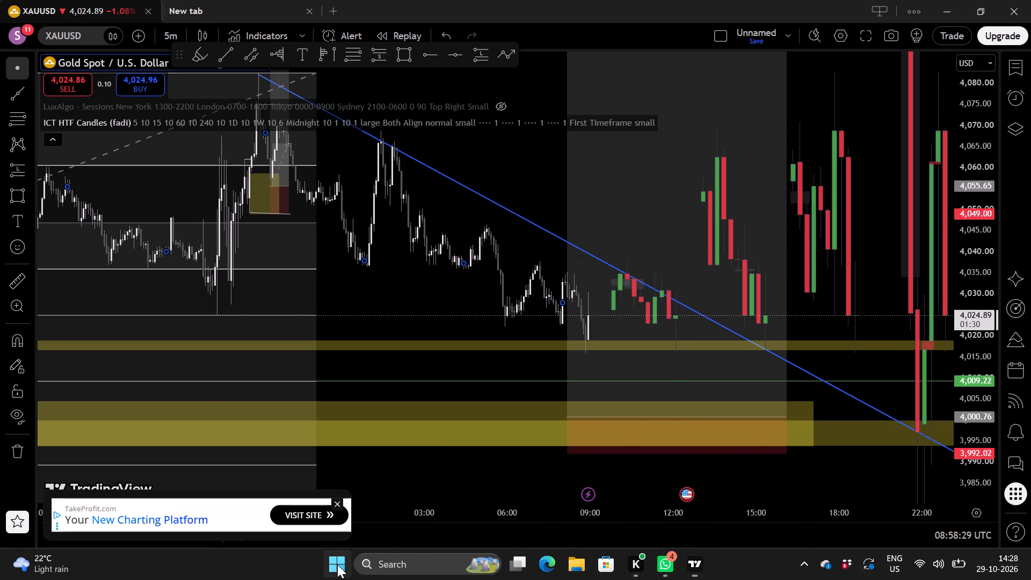
scroll(511, 385, "down", 1)
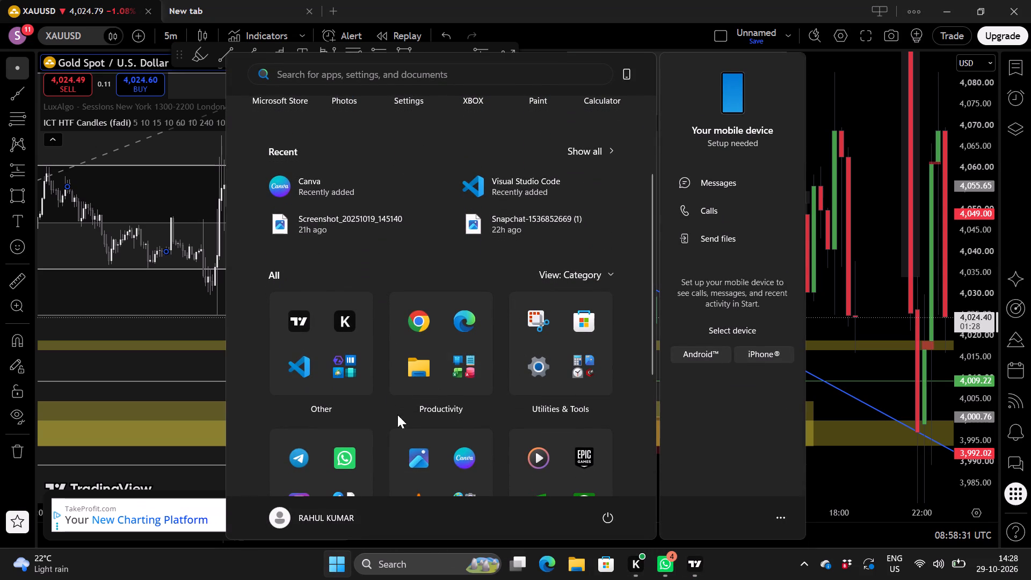
left_click(463, 465)
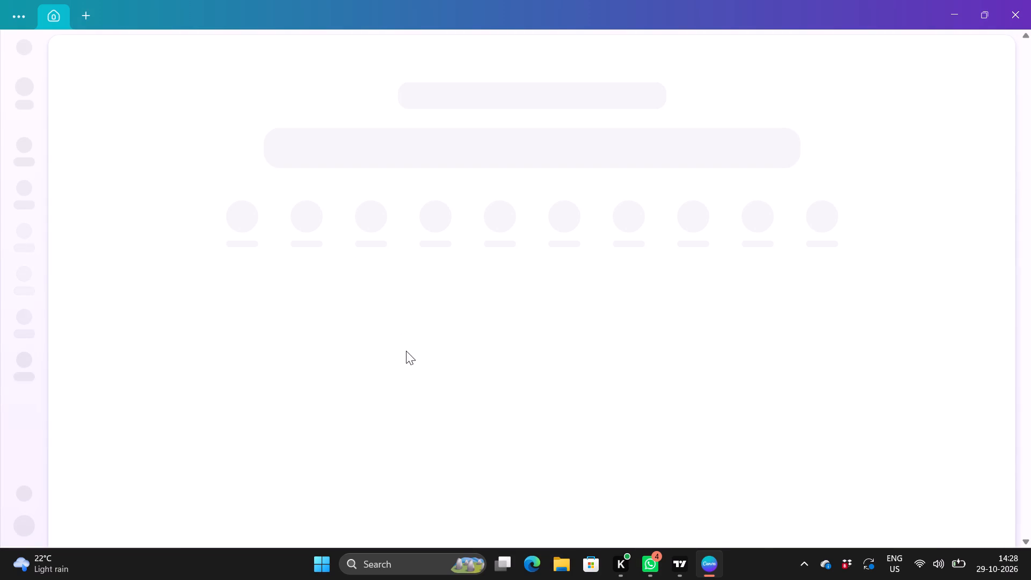
Switch back to TradingView and examine the latest 5-minute price action around the upper yellow zone, blue trendline and higher-timeframe candles.
left_click(679, 568)
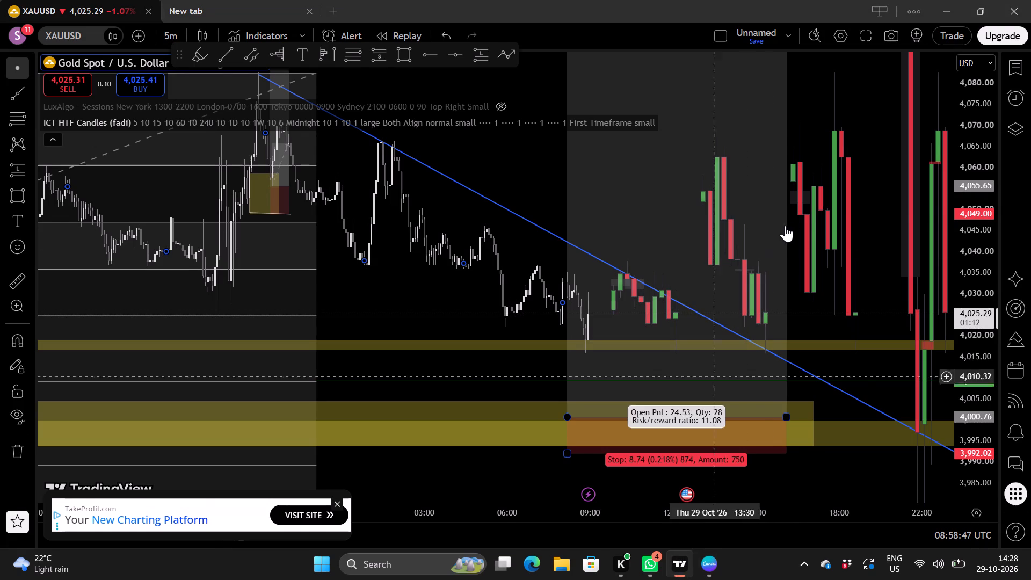
scroll(788, 222, "up", 1)
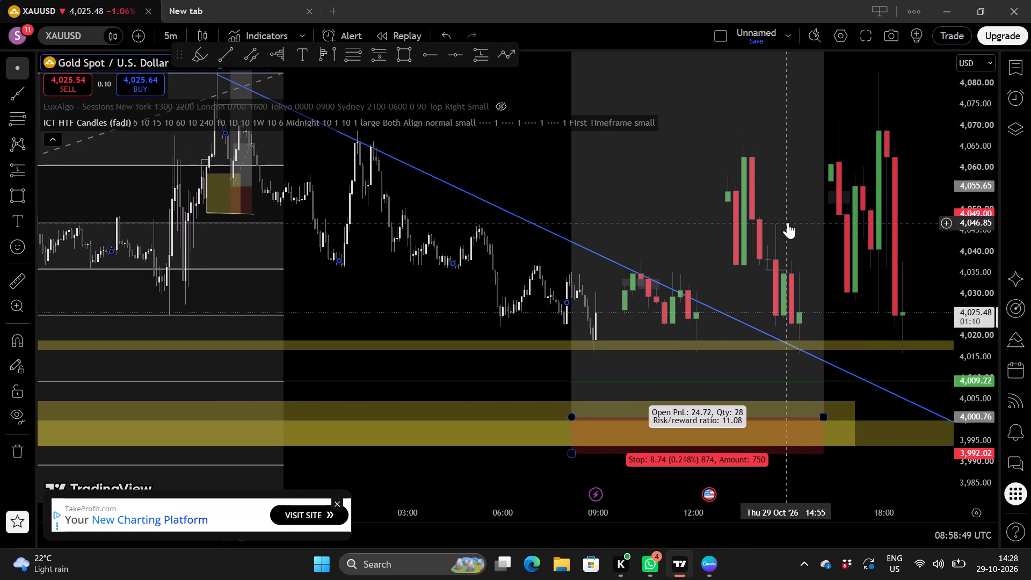
scroll(788, 222, "up", 1)
left_click_drag(415, 296, 412, 250)
scroll(444, 268, "up", 1)
scroll(444, 268, "down", 1)
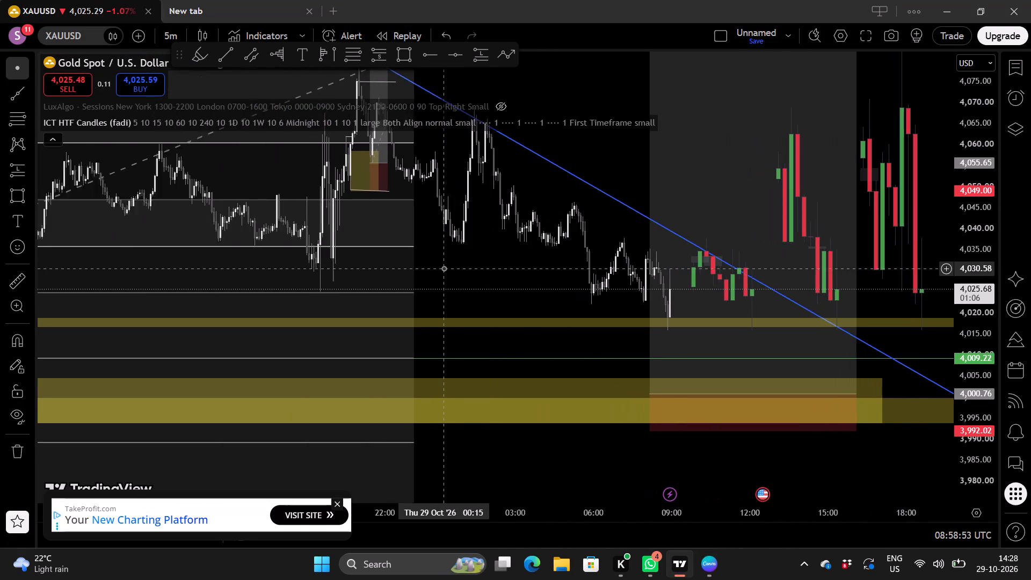
left_click_drag(493, 267, 489, 250)
scroll(489, 250, "right", 1)
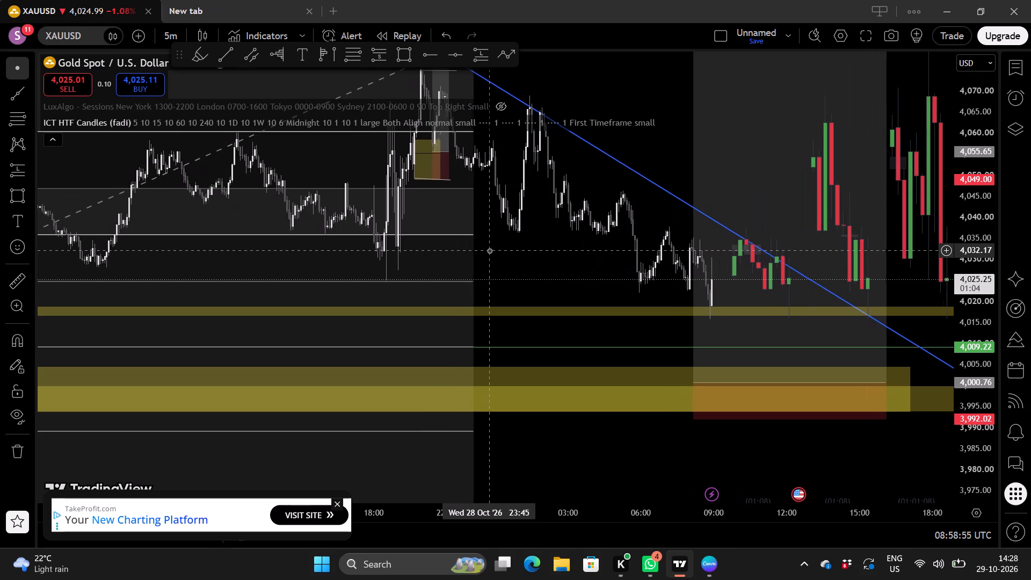
scroll(523, 264, "up", 1)
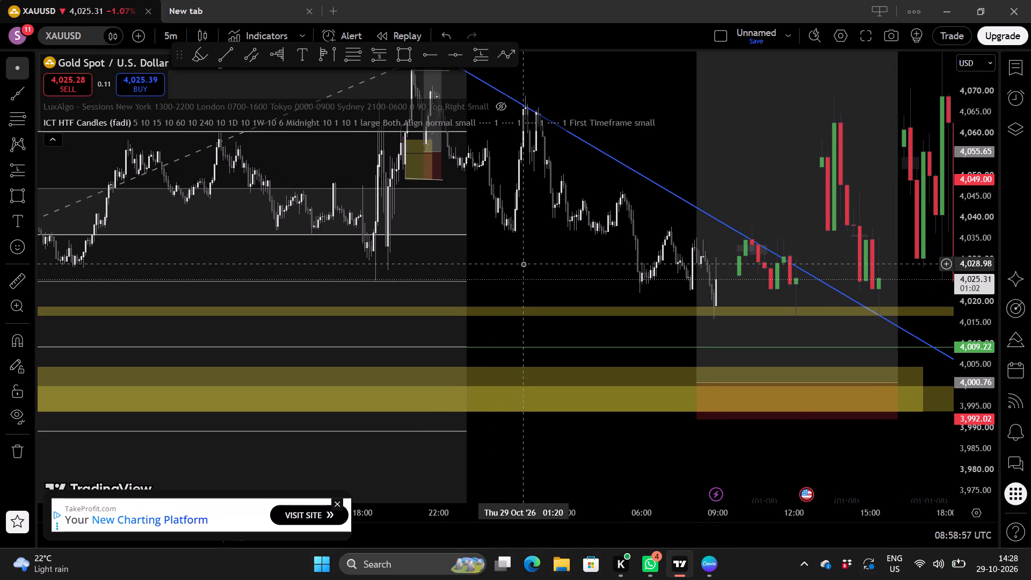
left_click_drag(507, 261, 451, 245)
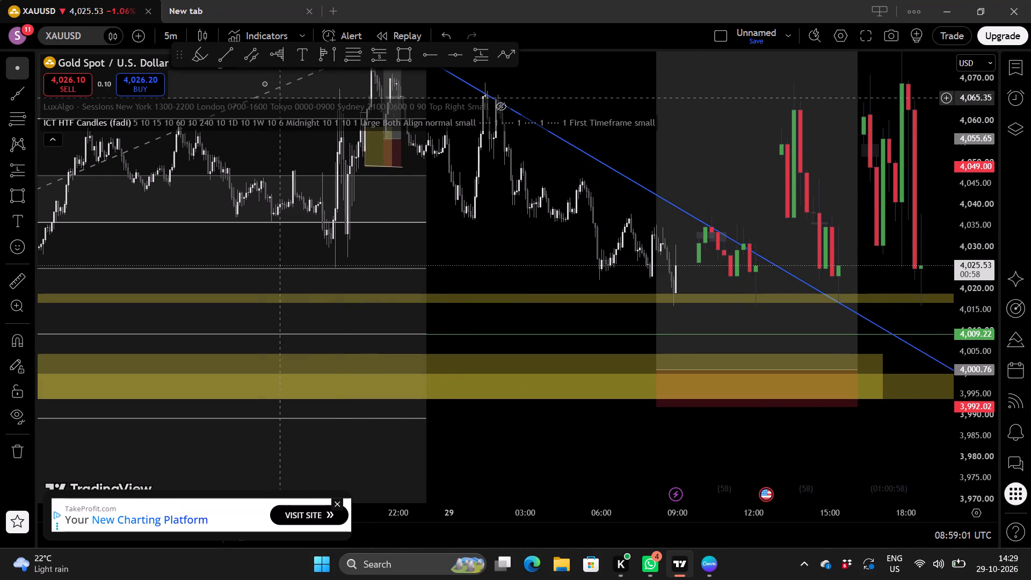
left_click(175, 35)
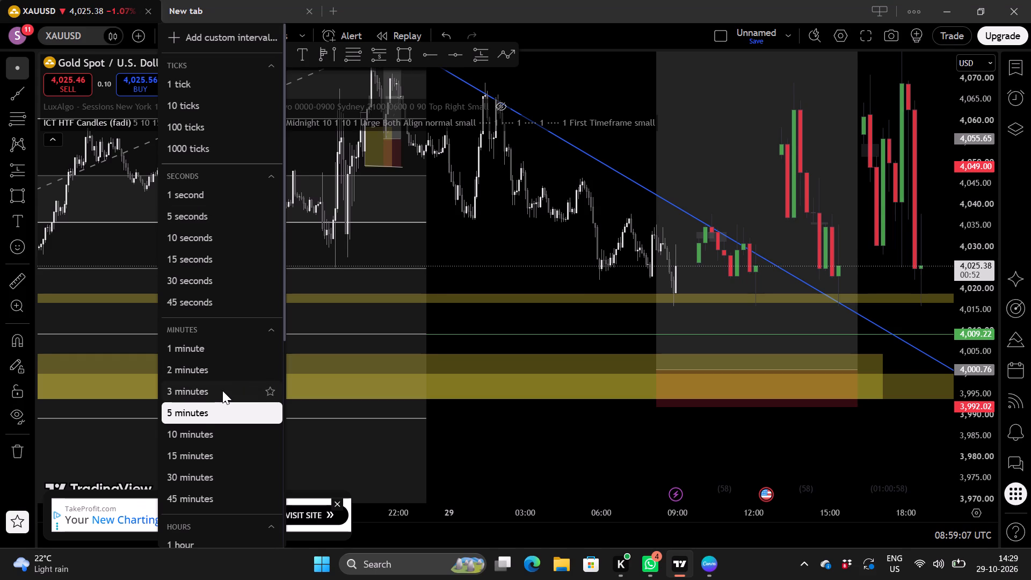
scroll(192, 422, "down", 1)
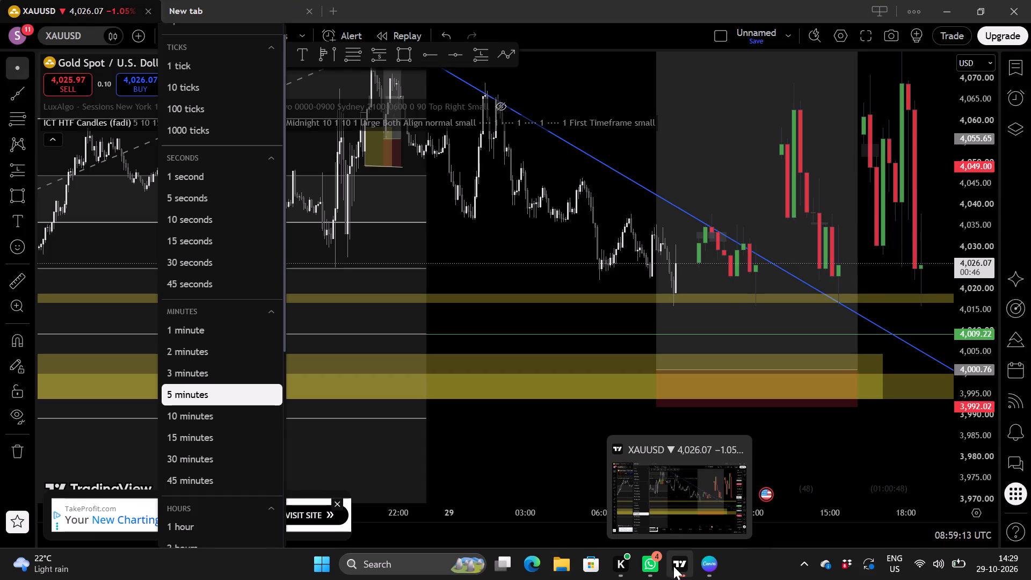
Switch to Canva and open the recent Blue and Gold Elegant Appreciation Certificate design.
left_click(702, 504)
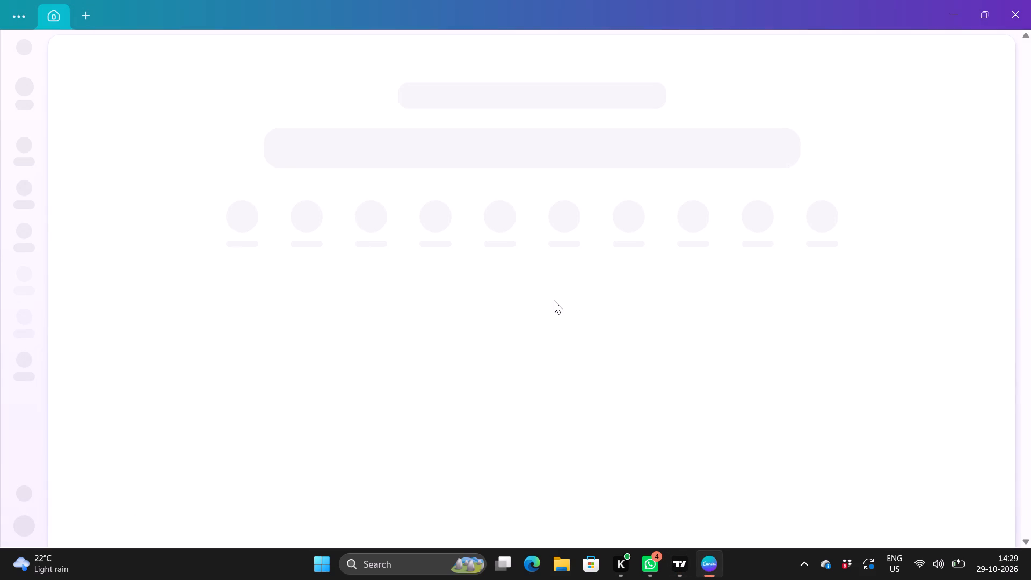
scroll(326, 269, "down", 1)
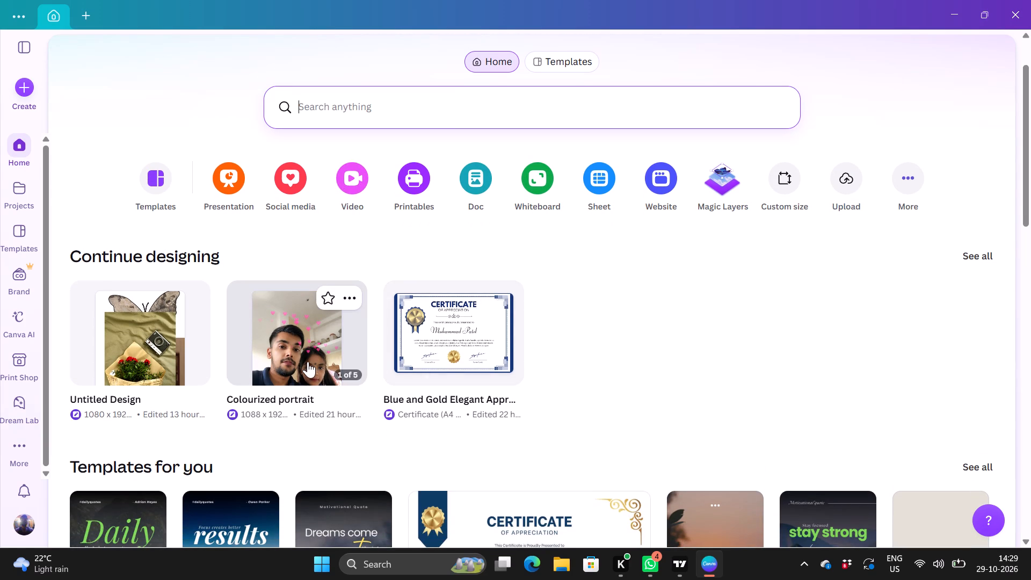
double_click(458, 357)
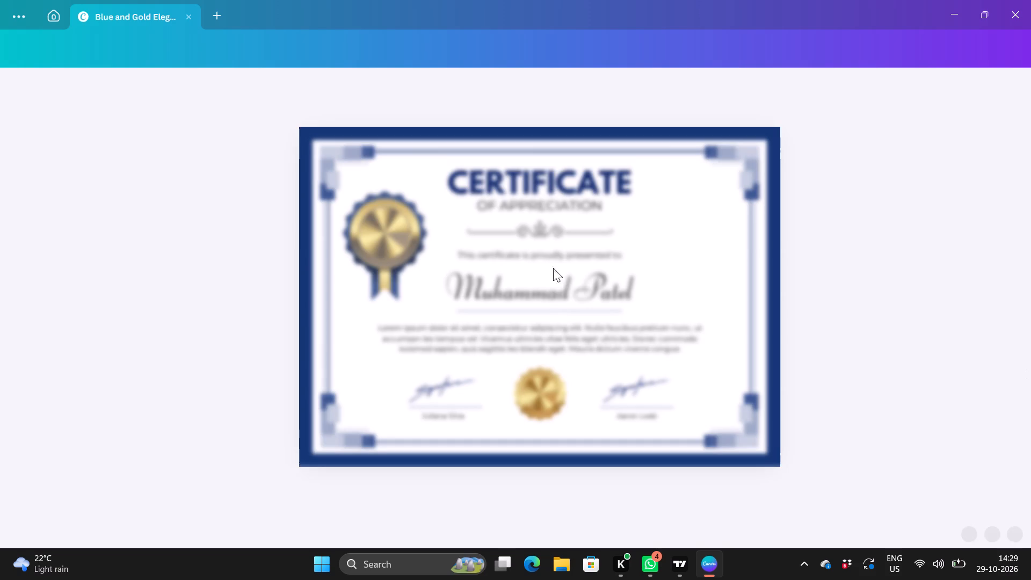
Delete the recipient's name from the middle of the certificate.
left_click(634, 299)
key("BackSpace")
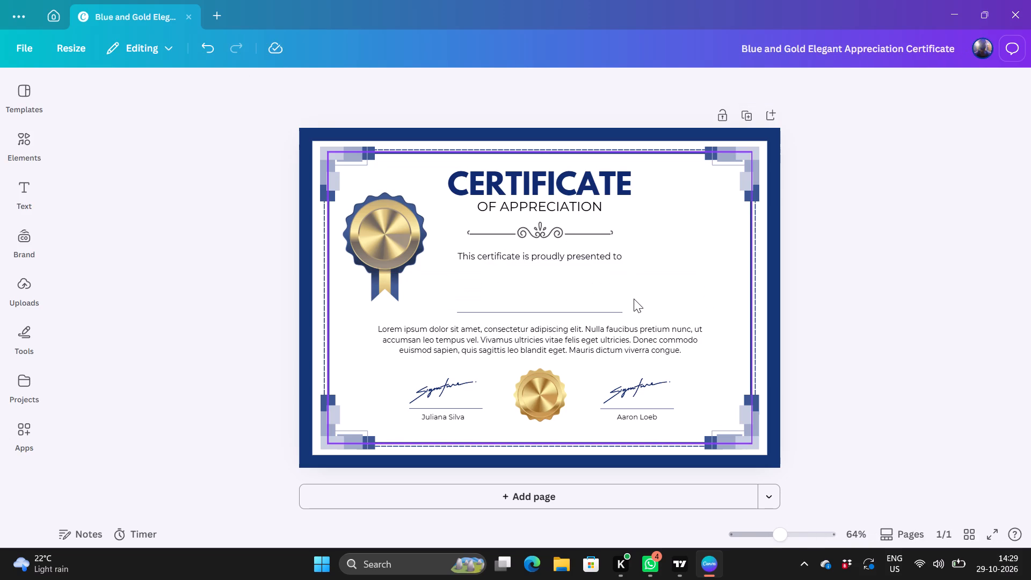
Insert a rectangle and resize it into a wide, low box in the recipient name area, just above the name line.
key("r")
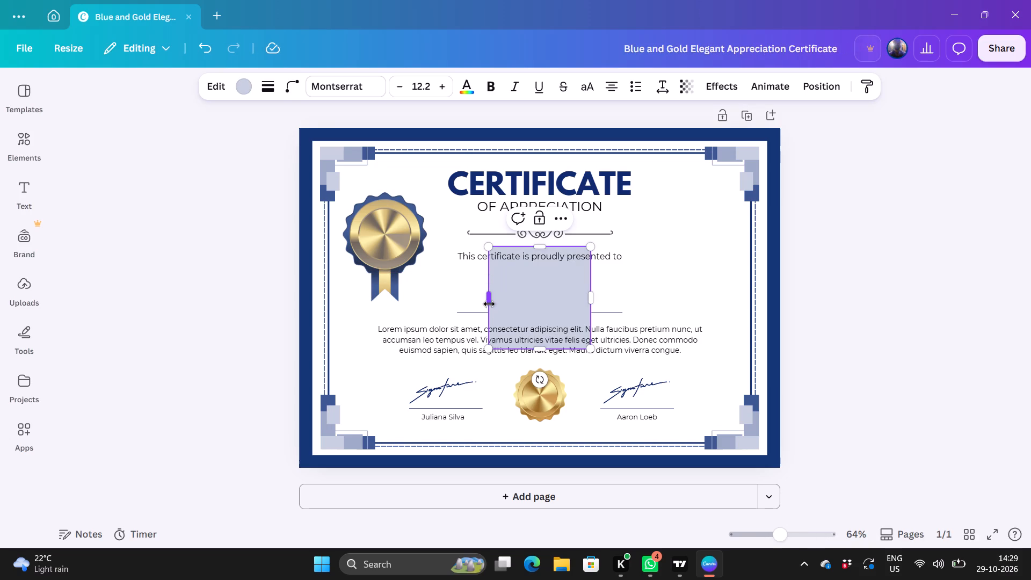
left_click_drag(488, 301, 418, 303)
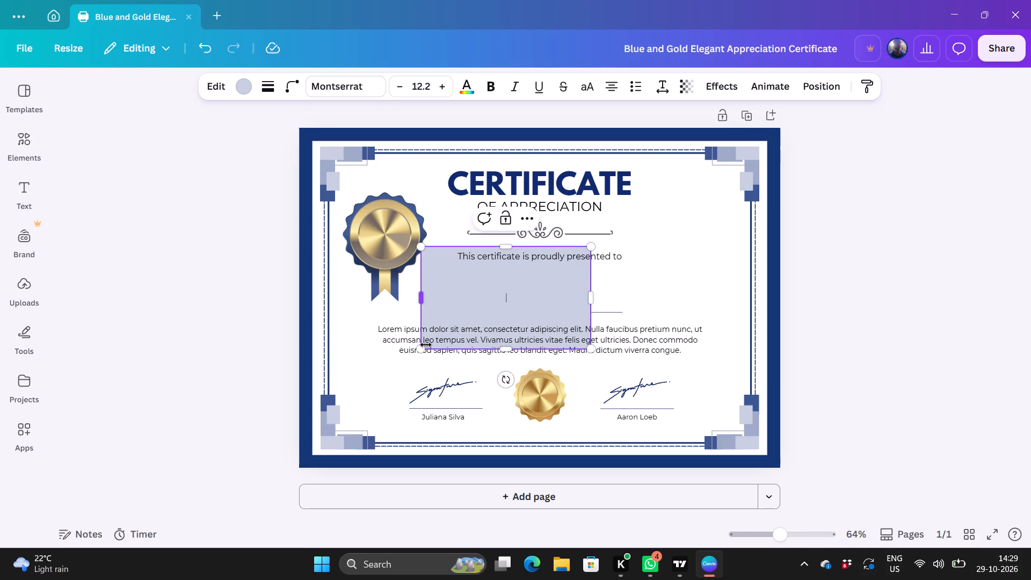
left_click_drag(422, 348, 428, 303)
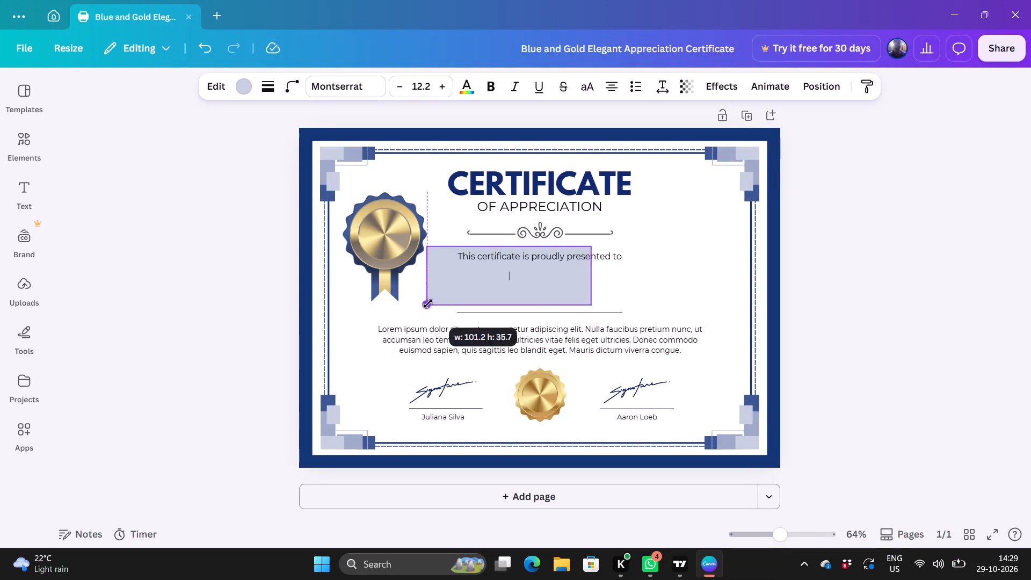
left_click_drag(428, 303, 435, 311)
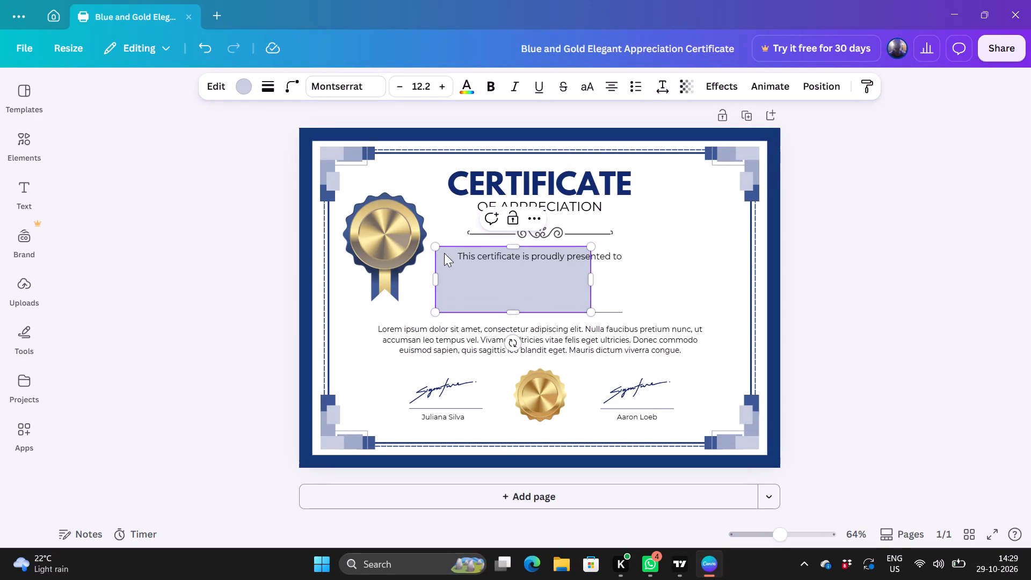
left_click_drag(436, 245, 438, 267)
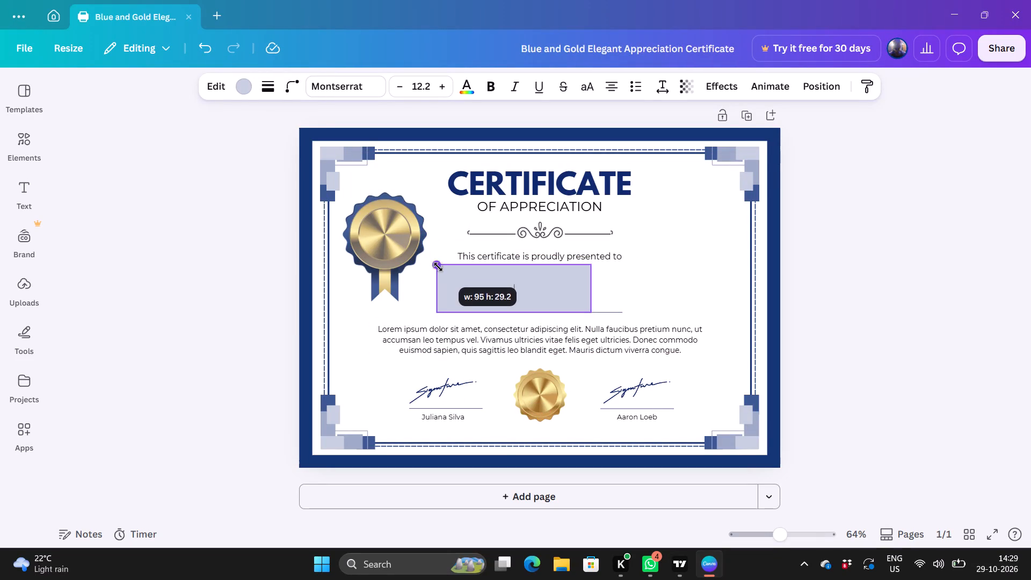
left_click_drag(438, 267, 440, 273)
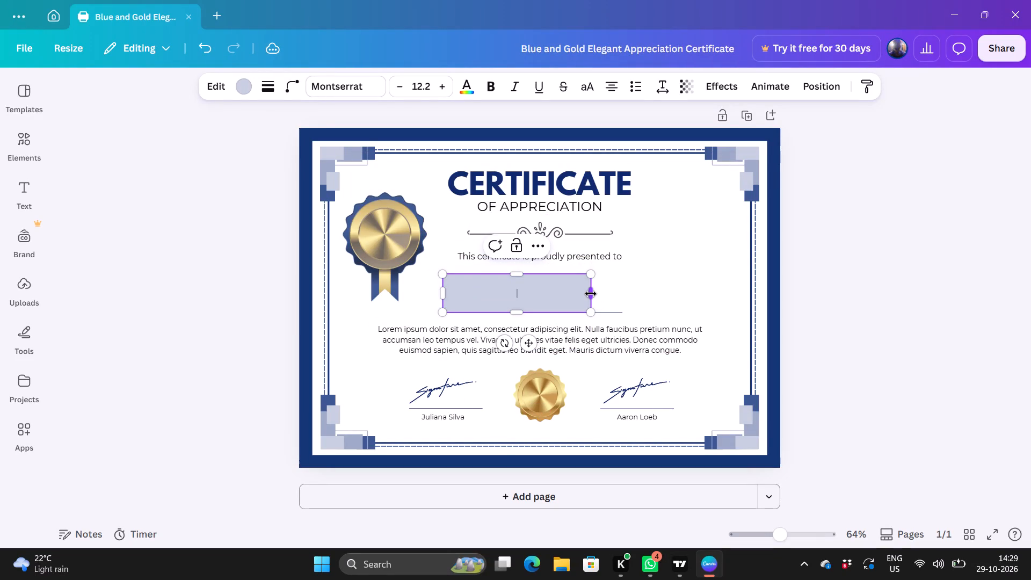
left_click_drag(591, 294, 619, 300)
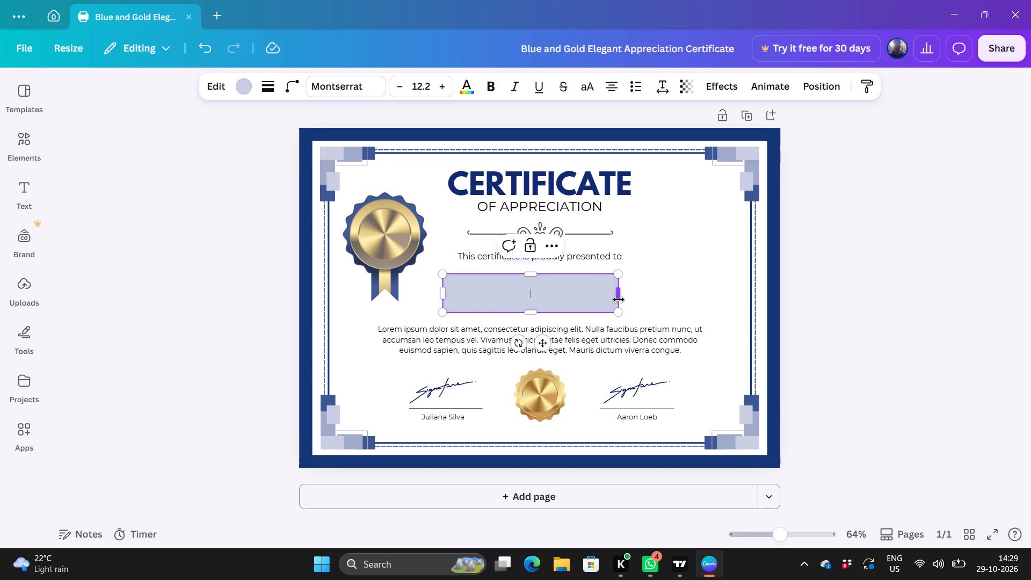
left_click_drag(444, 296, 451, 293)
left_click_drag(451, 293, 452, 294)
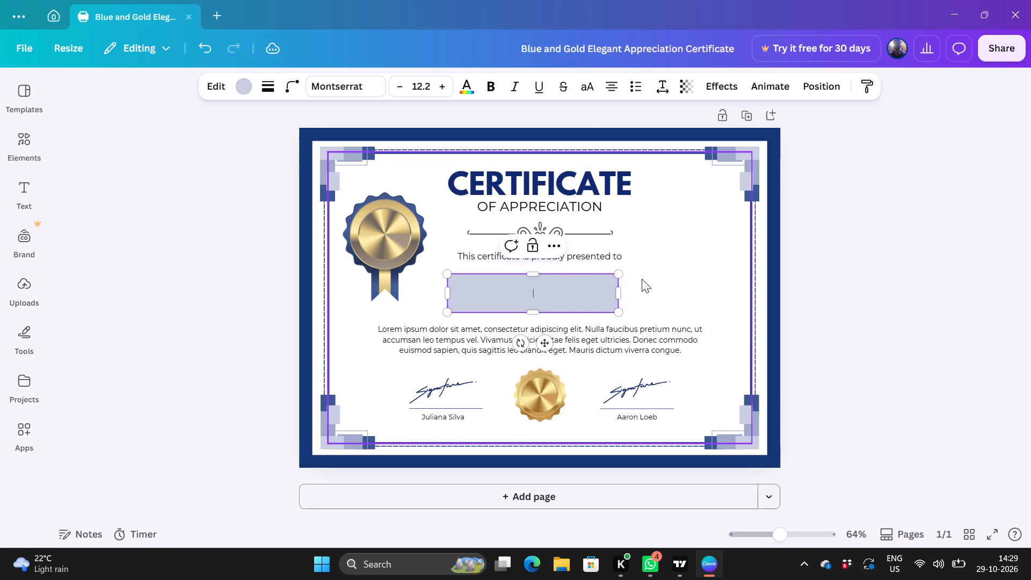
Try to enter the text "kitt" in the rectangle in the recipient name area.
left_click(660, 285)
left_click(496, 296)
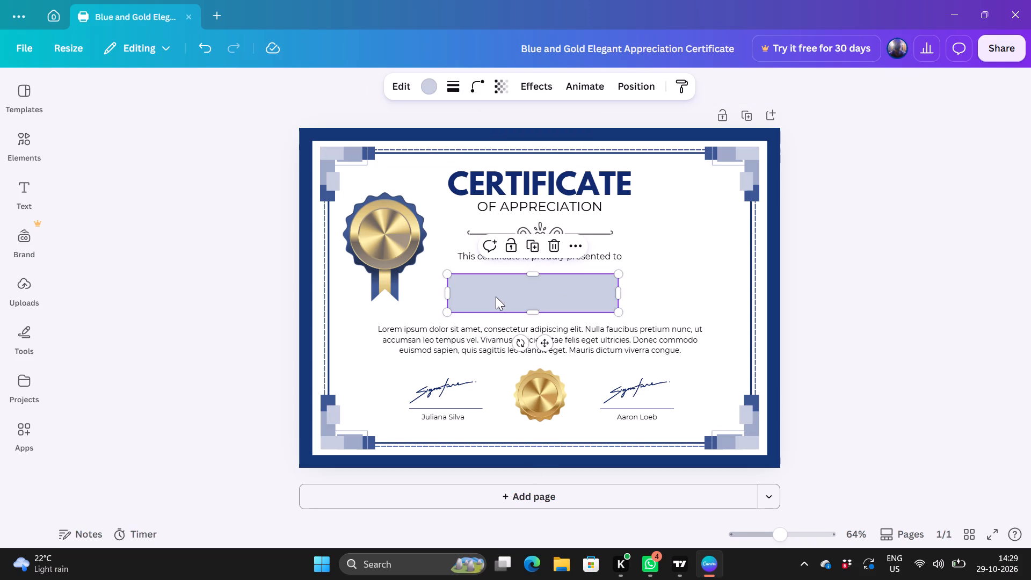
type("kitt")
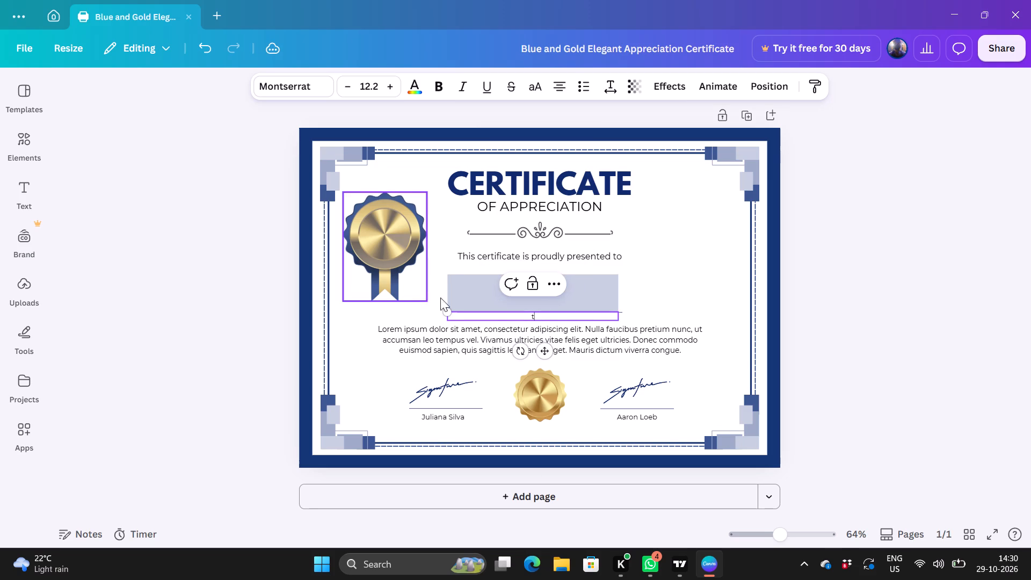
Shift the rectangle slightly sideways above the name line and reduce its height to about 20.7.
left_click(467, 298)
left_click_drag(467, 298, 521, 310)
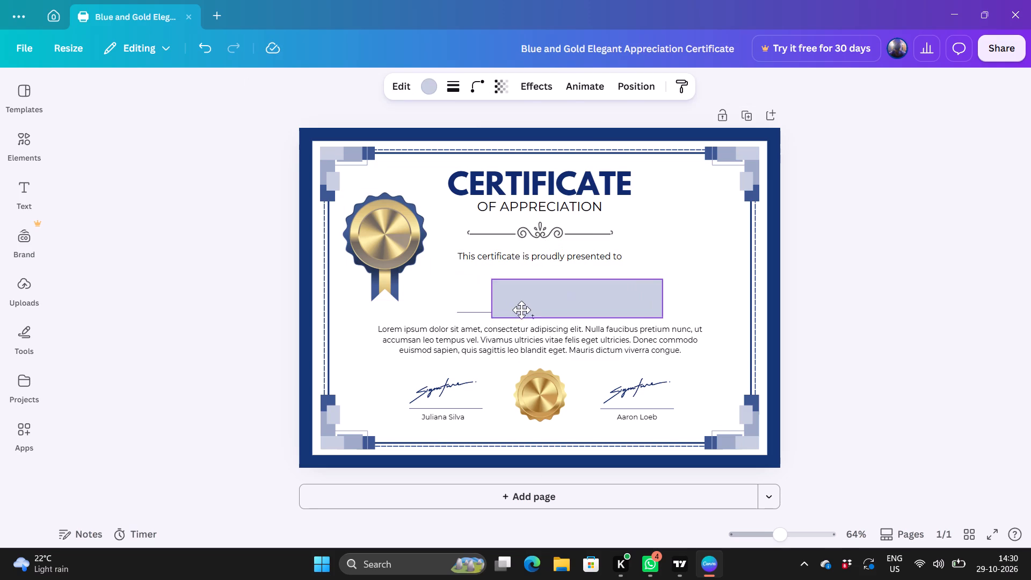
left_click_drag(521, 310, 483, 297)
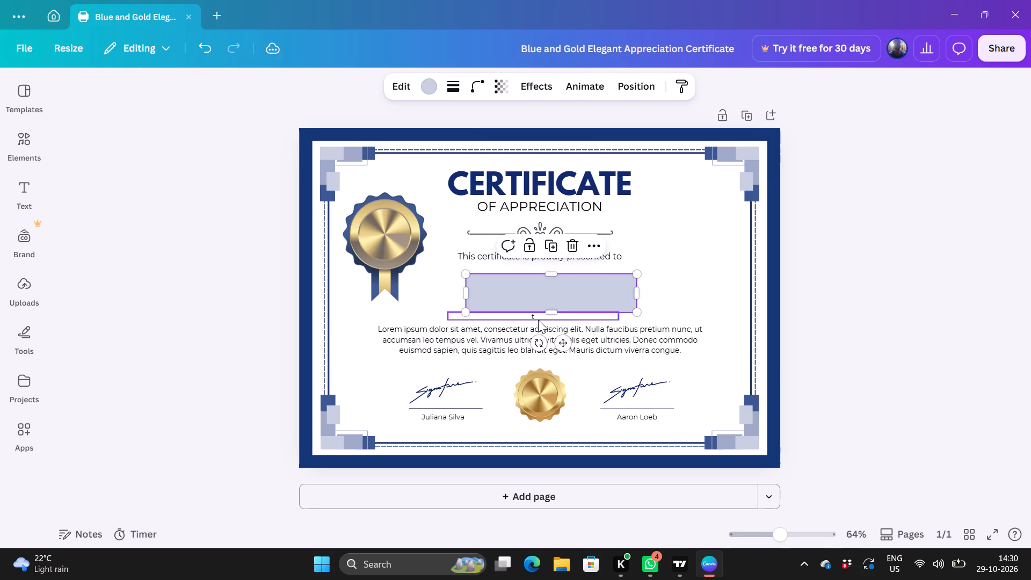
left_click(535, 317)
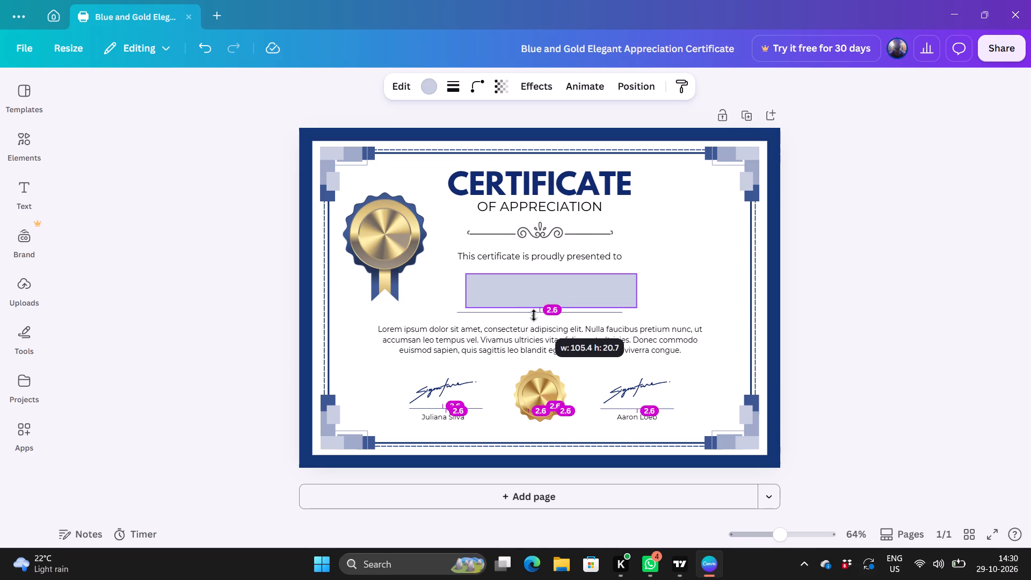
Move the small text box from below the rectangle onto it and delete that text box.
left_click_drag(533, 316, 527, 299)
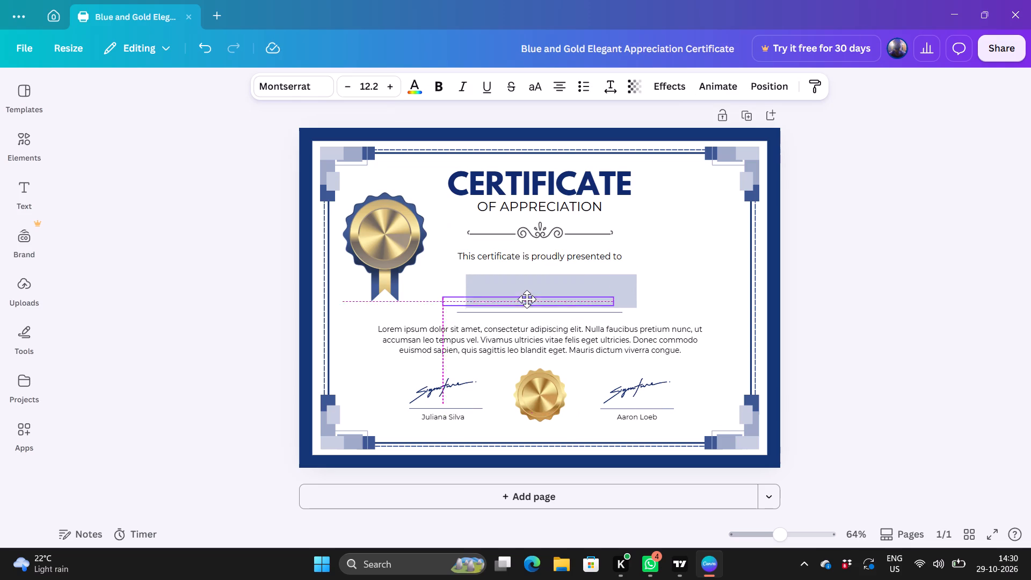
left_click_drag(527, 299, 546, 298)
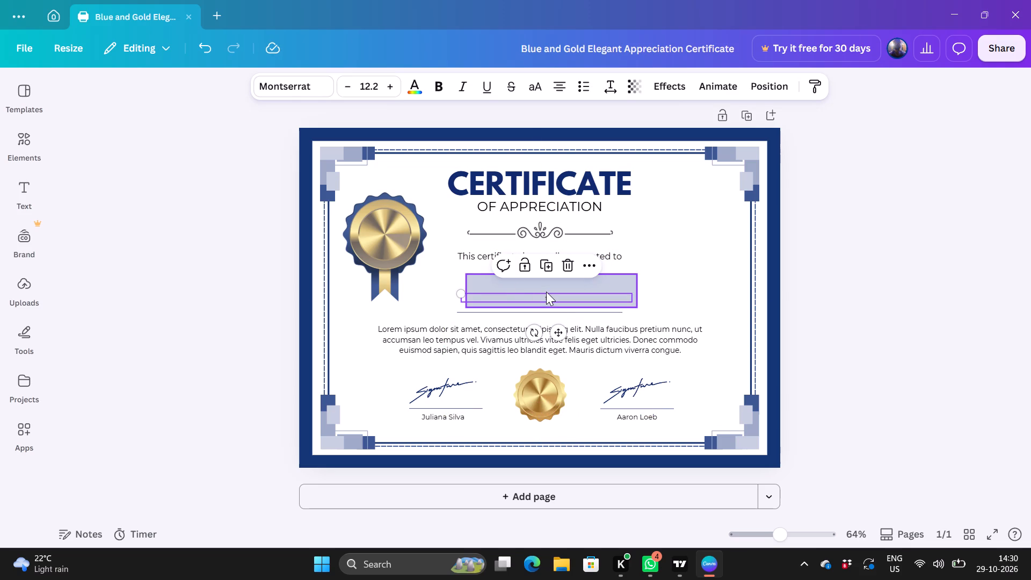
key("BackSpace")
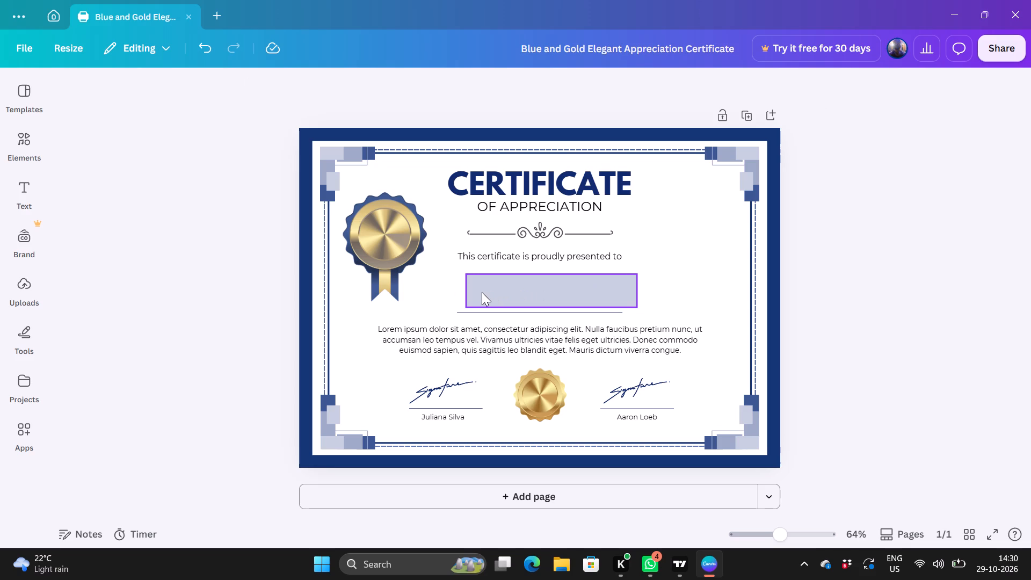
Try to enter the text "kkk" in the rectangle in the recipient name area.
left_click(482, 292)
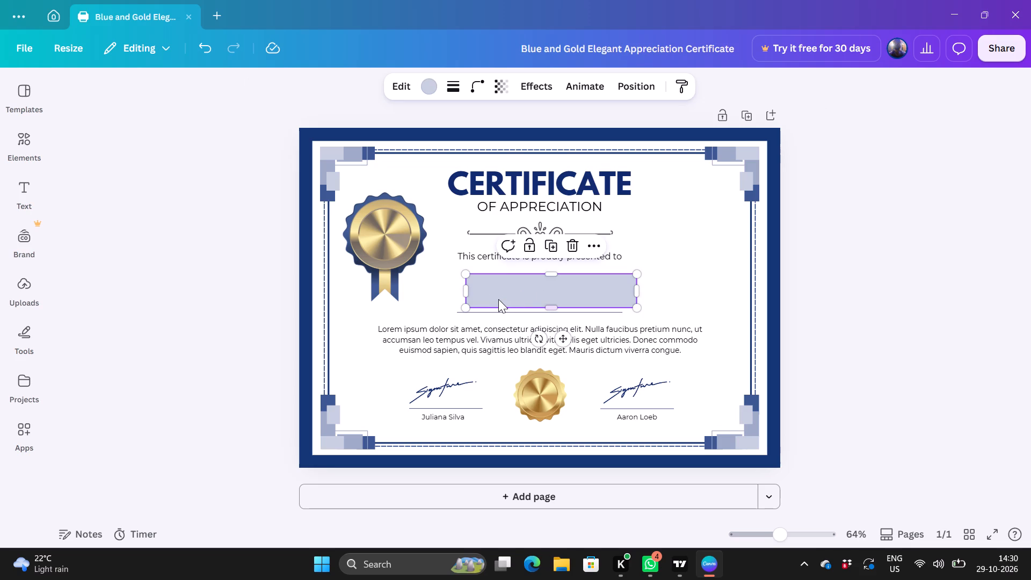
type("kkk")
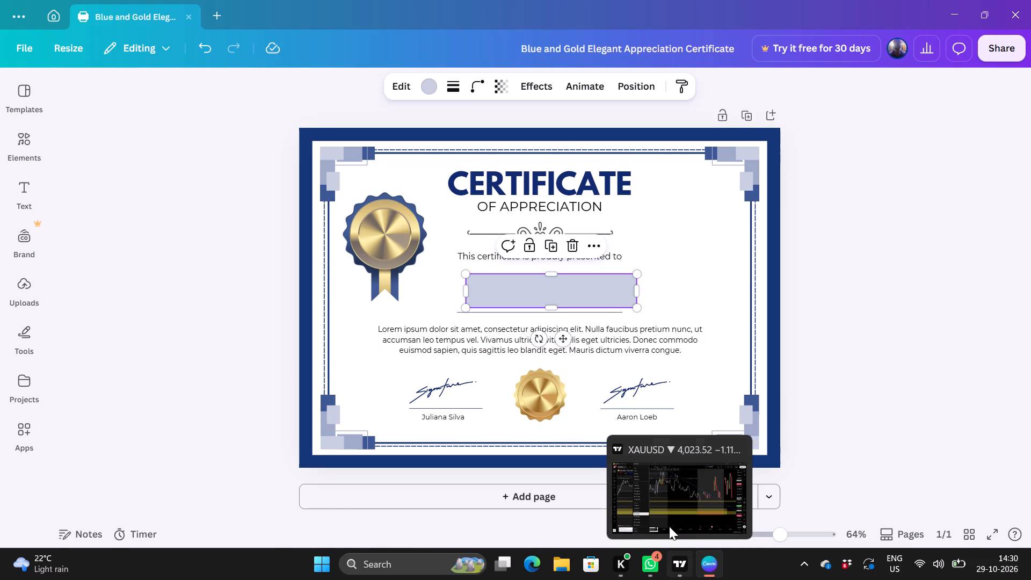
Switch to TradingView and examine the XAUUSD 5-minute price action around the yellow zones, descending trendline and planned long position.
left_click(669, 526)
scroll(724, 386, "up", 1)
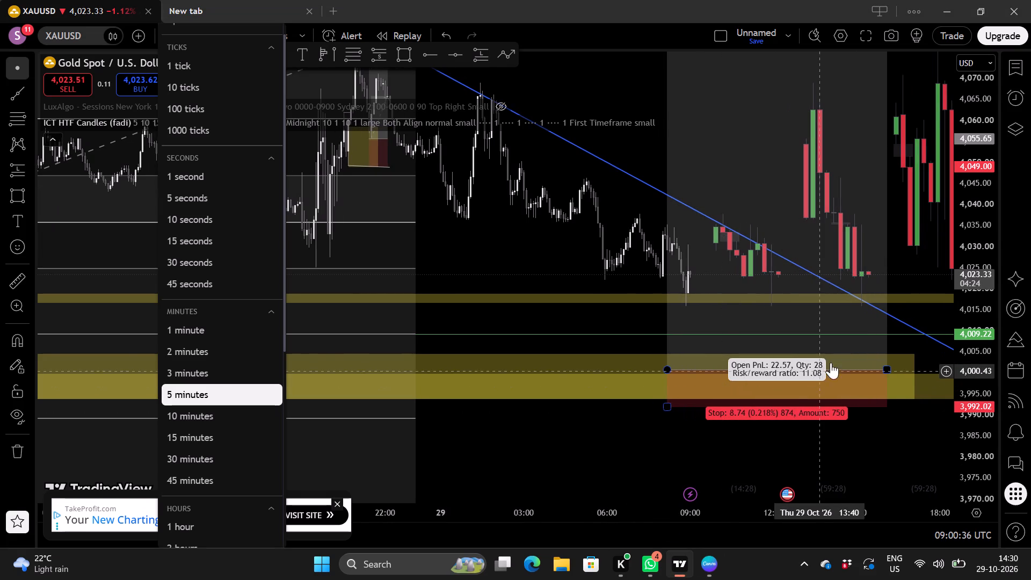
left_click_drag(925, 315, 821, 325)
scroll(881, 321, "up", 1)
scroll(989, 317, "up", 1)
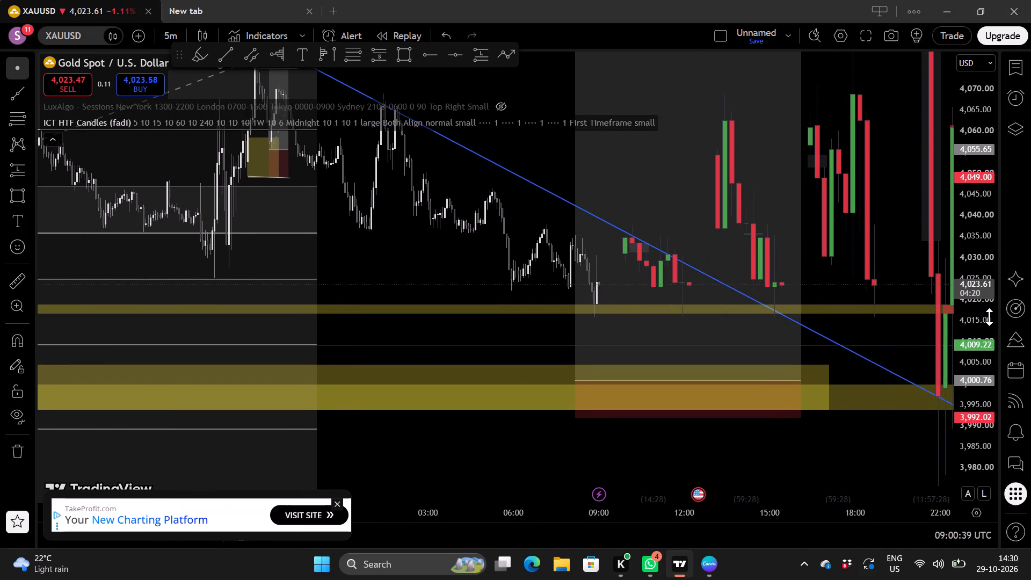
scroll(989, 317, "up", 1)
scroll(869, 321, "up", 1)
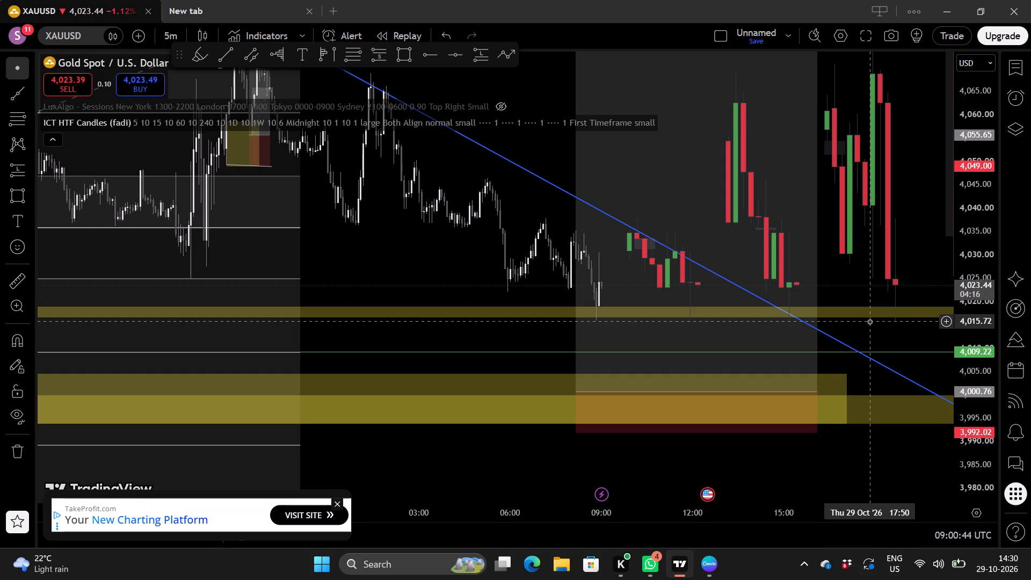
left_click_drag(439, 273, 364, 301)
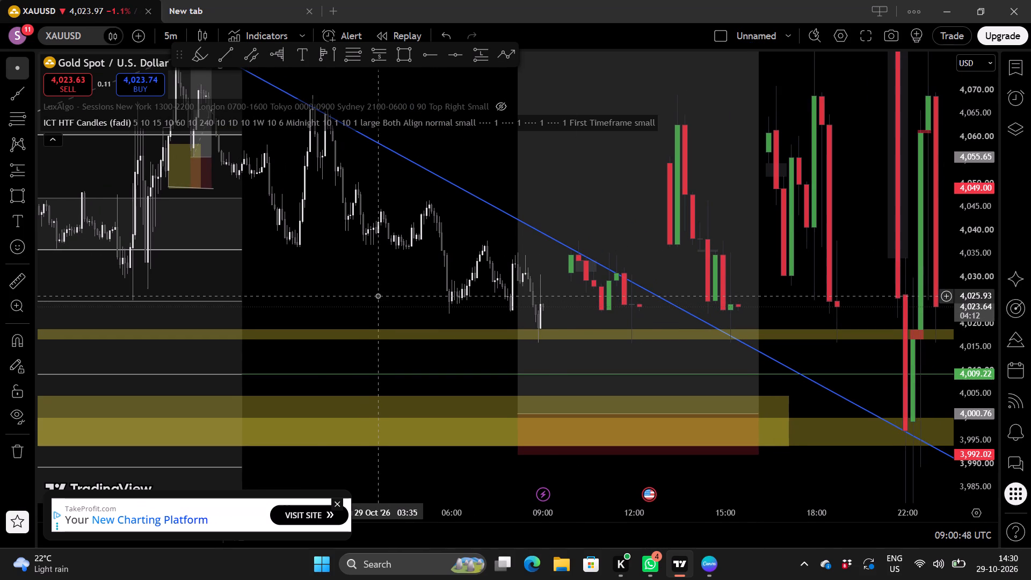
scroll(377, 295, "down", 1)
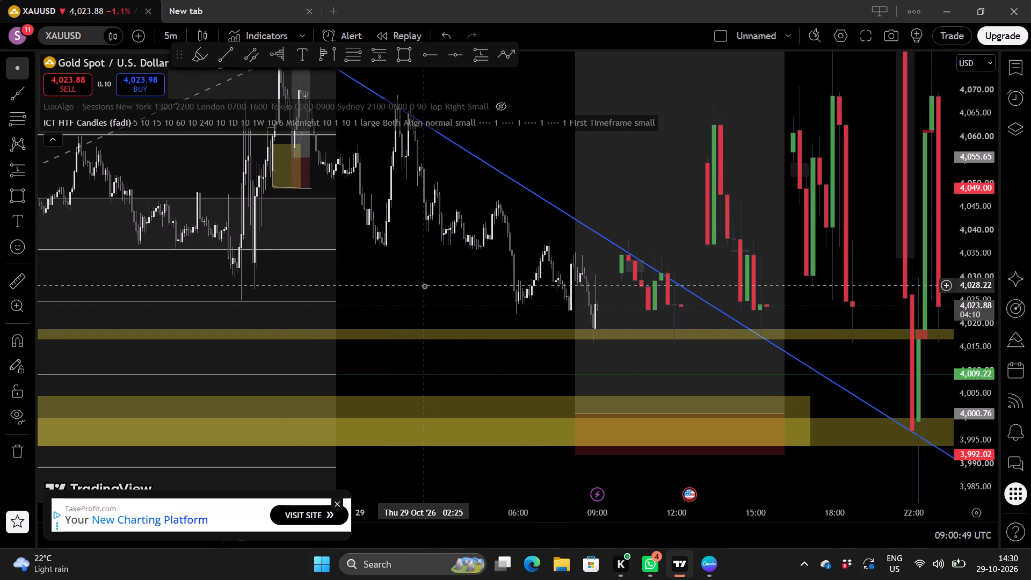
left_click_drag(424, 286, 470, 286)
scroll(470, 286, "down", 3)
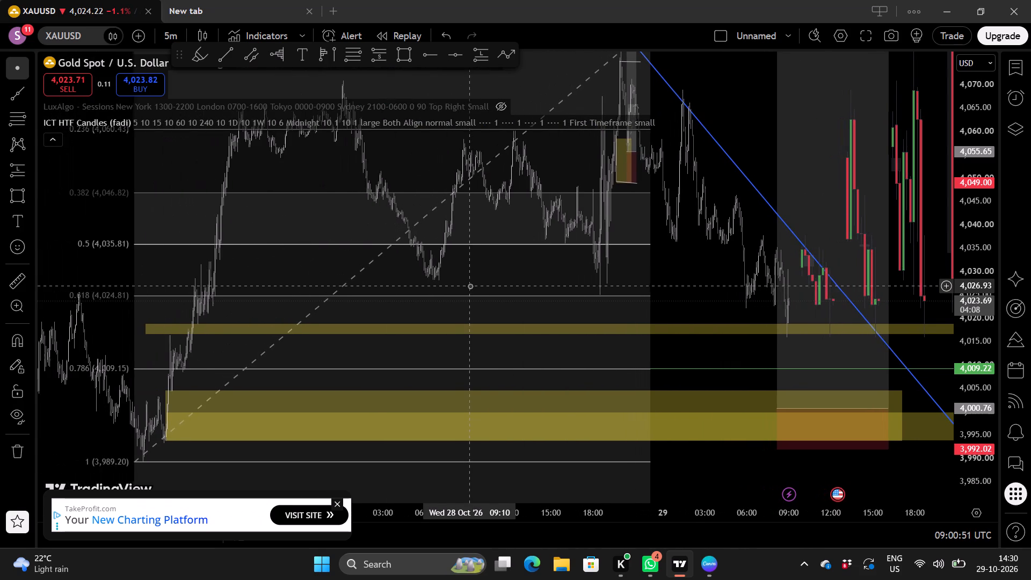
scroll(466, 363, "right", 1)
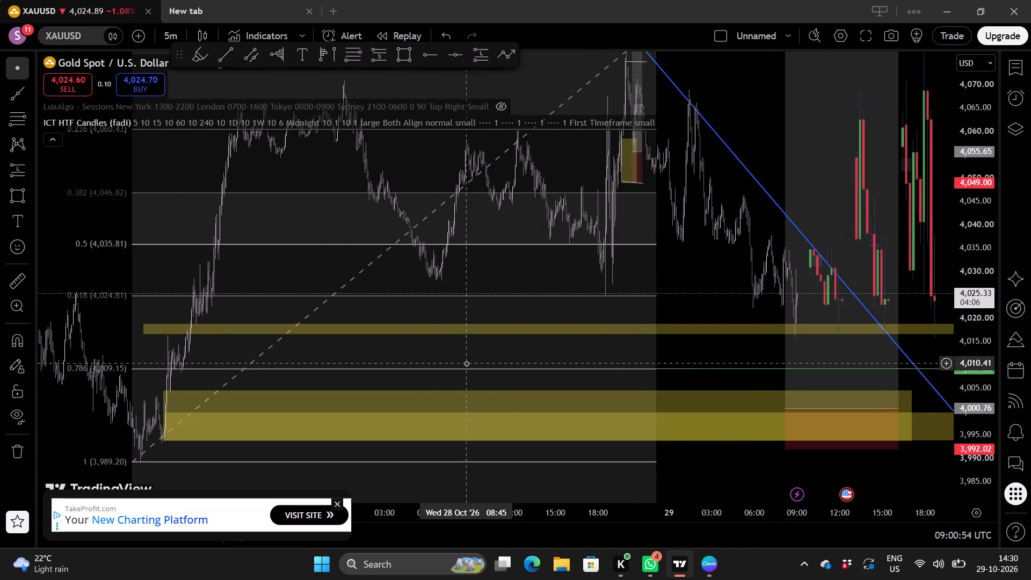
left_click_drag(690, 354, 605, 353)
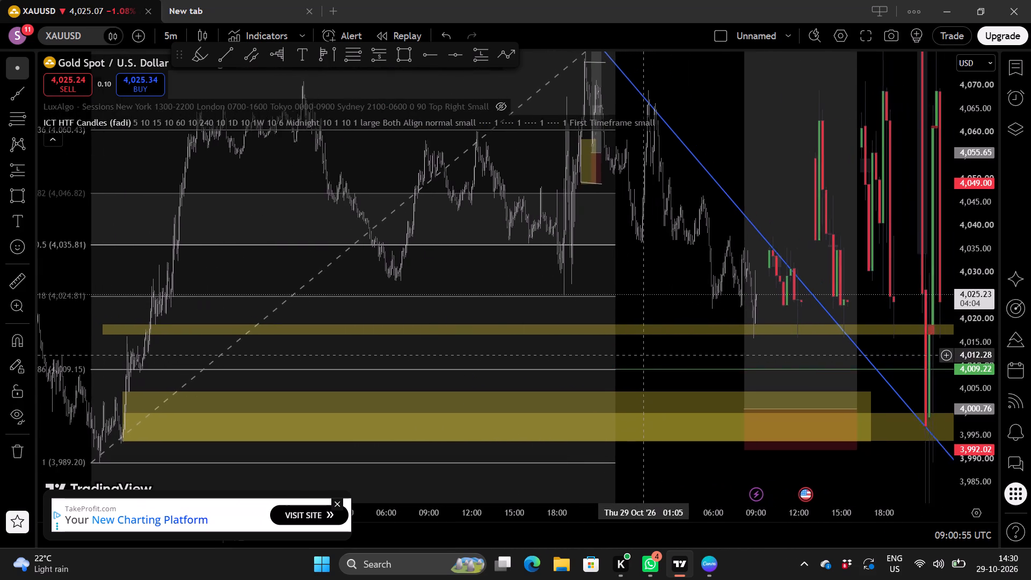
left_click_drag(605, 353, 581, 351)
scroll(655, 342, "up", 4)
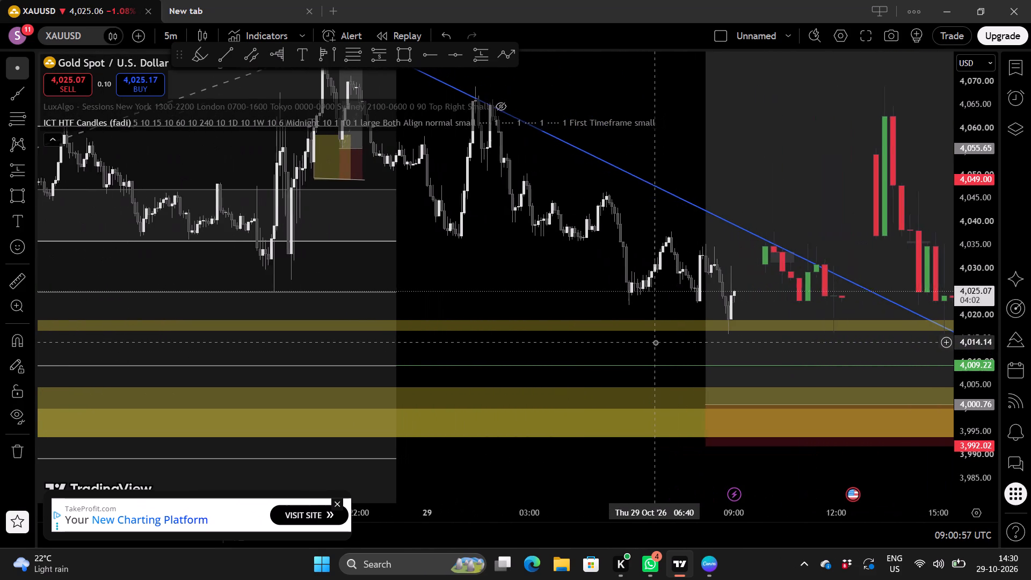
left_click_drag(616, 349, 570, 363)
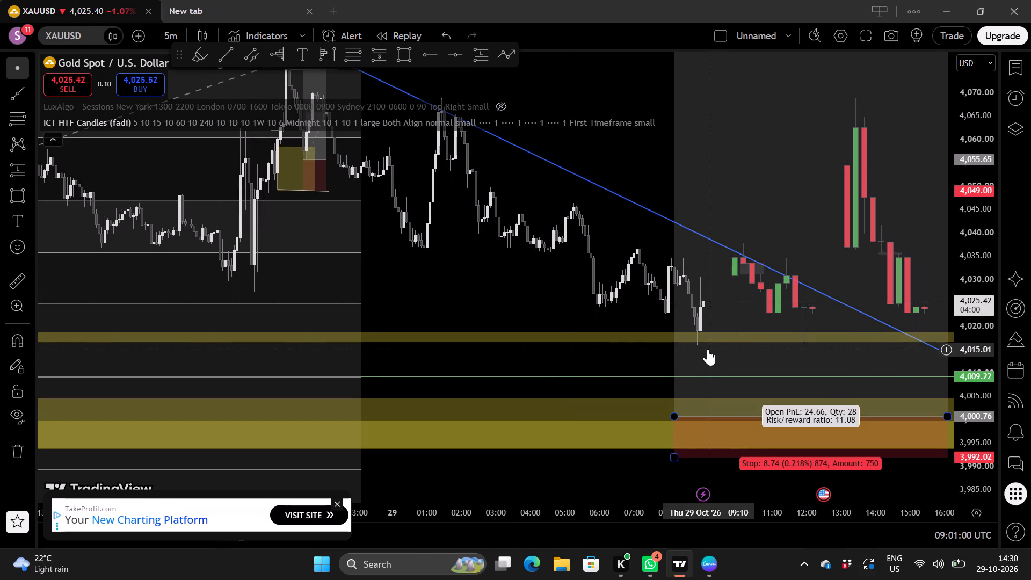
scroll(979, 304, "up", 1)
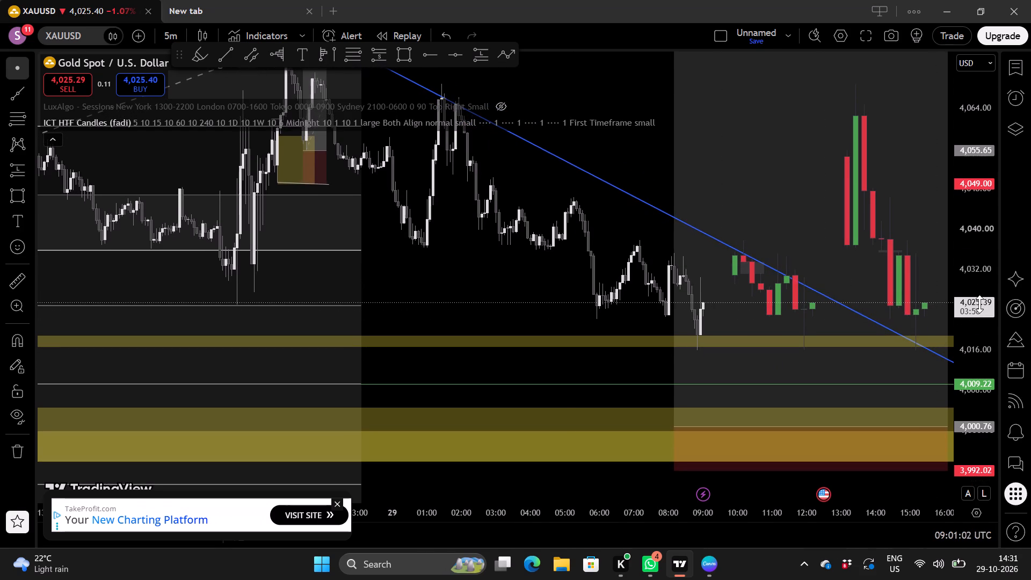
left_click_drag(527, 310, 528, 338)
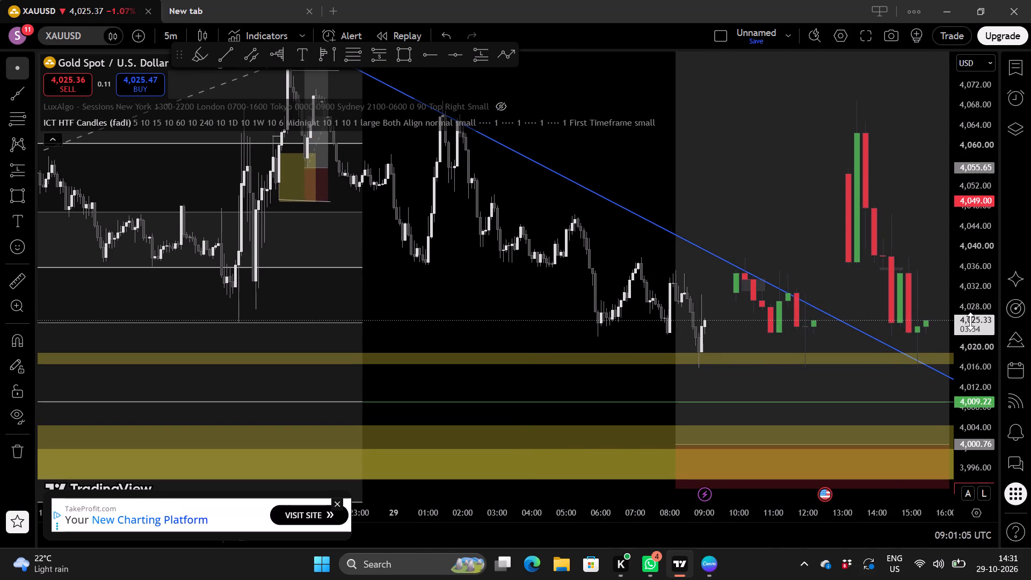
scroll(973, 317, "up", 1)
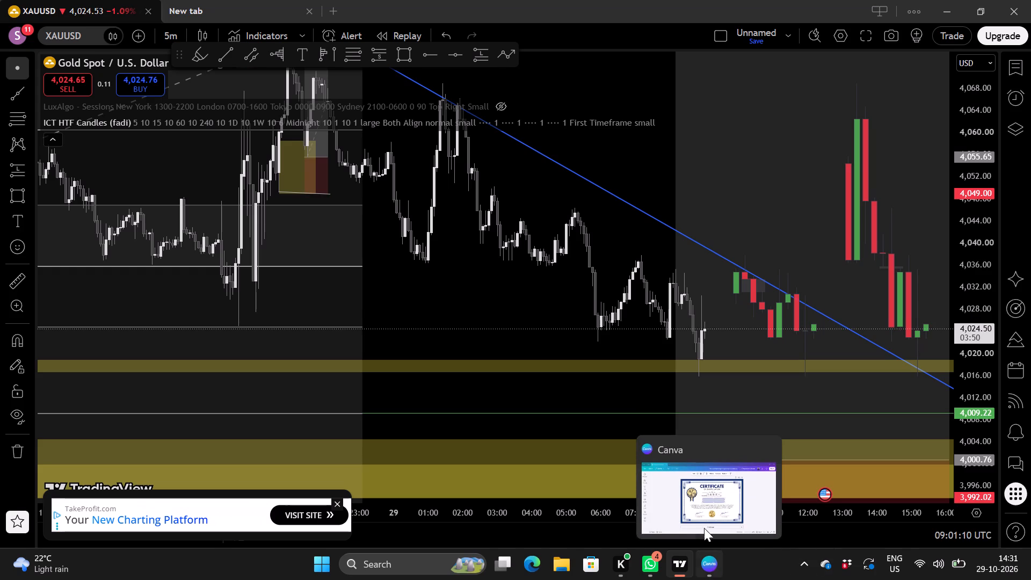
Switch back to Canva and make the rectangle taller by extending its upper edge toward the "proudly presented to" line.
double_click(703, 523)
left_click_drag(567, 274, 602, 264)
Open the Graphics category of the elements library.
left_click(31, 141)
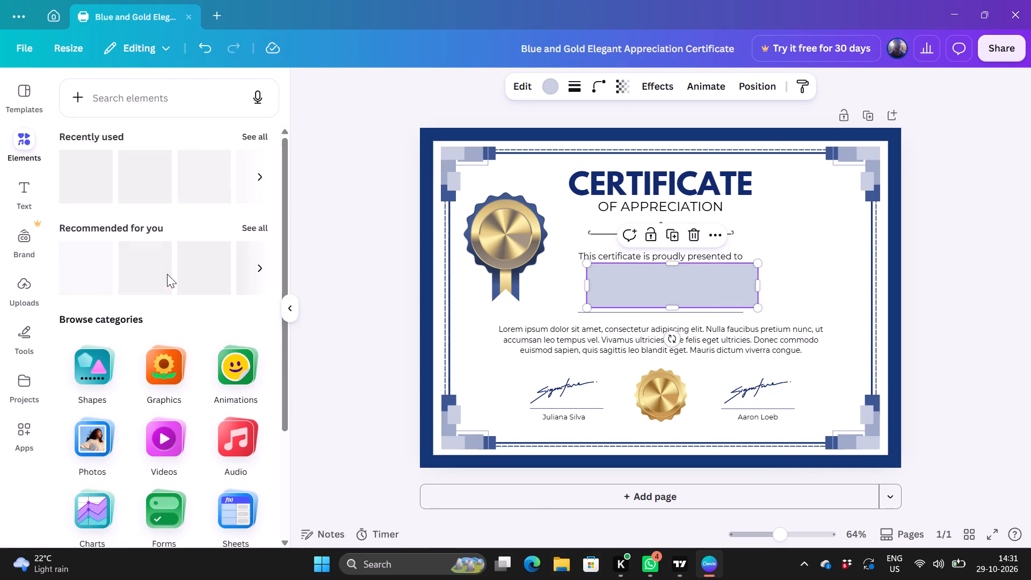
left_click_drag(167, 274, 170, 379)
left_click_drag(170, 379, 354, 322)
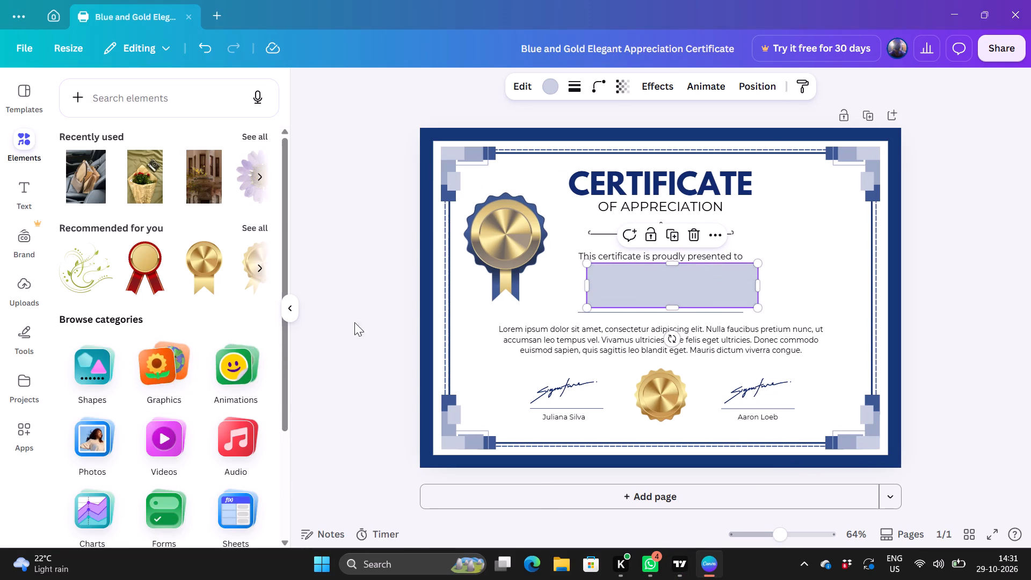
left_click_drag(354, 322, 178, 363)
left_click_drag(178, 363, 286, 327)
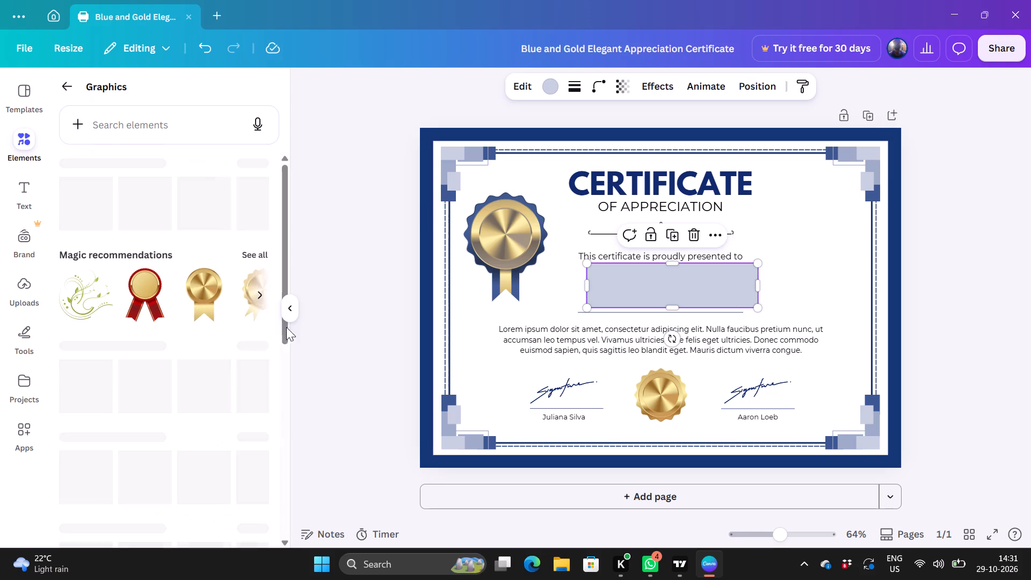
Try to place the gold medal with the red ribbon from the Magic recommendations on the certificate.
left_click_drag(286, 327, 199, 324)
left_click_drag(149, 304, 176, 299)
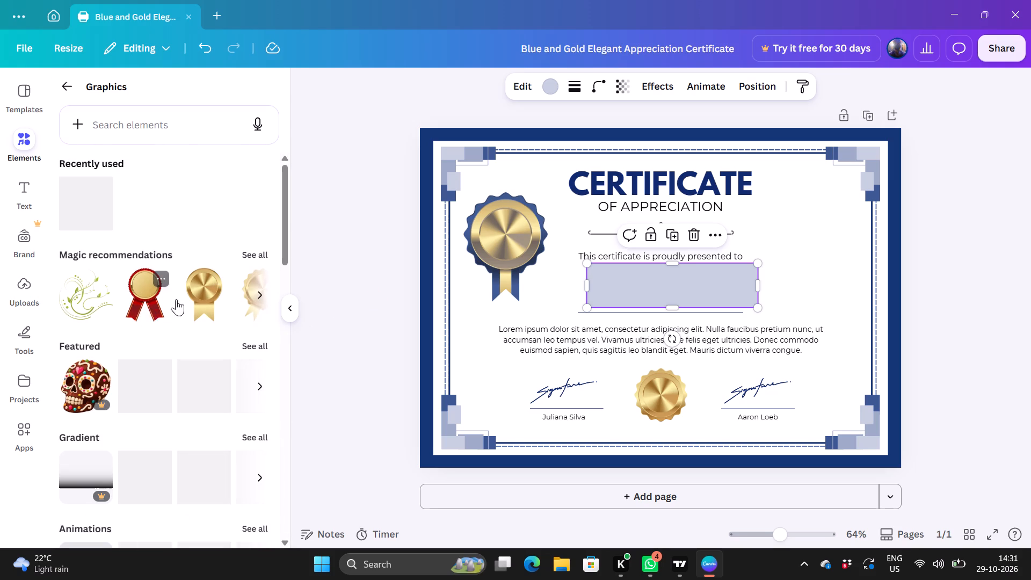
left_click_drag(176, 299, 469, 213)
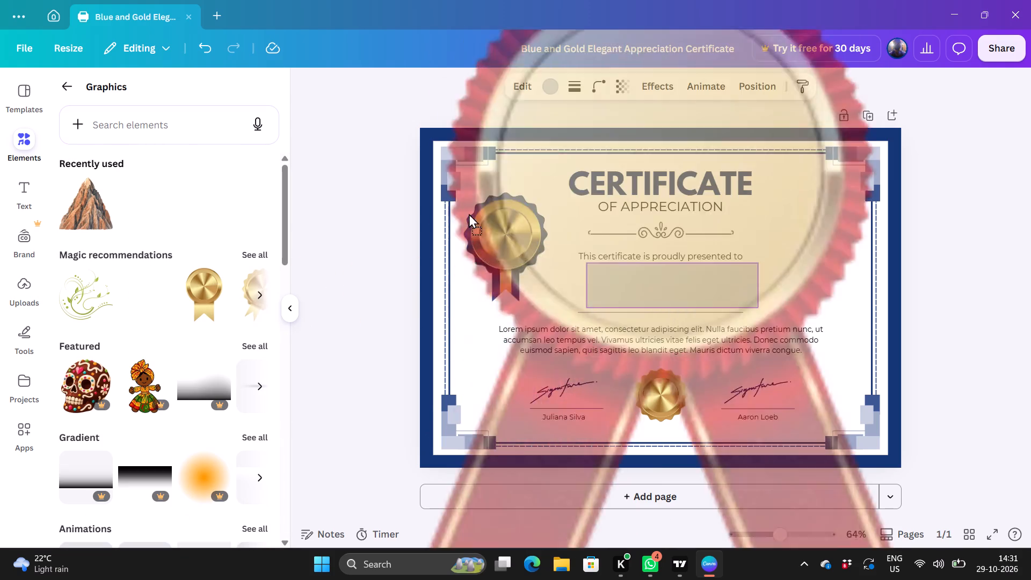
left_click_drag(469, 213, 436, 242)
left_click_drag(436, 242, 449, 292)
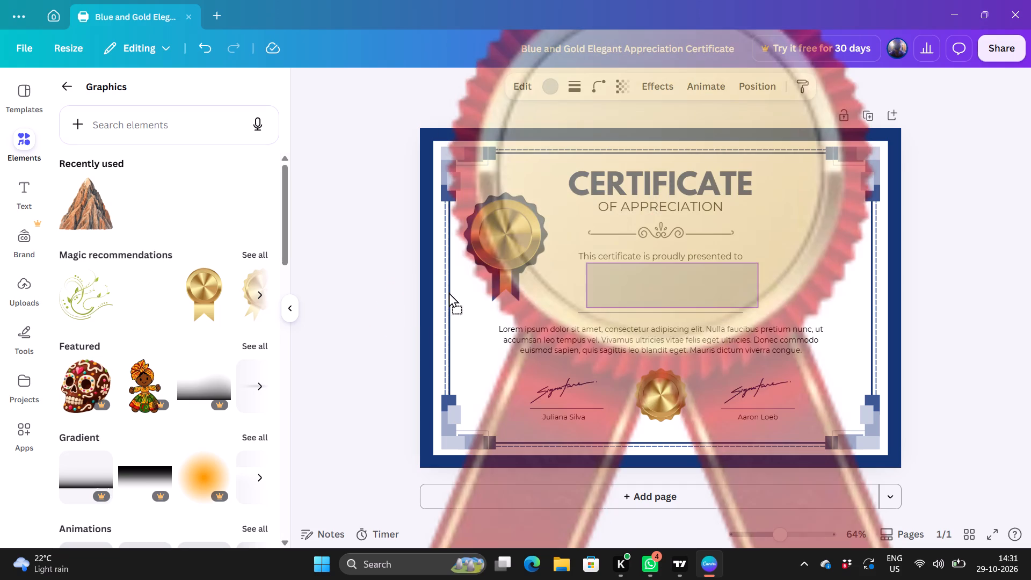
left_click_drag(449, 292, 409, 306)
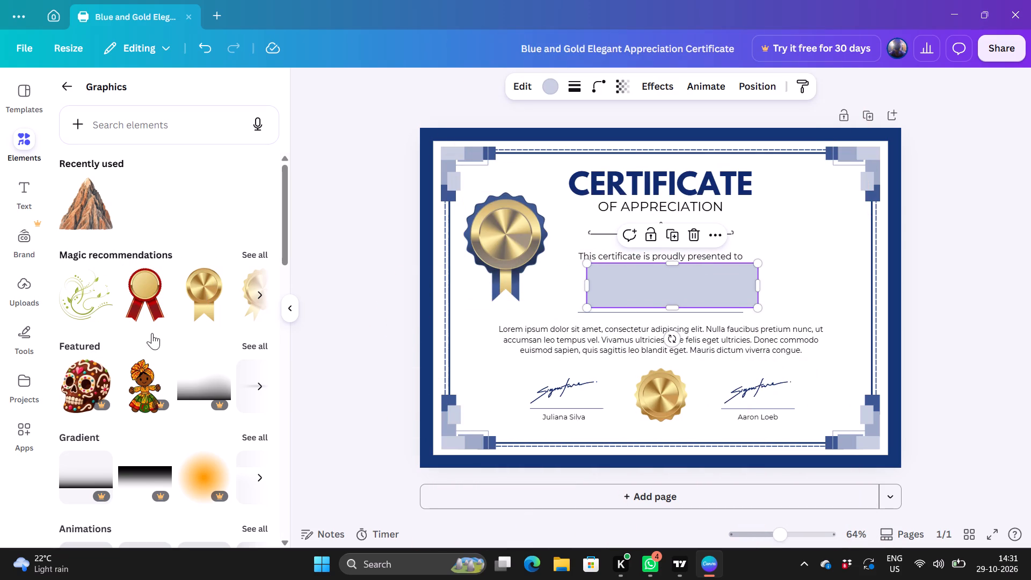
Insert the gold medal with the black and gold ribbon from the Magic recommendations onto the certificate's left half.
scroll(165, 395, "down", 2)
scroll(165, 395, "up", 1)
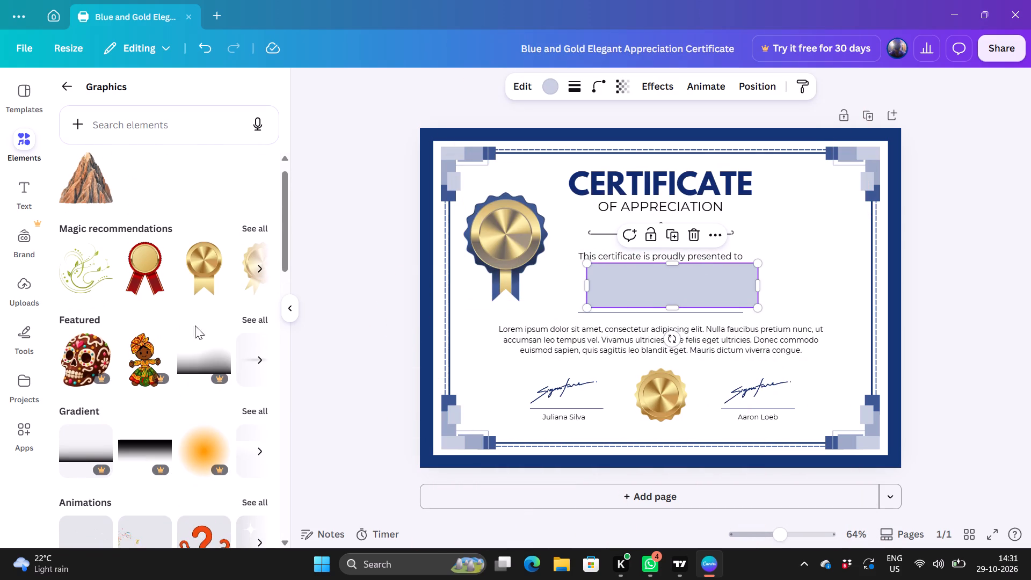
scroll(235, 271, "left", 2)
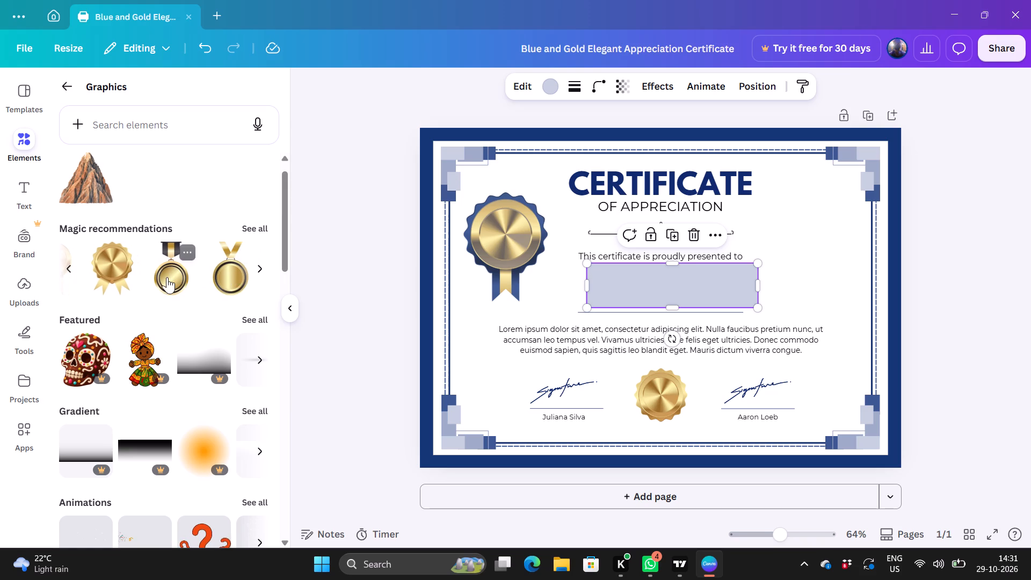
left_click_drag(167, 277, 460, 240)
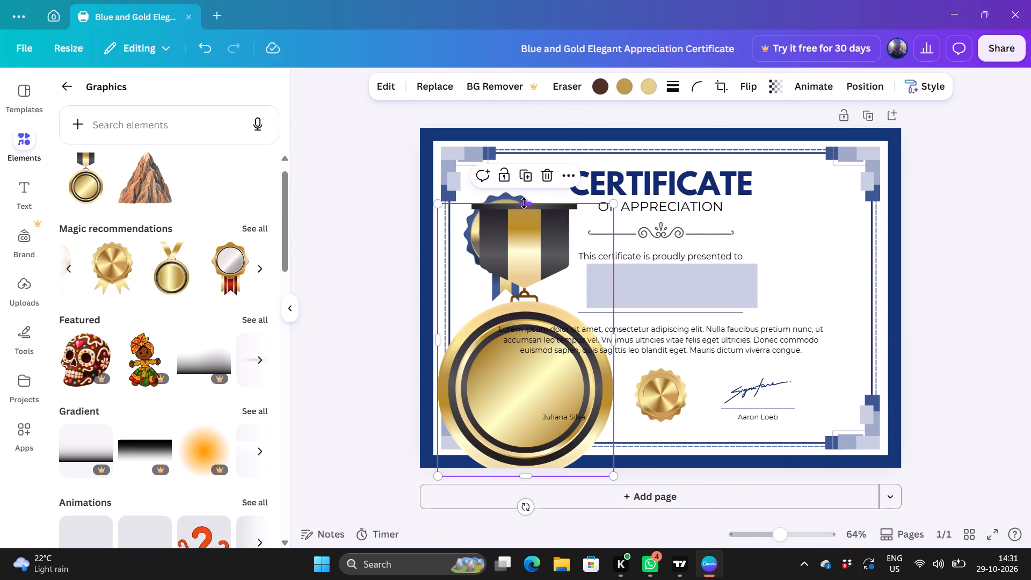
Crop the upper part of the inserted medal's black and gold ribbon.
left_click_drag(524, 203, 535, 298)
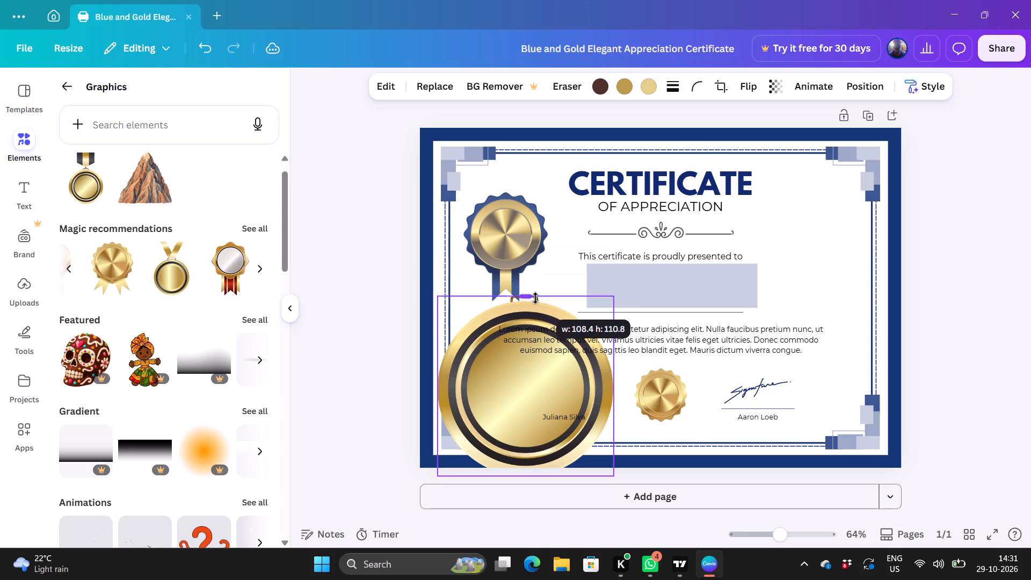
left_click_drag(535, 298, 564, 228)
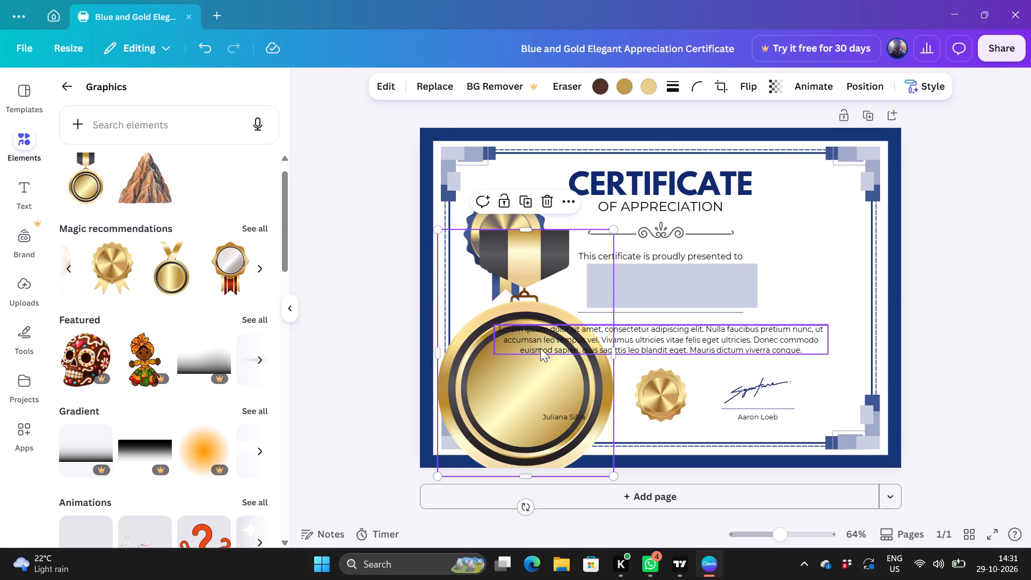
Move the Lorem ipsum paragraph up and to the right, over the name line and the certificate's right border.
left_click(540, 348)
left_click_drag(540, 348, 676, 308)
Move the black-ribbon medal to the lower centre of the certificate, over the small gold seal.
left_click_drag(575, 381, 728, 443)
Remove the blue and gold ribbon rosette from the certificate's upper-left area by moving it off the page.
left_click_drag(518, 240, 438, 275)
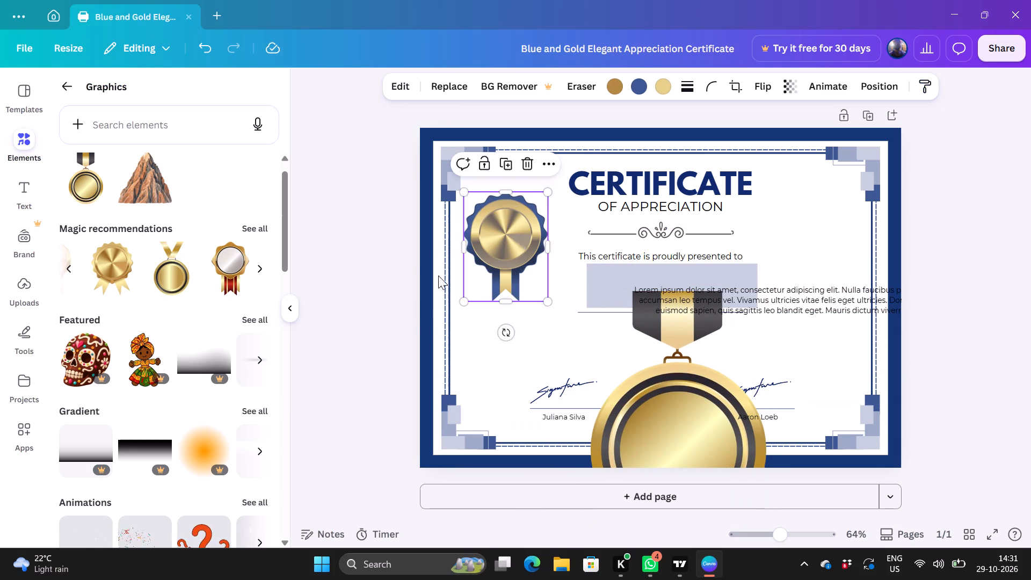
left_click_drag(438, 275, 279, 321)
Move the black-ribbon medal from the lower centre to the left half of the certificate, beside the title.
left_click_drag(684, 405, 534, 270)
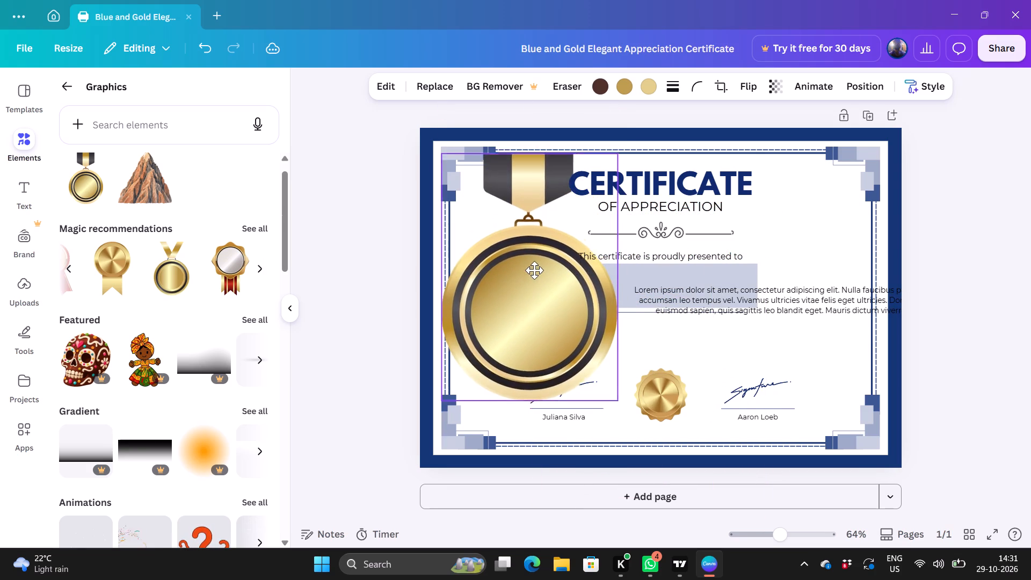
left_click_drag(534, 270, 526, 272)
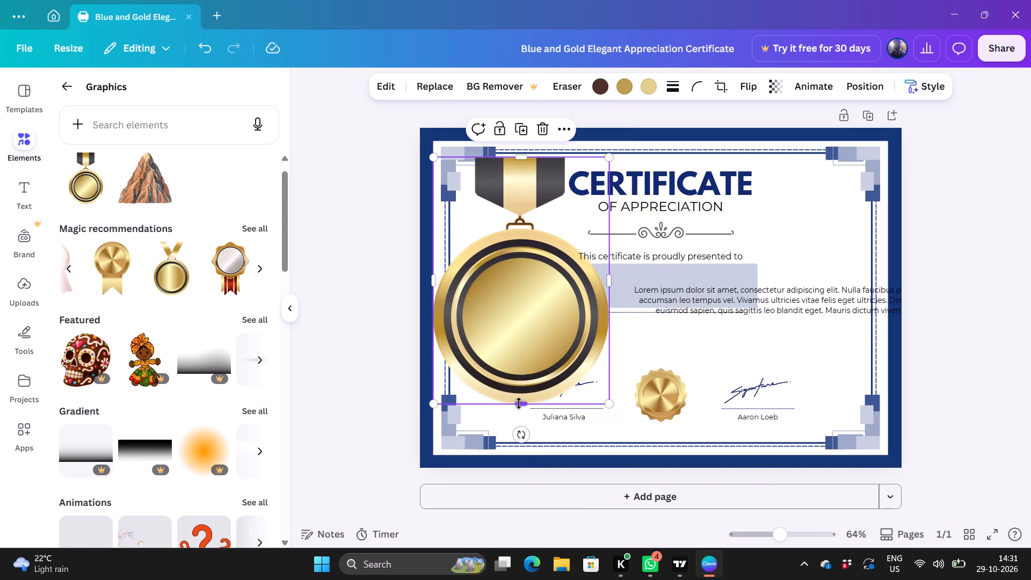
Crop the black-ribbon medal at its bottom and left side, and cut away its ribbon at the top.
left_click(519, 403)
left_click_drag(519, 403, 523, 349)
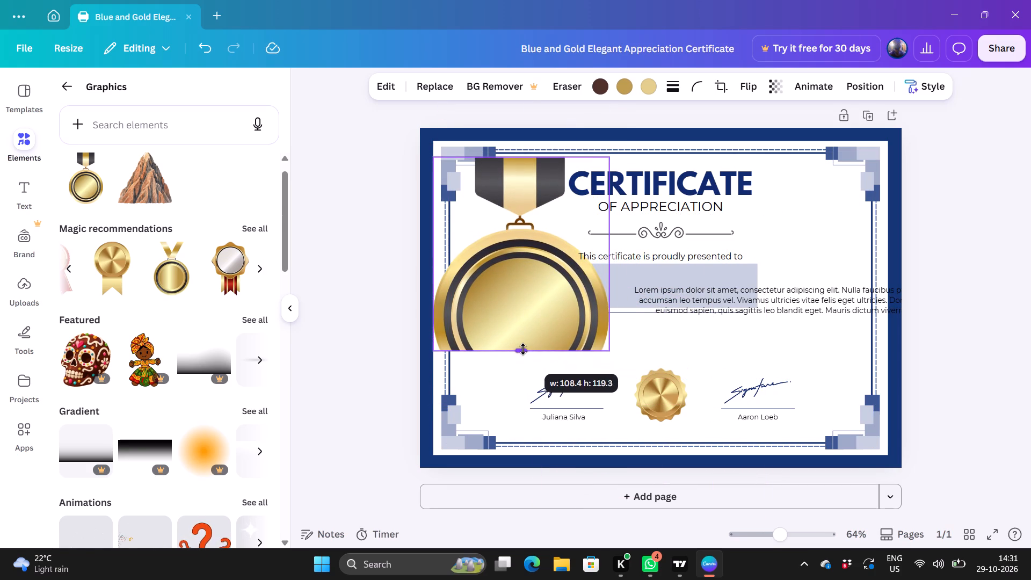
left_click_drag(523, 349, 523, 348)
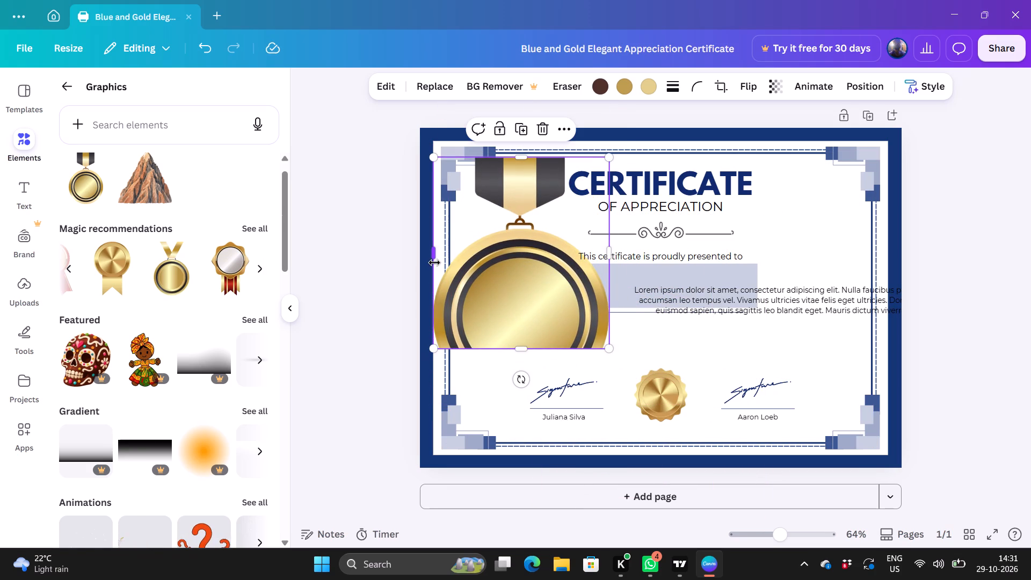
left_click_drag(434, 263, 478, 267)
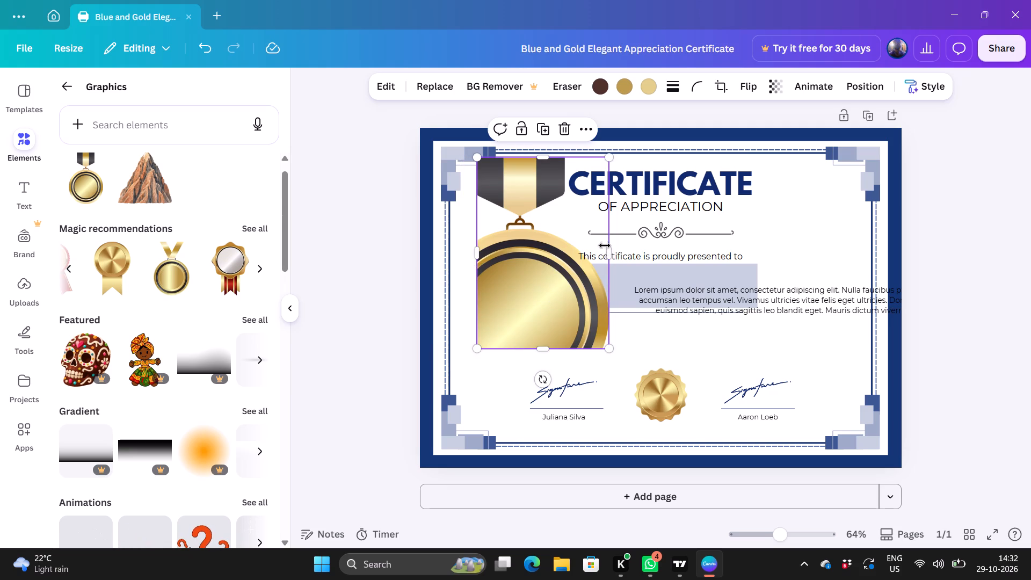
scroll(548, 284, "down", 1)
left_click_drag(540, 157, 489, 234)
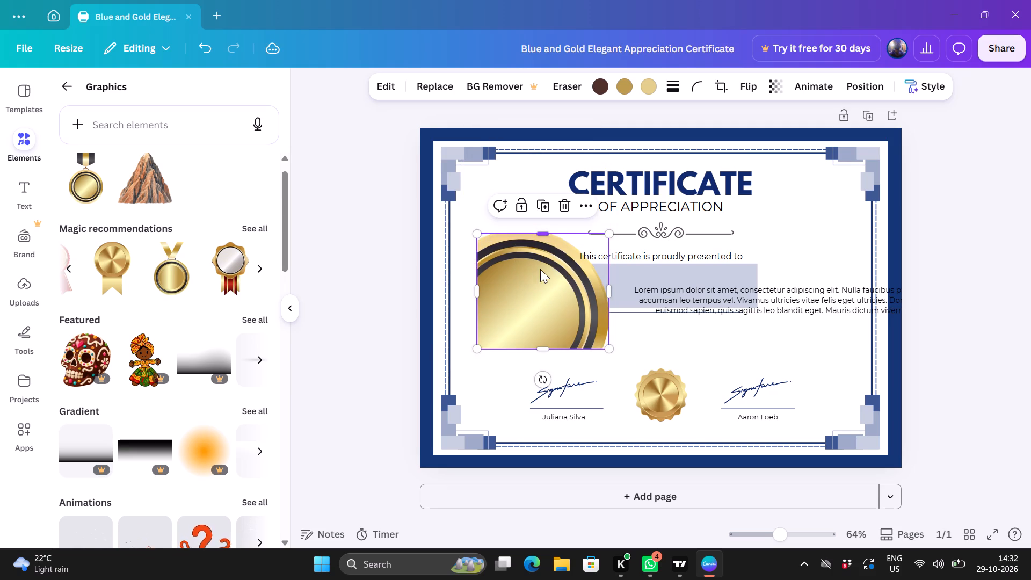
Remove the cropped medal from the certificate by moving it off the page.
left_click_drag(540, 269, 305, 238)
left_click(305, 238)
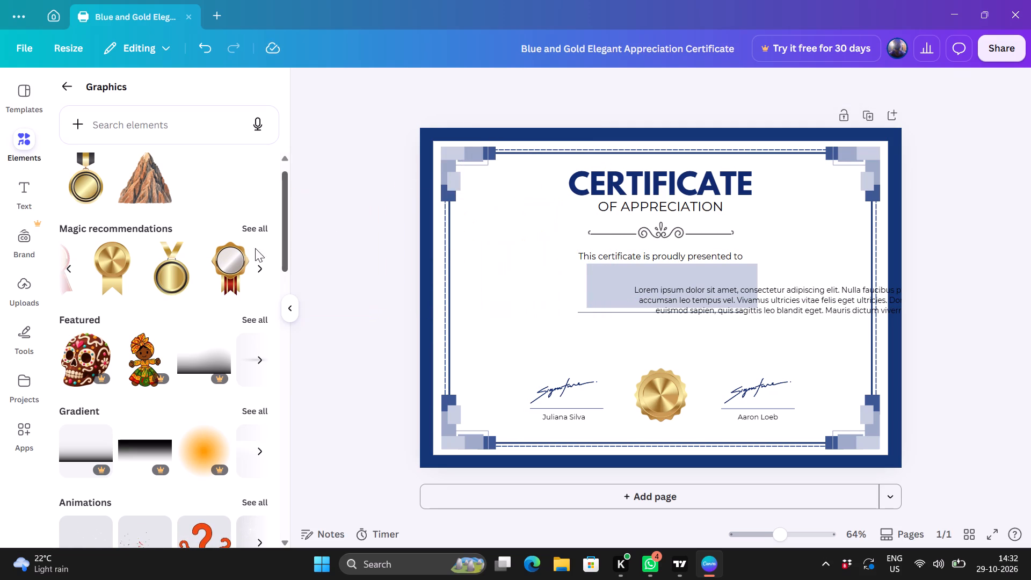
Insert the gold medal with the black and gold ribbon from Magic recommendations and move it partly past the certificate's left edge.
left_click_drag(164, 265, 335, 277)
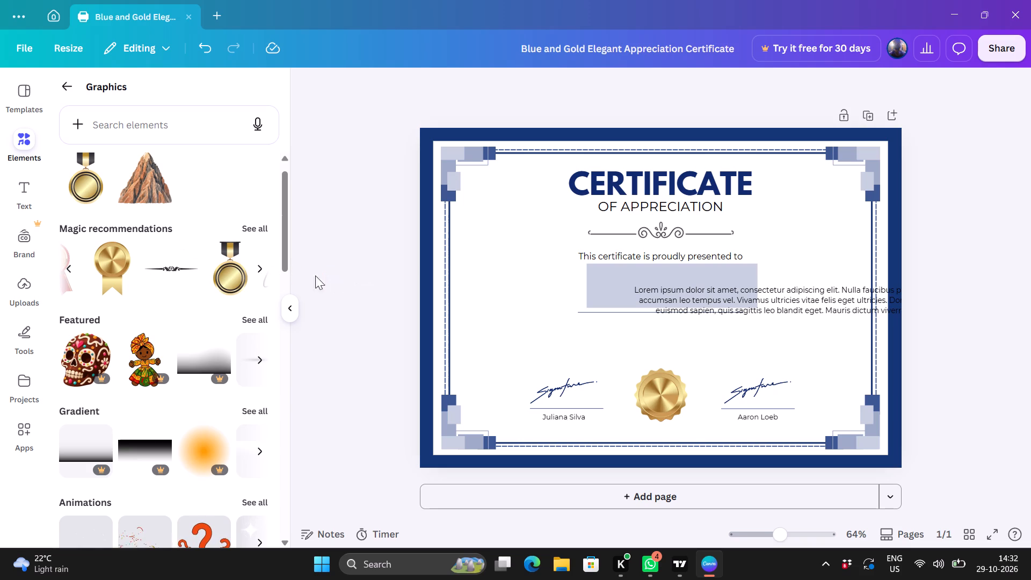
left_click_drag(237, 274, 459, 270)
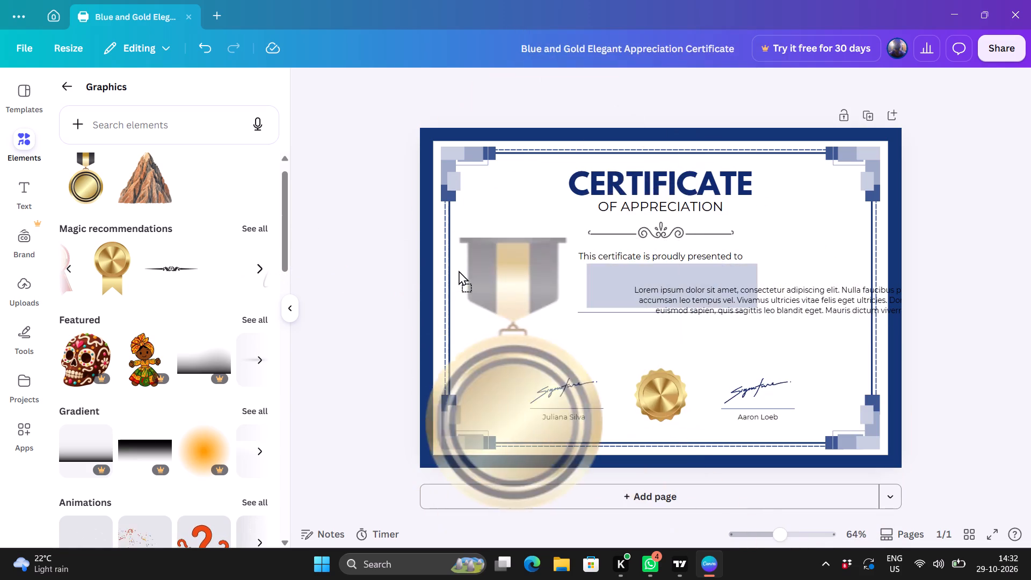
left_click_drag(459, 270, 413, 288)
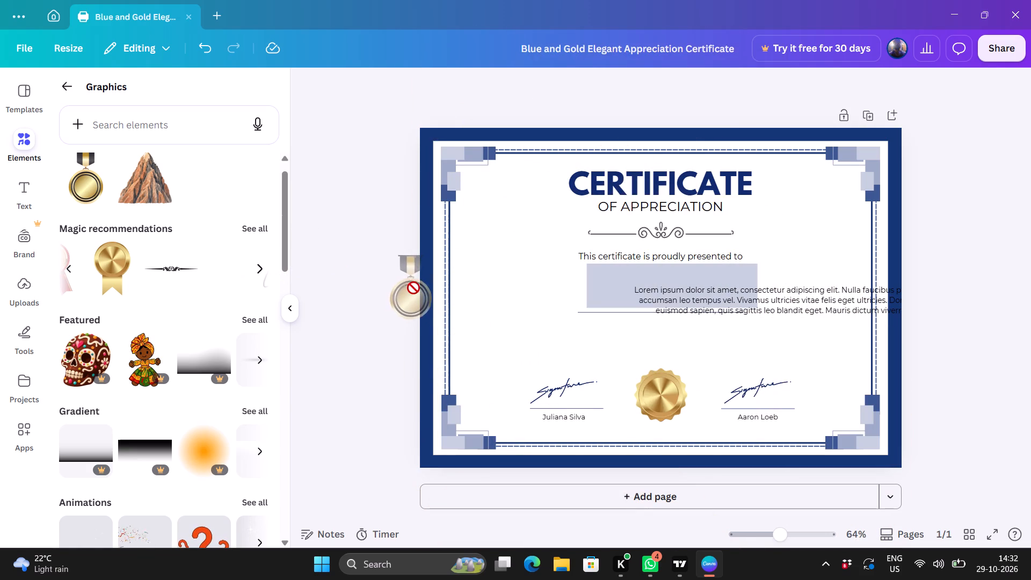
left_click_drag(413, 288, 442, 287)
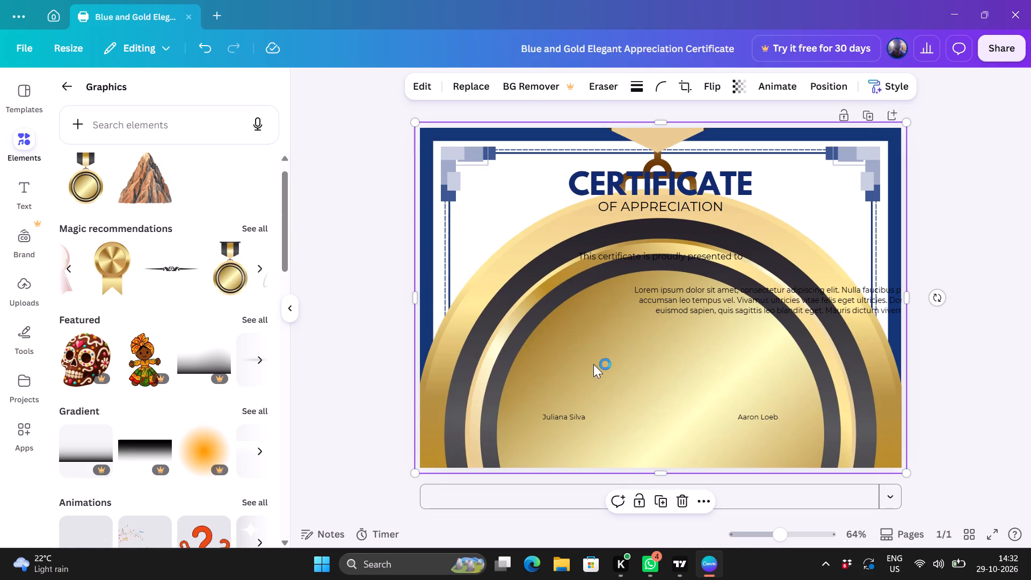
left_click_drag(593, 364, 239, 329)
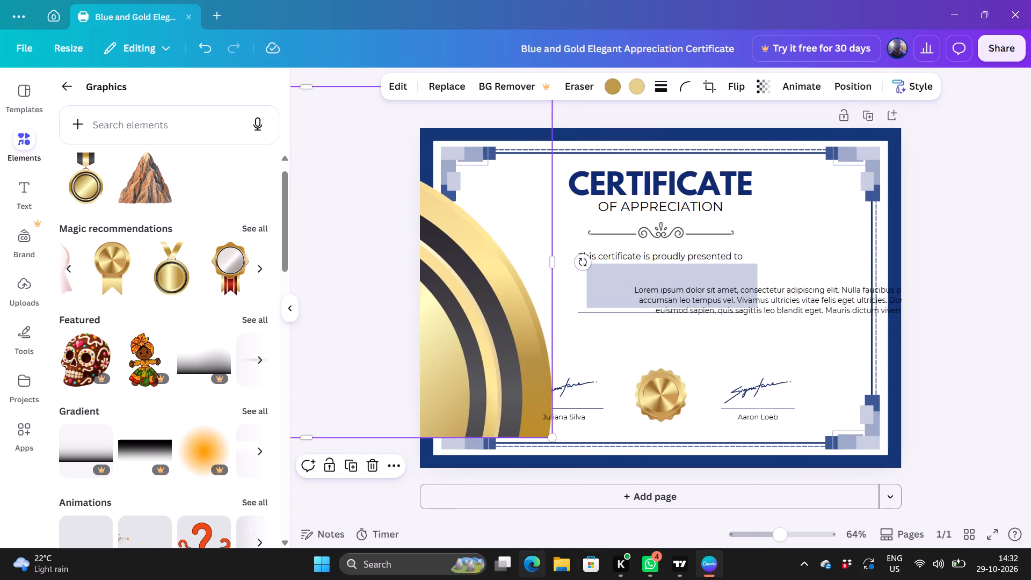
Switch to TradingView and examine the XAUUSD 5-minute price action around the yellow zones and the lower Fibonacci retracement levels.
left_click(665, 507)
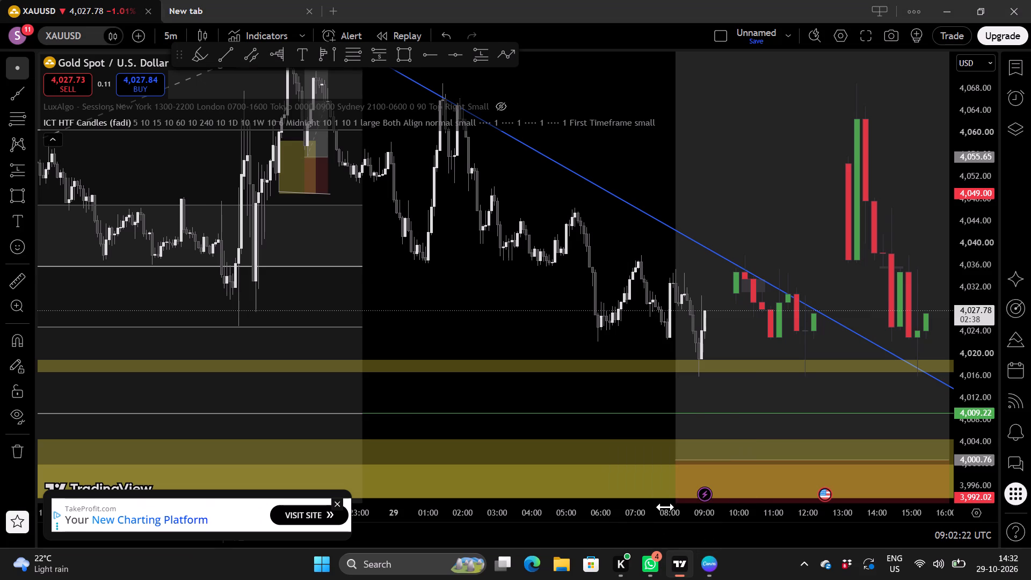
scroll(540, 318, "right", 1)
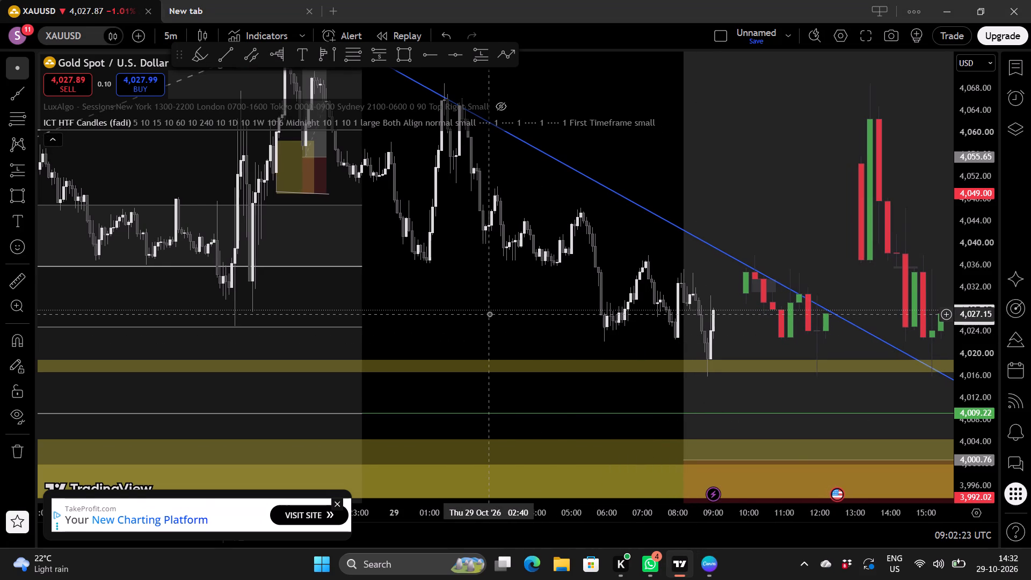
left_click_drag(531, 318, 432, 308)
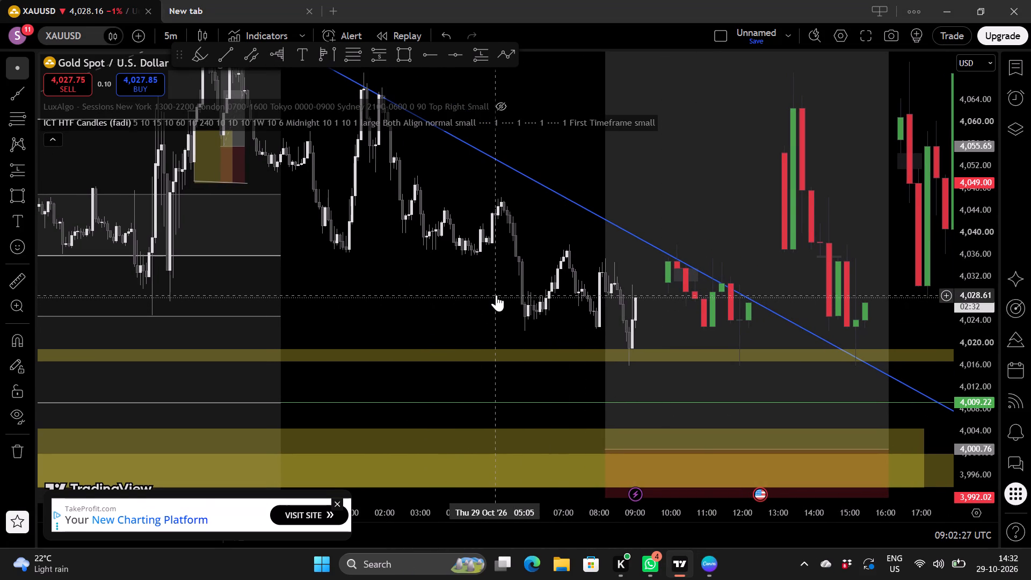
scroll(430, 307, "down", 3)
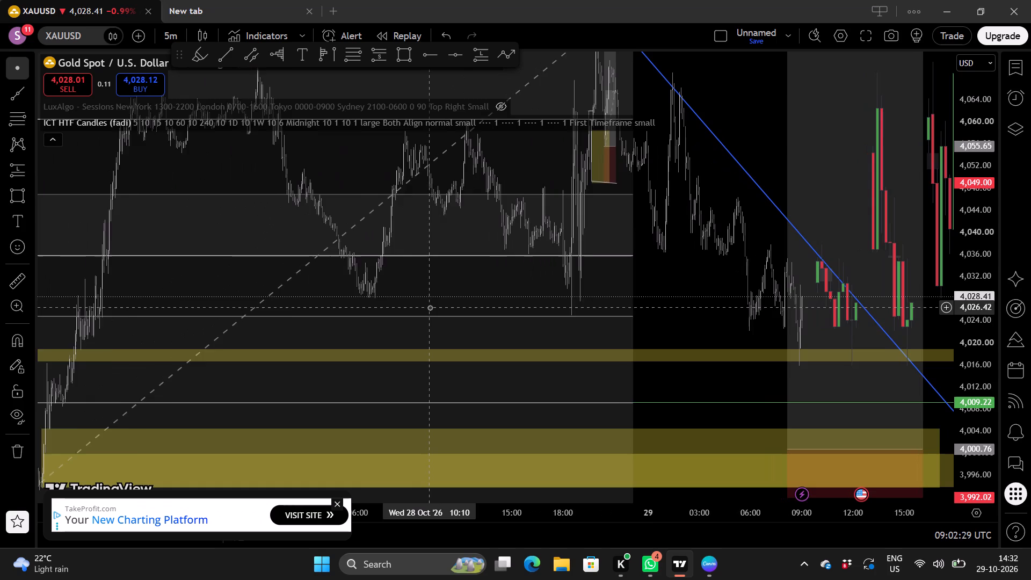
scroll(430, 307, "down", 1)
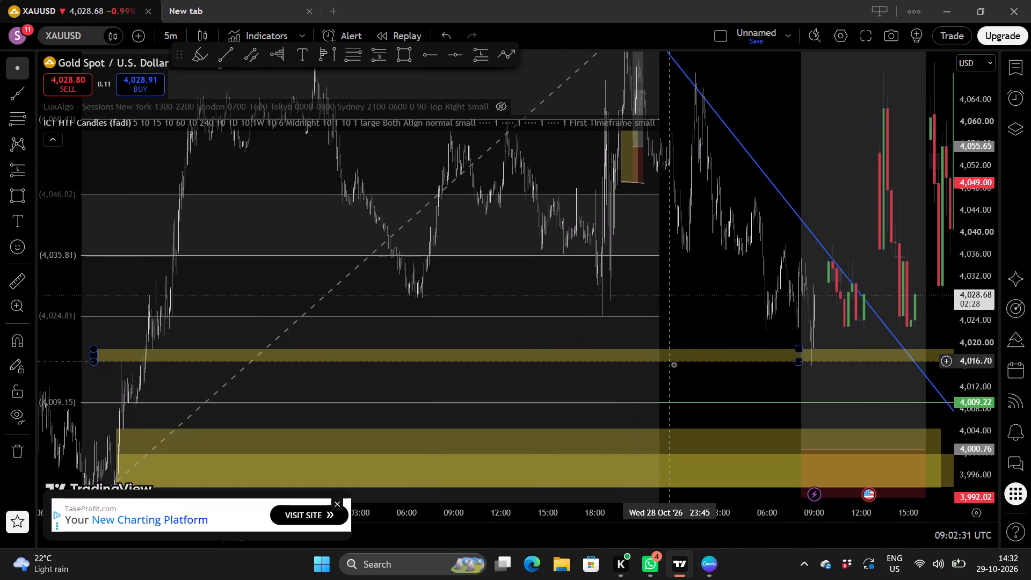
scroll(711, 377, "up", 1)
scroll(727, 315, "up", 1)
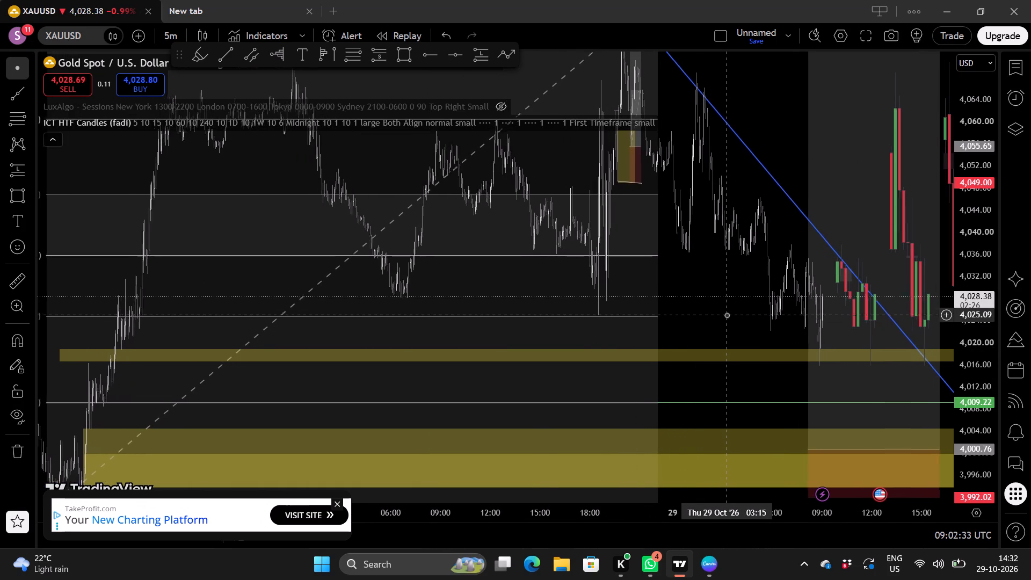
left_click_drag(708, 380, 748, 213)
scroll(575, 299, "right", 3)
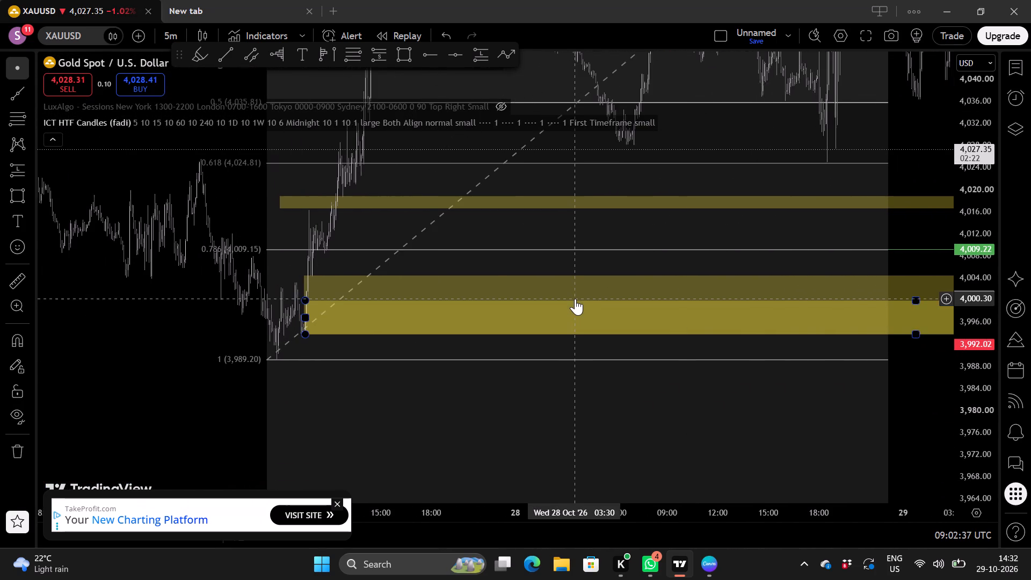
scroll(461, 288, "right", 3)
scroll(461, 288, "up", 1)
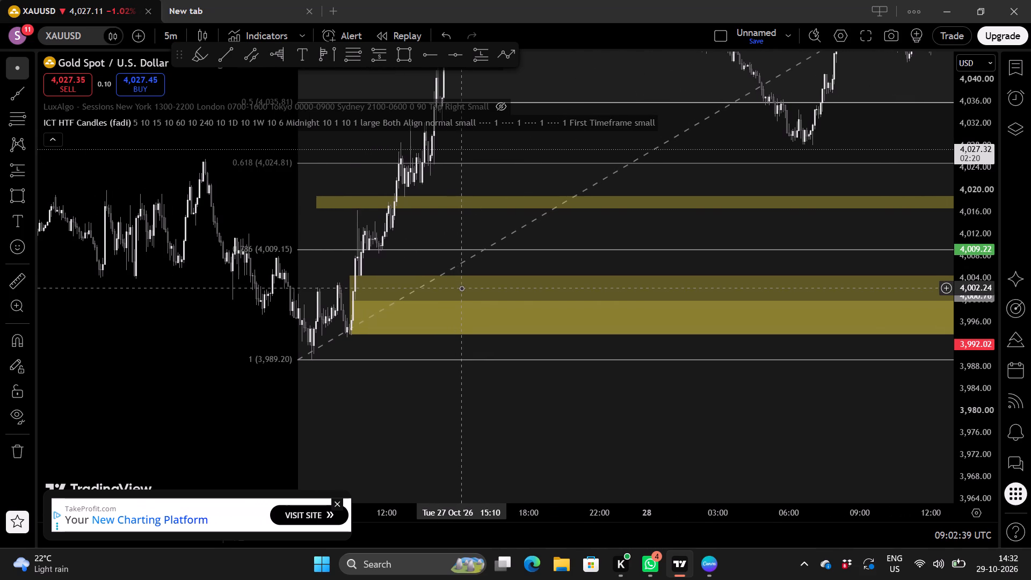
Set the XAUUSD chart's interval to 4 hours.
left_click(169, 34)
scroll(215, 265, "down", 1)
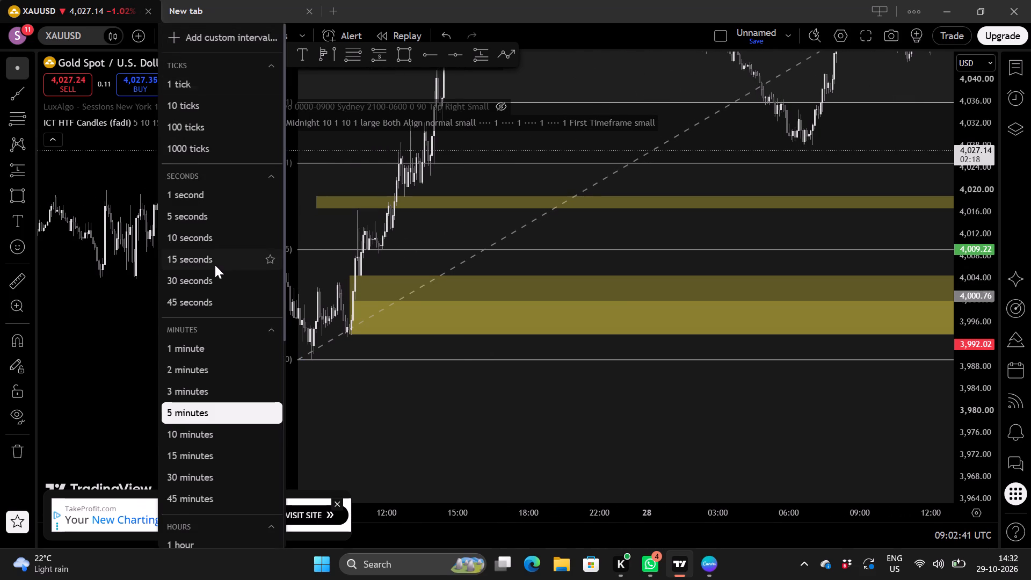
scroll(215, 265, "down", 1)
scroll(185, 444, "down", 1)
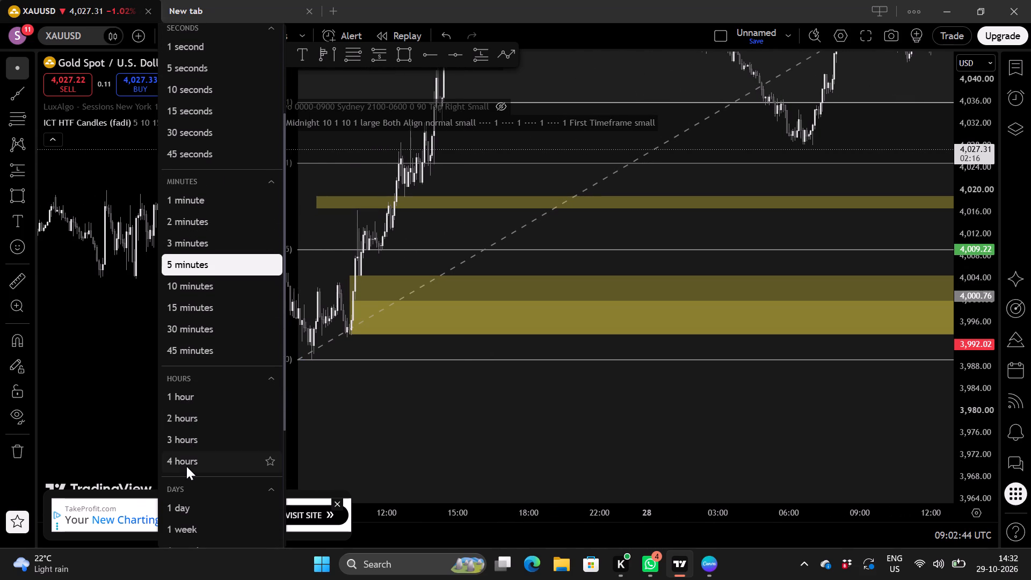
left_click(183, 456)
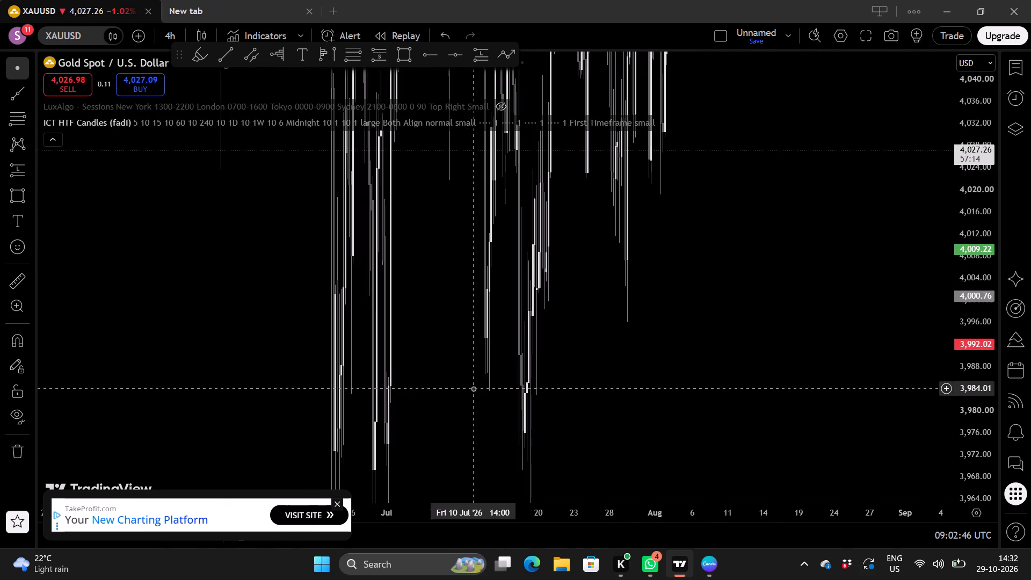
Review the XAUUSD 4-hour price history from July forward to the most recent candles in late October.
scroll(473, 388, "up", 7)
left_click_drag(771, 269, 751, 288)
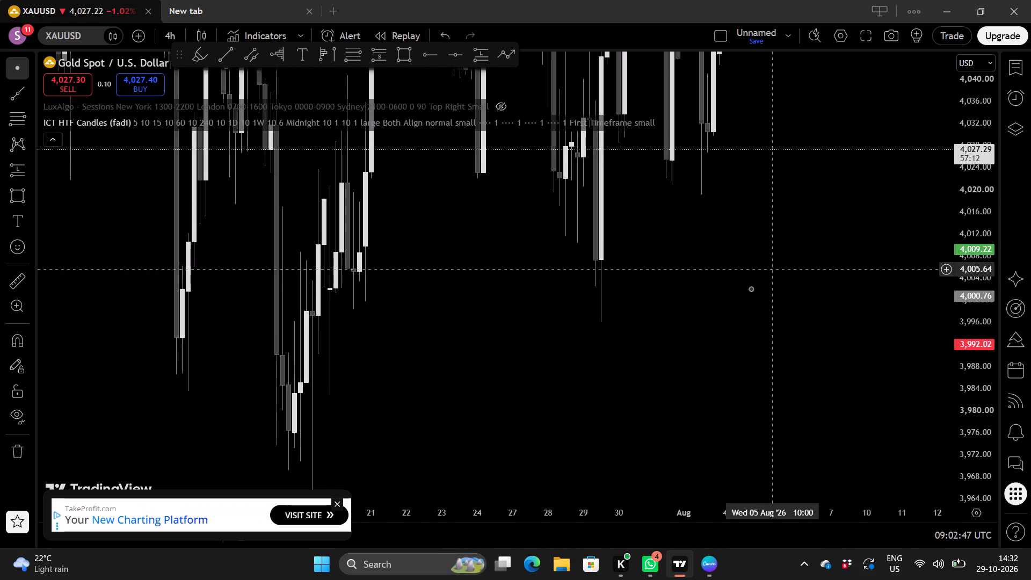
left_click_drag(751, 288, 699, 482)
scroll(800, 327, "up", 2)
left_click_drag(807, 255, 510, 554)
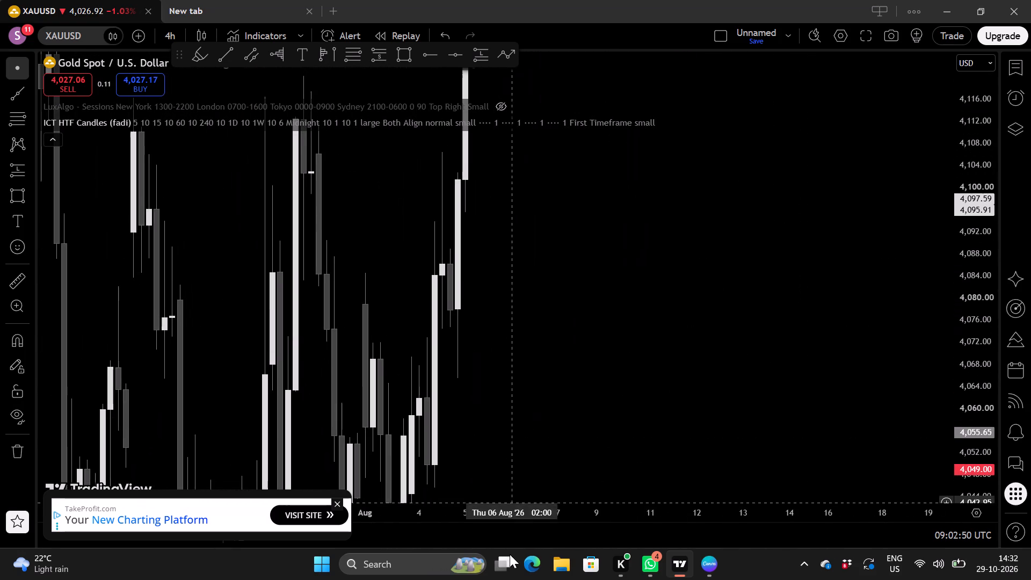
left_click(791, 294)
left_click_drag(791, 294, 582, 423)
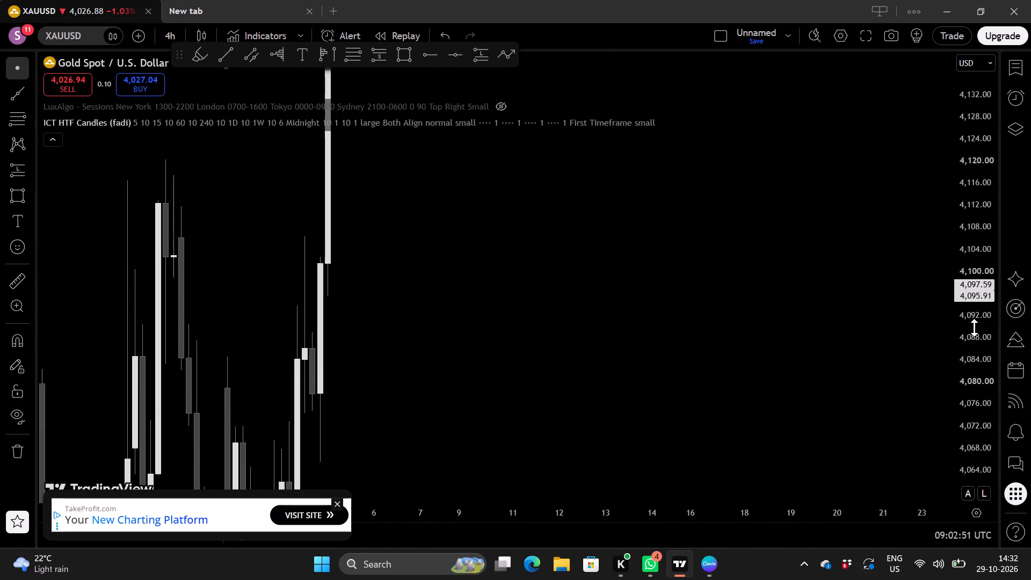
scroll(974, 328, "down", 14)
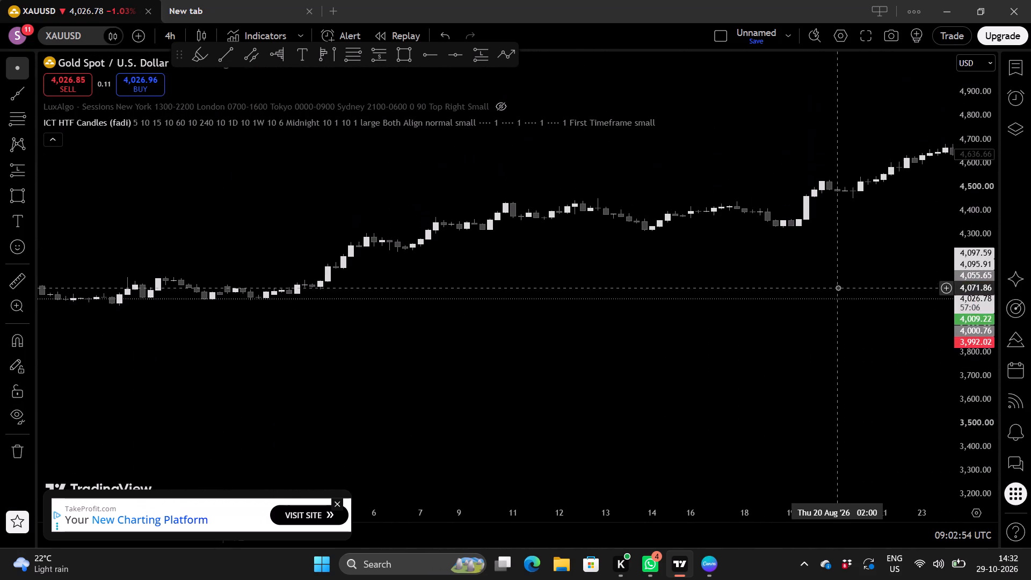
left_click_drag(838, 287, 292, 417)
left_click(496, 424)
left_click_drag(496, 424, 394, 385)
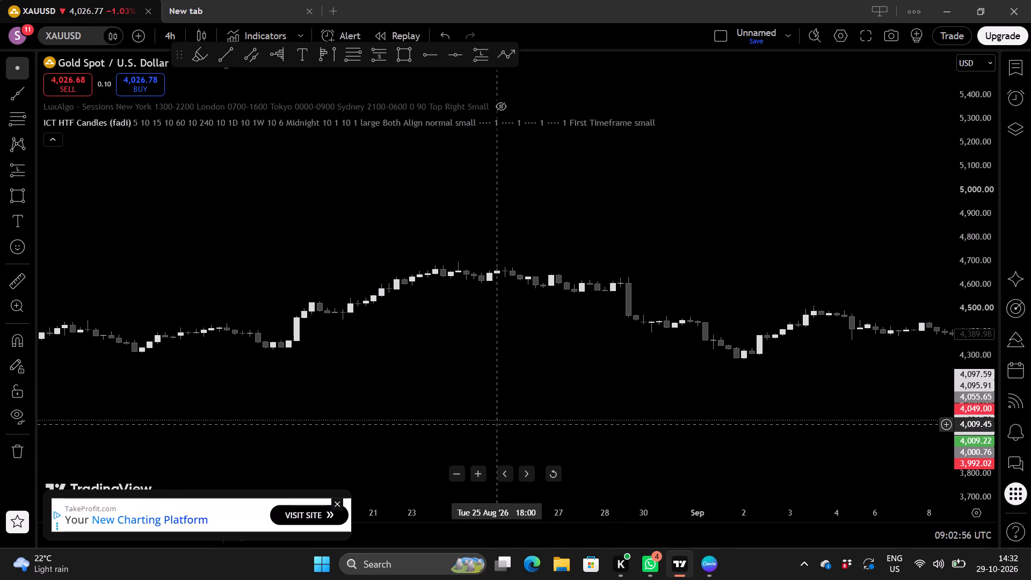
left_click_drag(394, 385, 87, 327)
scroll(429, 375, "down", 6)
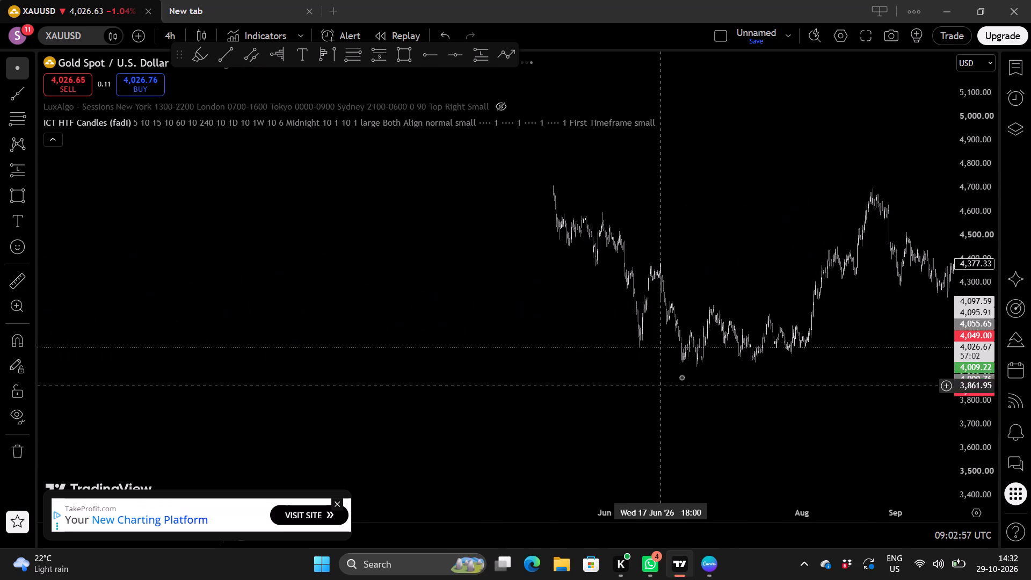
left_click_drag(748, 388, 289, 380)
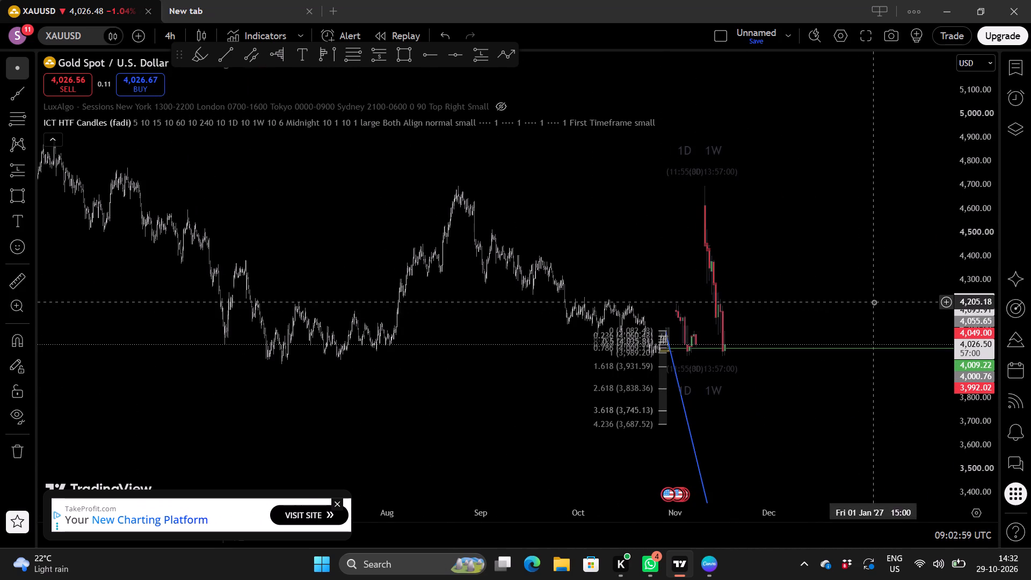
scroll(874, 302, "up", 5)
scroll(988, 323, "up", 8)
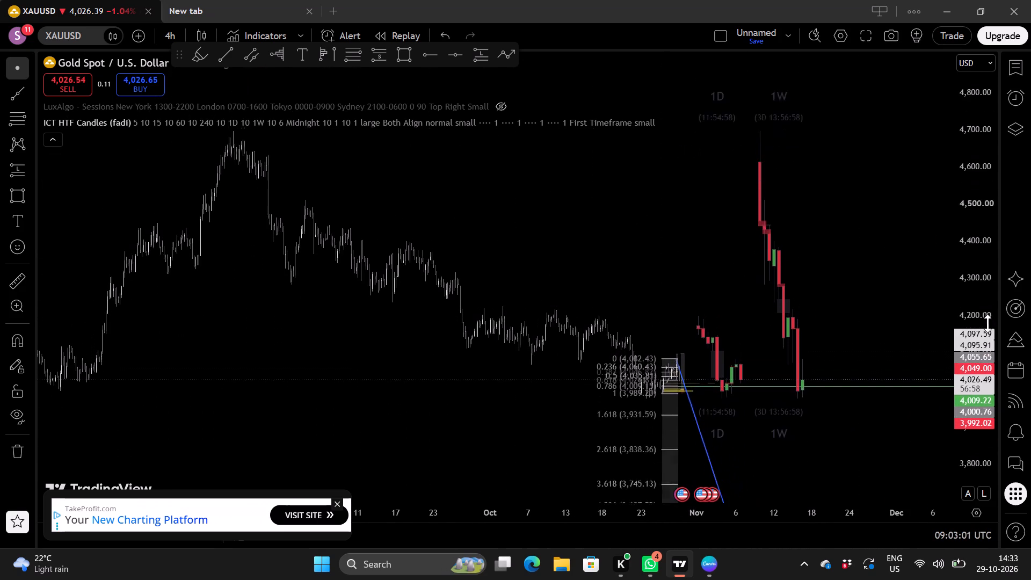
Examine the recent 4-hour candles around the Fibonacci retracement, the yellow zones and the planned long trade.
left_click_drag(876, 335, 855, 121)
scroll(851, 246, "up", 5)
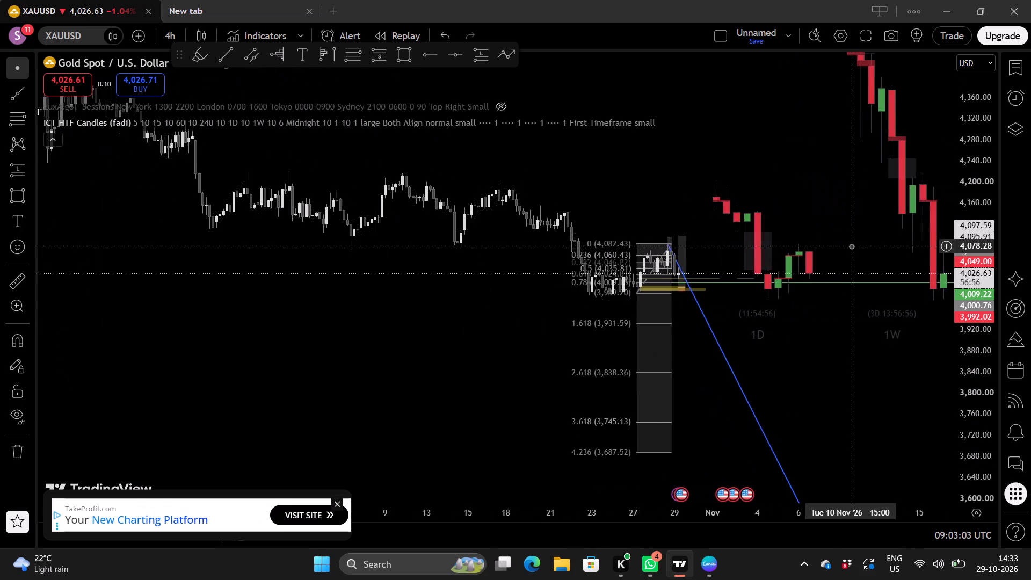
scroll(851, 246, "up", 2)
scroll(967, 277, "up", 8)
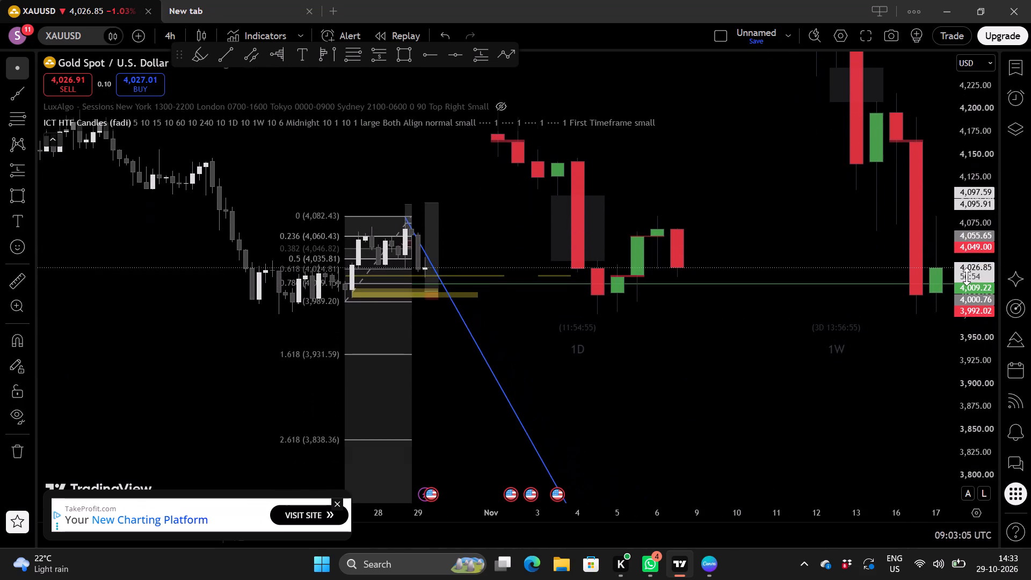
scroll(967, 277, "up", 2)
scroll(777, 346, "right", 2)
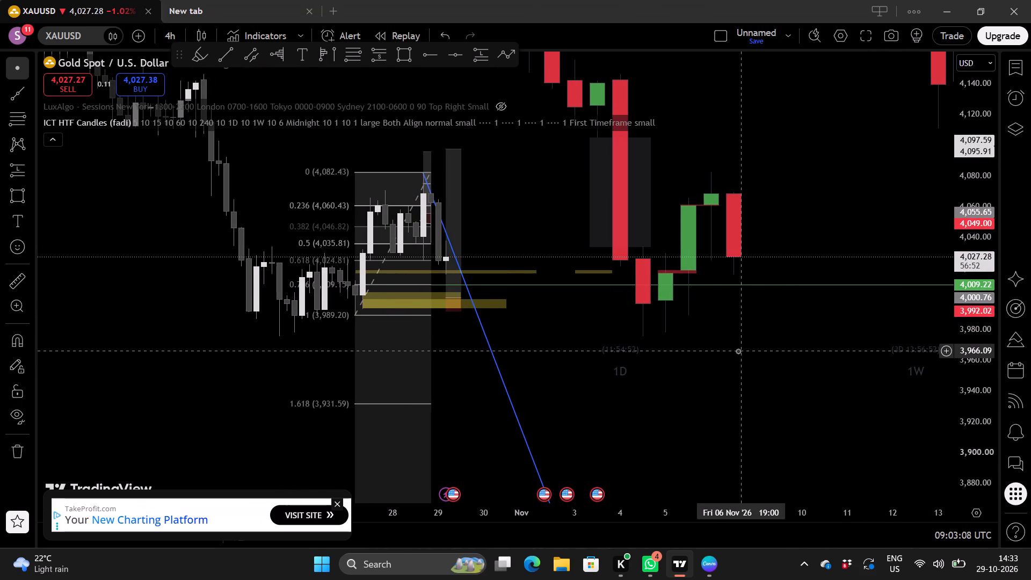
scroll(738, 351, "up", 1)
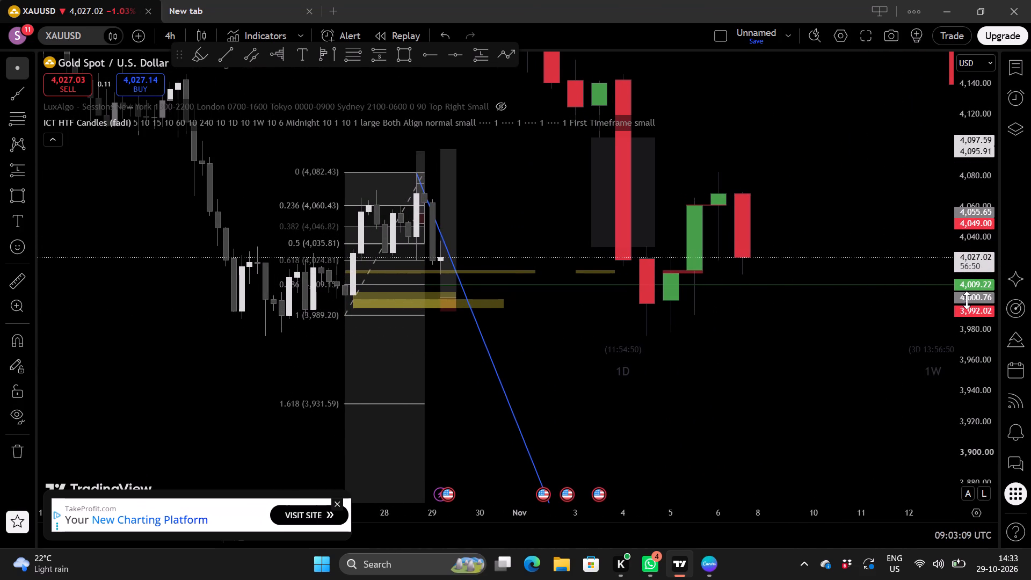
scroll(967, 300, "up", 9)
scroll(829, 385, "right", 2)
scroll(800, 383, "up", 1)
scroll(766, 383, "right", 1)
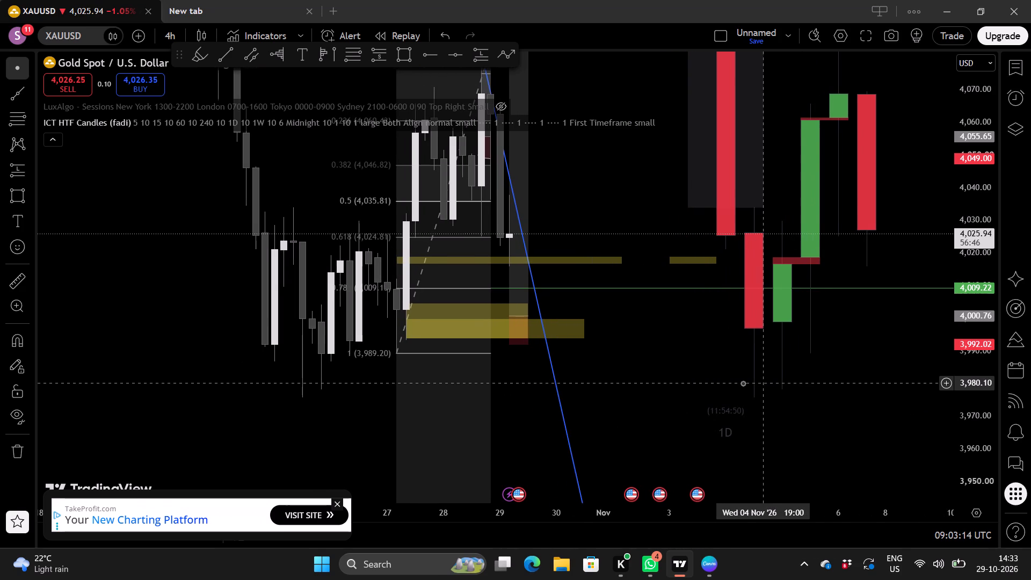
scroll(776, 383, "right", 1)
left_click_drag(712, 378, 766, 381)
scroll(754, 379, "right", 1)
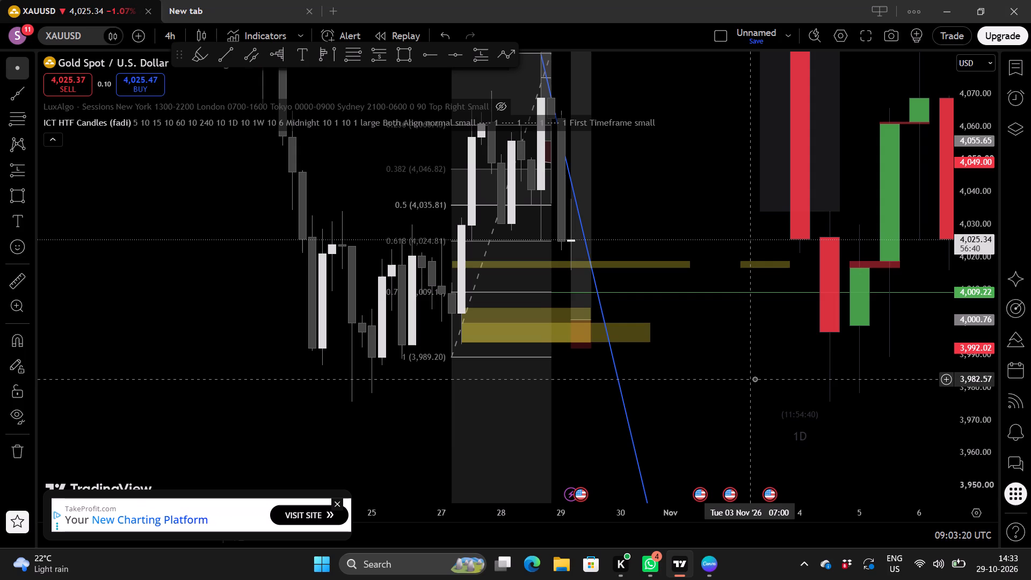
scroll(754, 379, "right", 1)
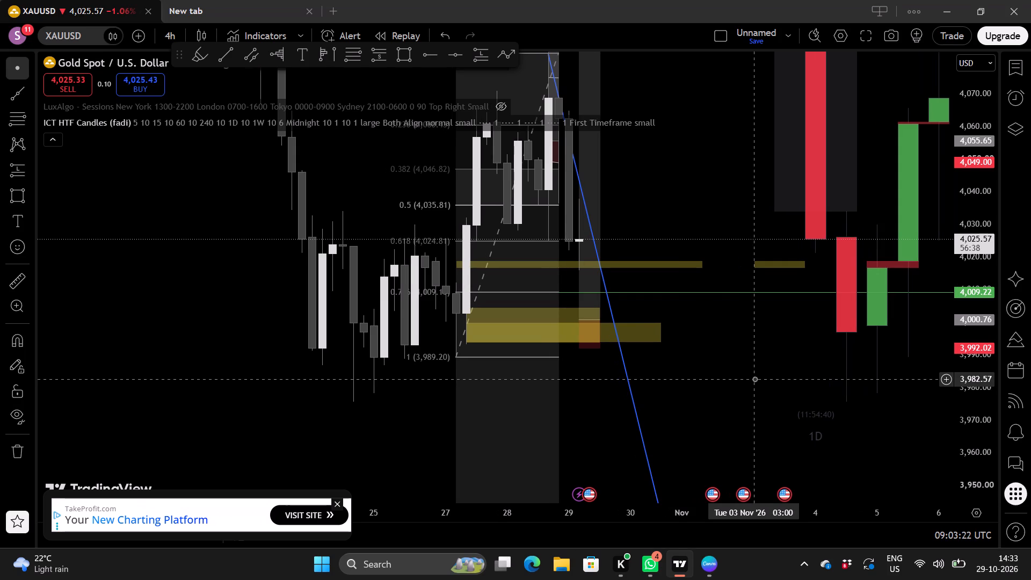
left_click_drag(692, 167, 699, 284)
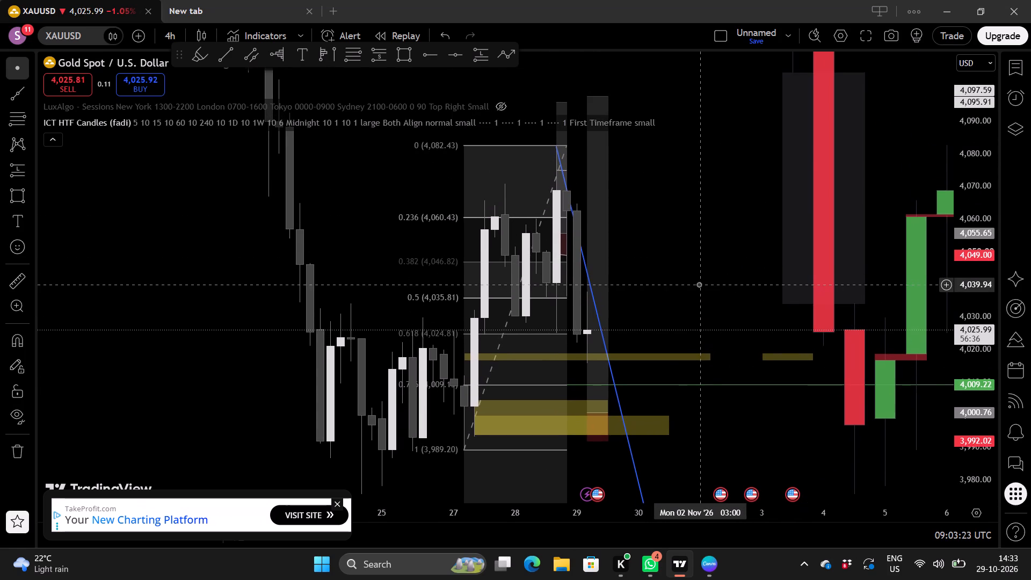
scroll(711, 279, "up", 2)
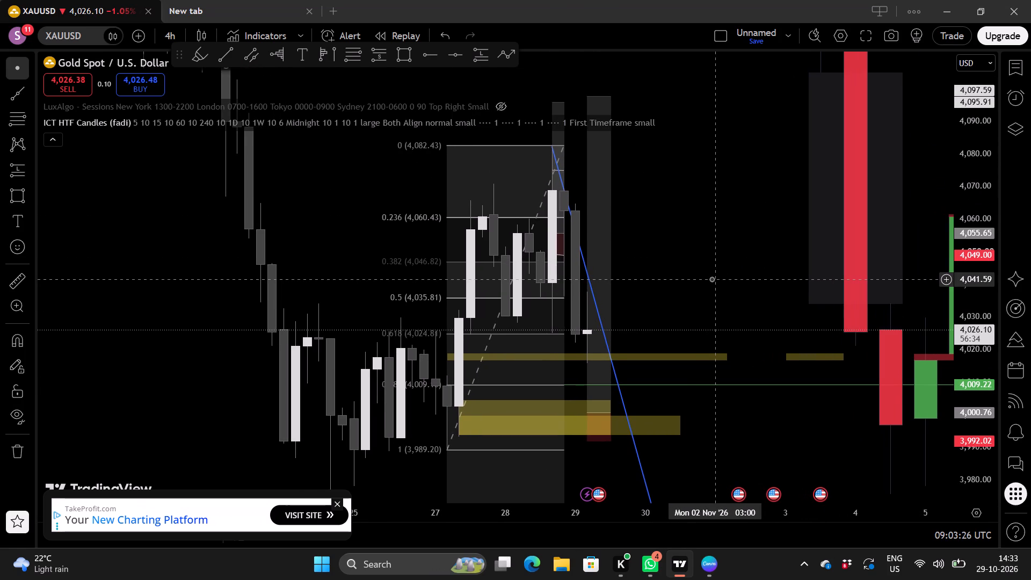
scroll(711, 279, "up", 1)
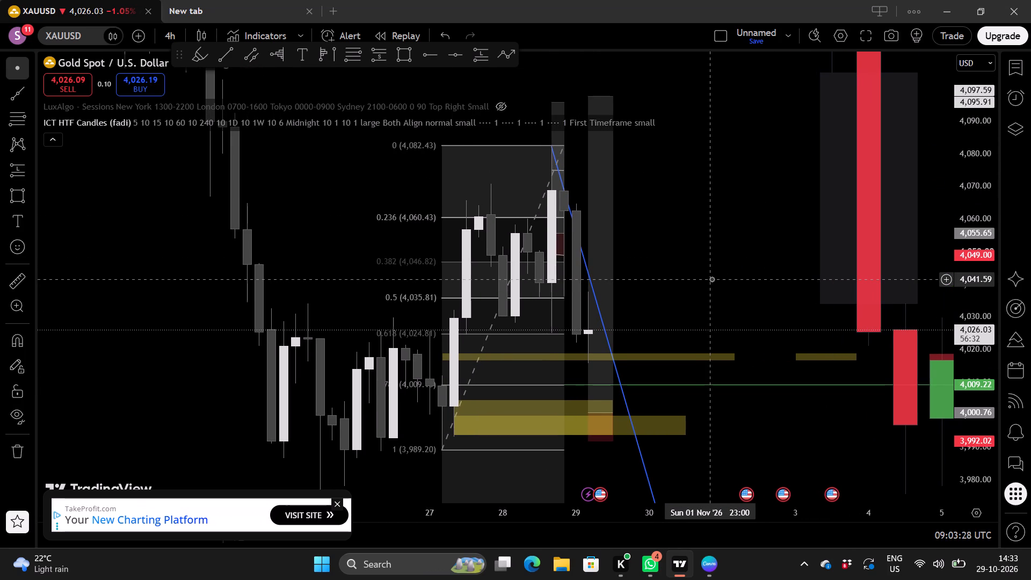
scroll(711, 279, "right", 1)
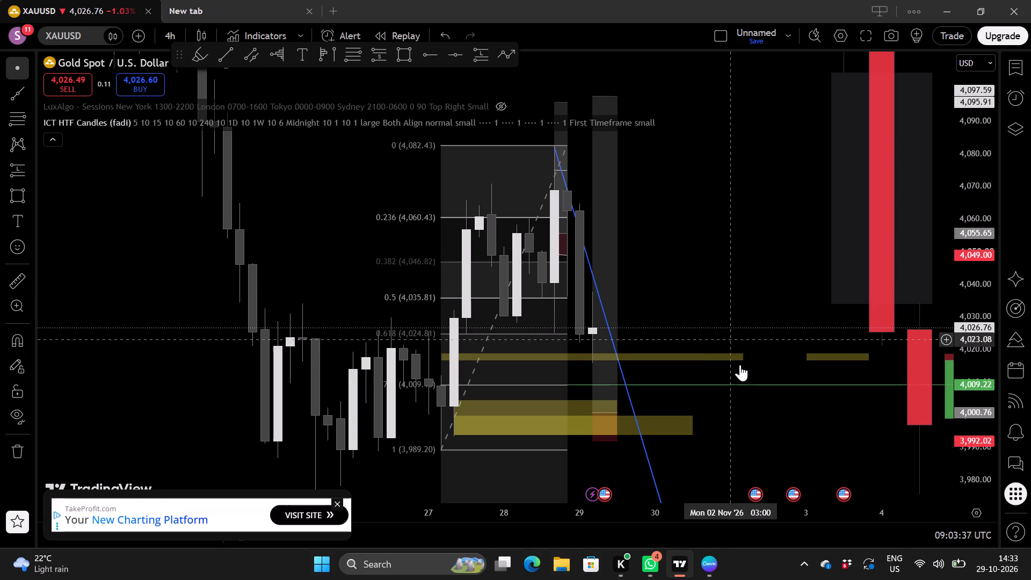
scroll(763, 404, "right", 1)
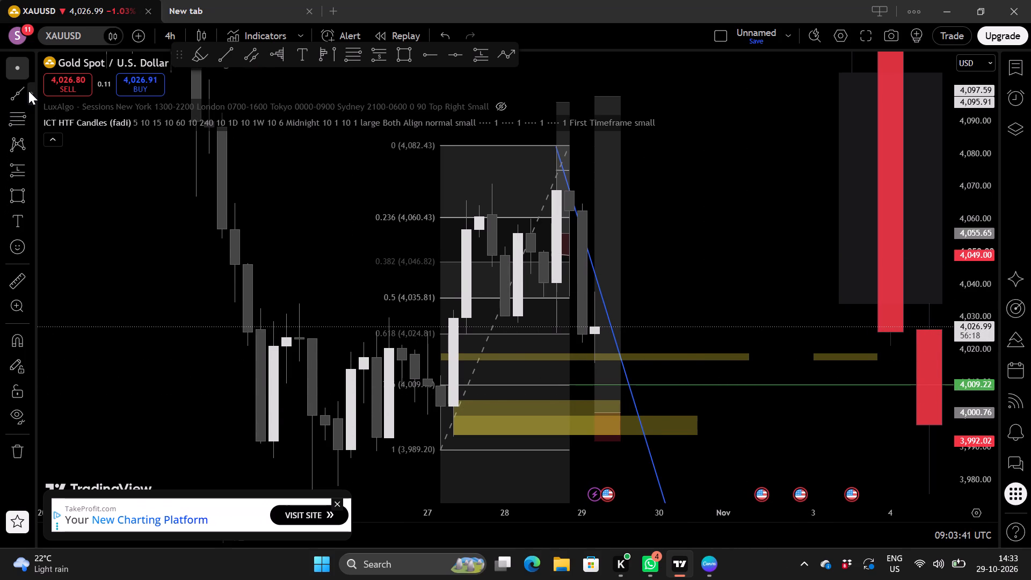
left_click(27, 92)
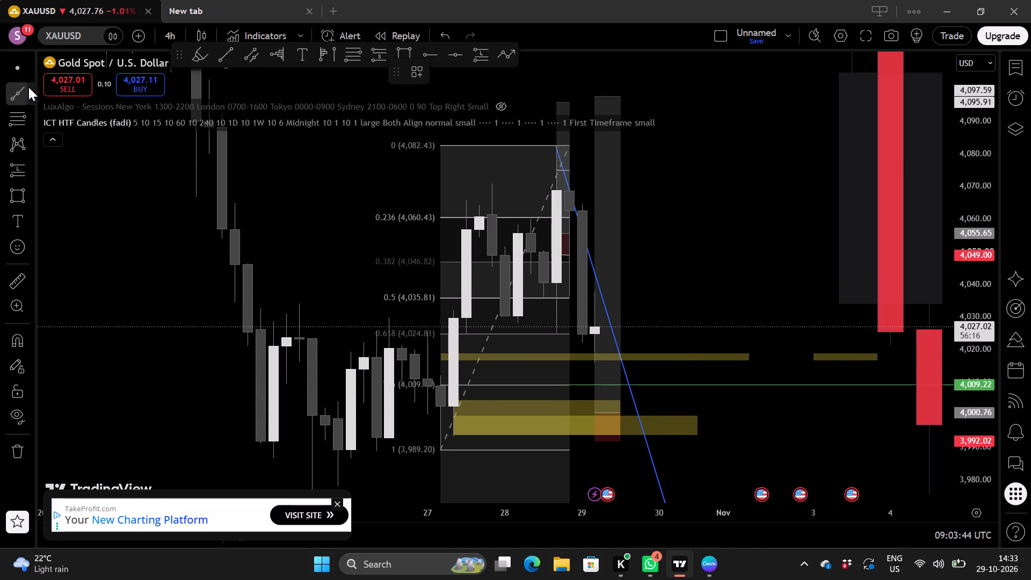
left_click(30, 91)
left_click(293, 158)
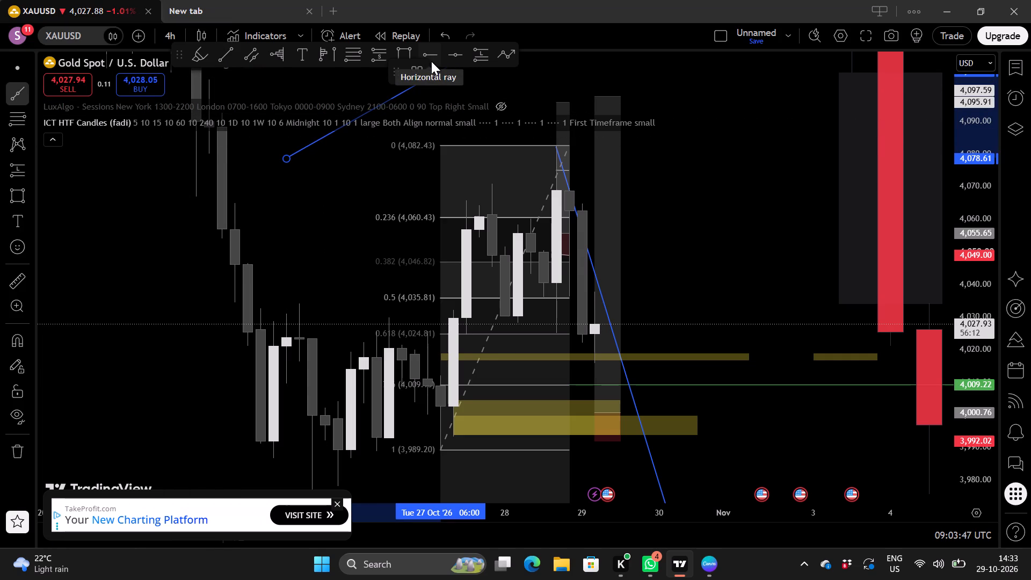
Draw a horizontal ray from the 27 Oct 02:00 candle near the upper edge of the lower yellow zones, adjusted to about 4,002.72.
left_click(431, 60)
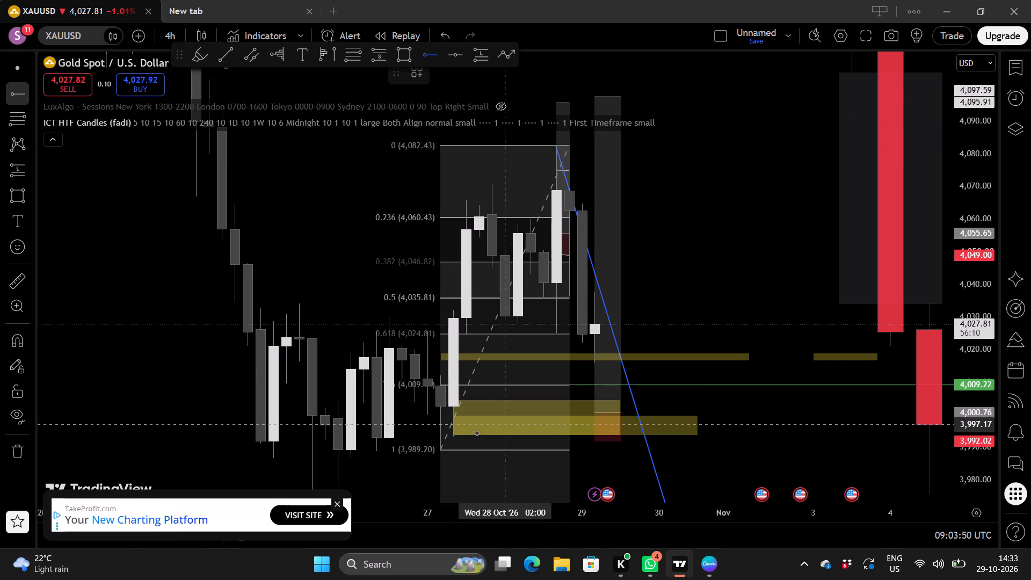
left_click(433, 407)
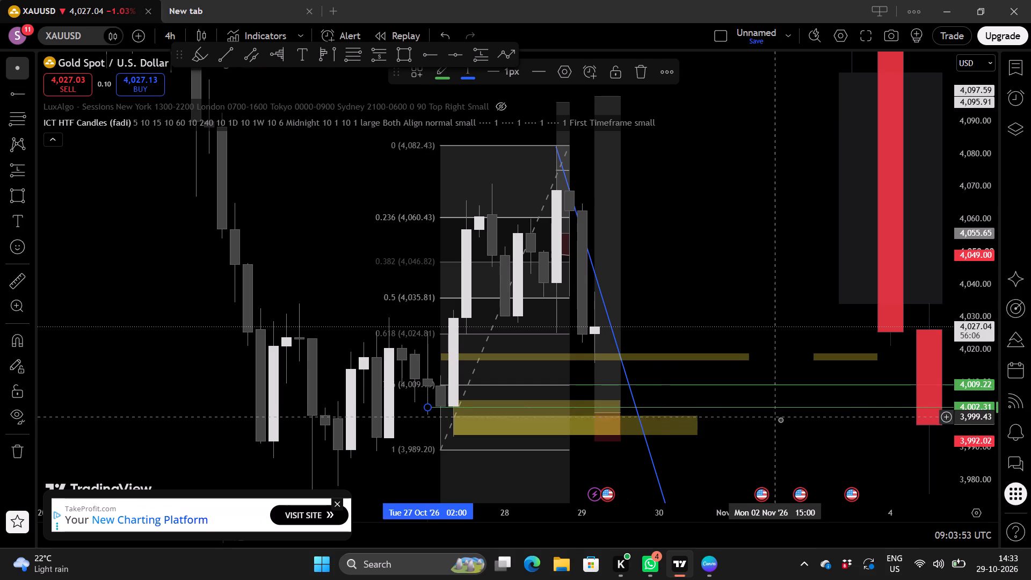
scroll(825, 429, "up", 1)
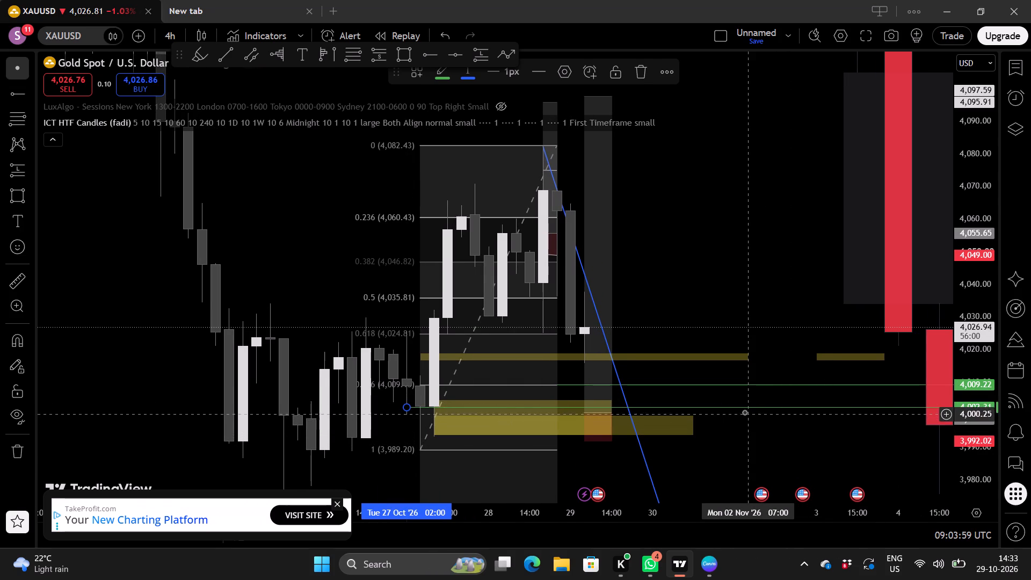
left_click_drag(742, 407, 734, 405)
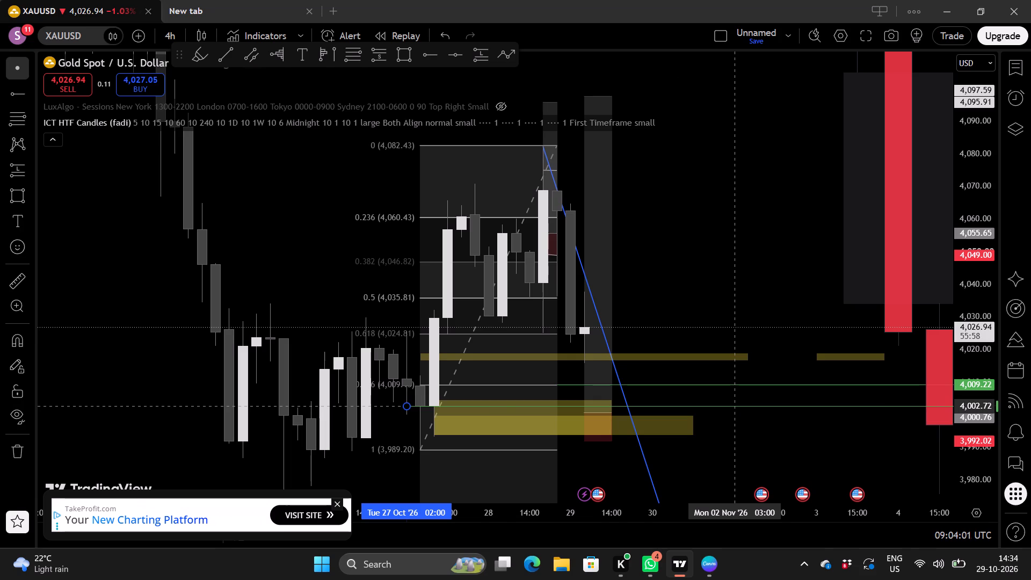
left_click_drag(734, 405, 735, 405)
Examine the 4-hour candles around the new horizontal ray, the lower yellow zones and the 0.786 and 1 Fibonacci levels.
scroll(788, 422, "up", 1)
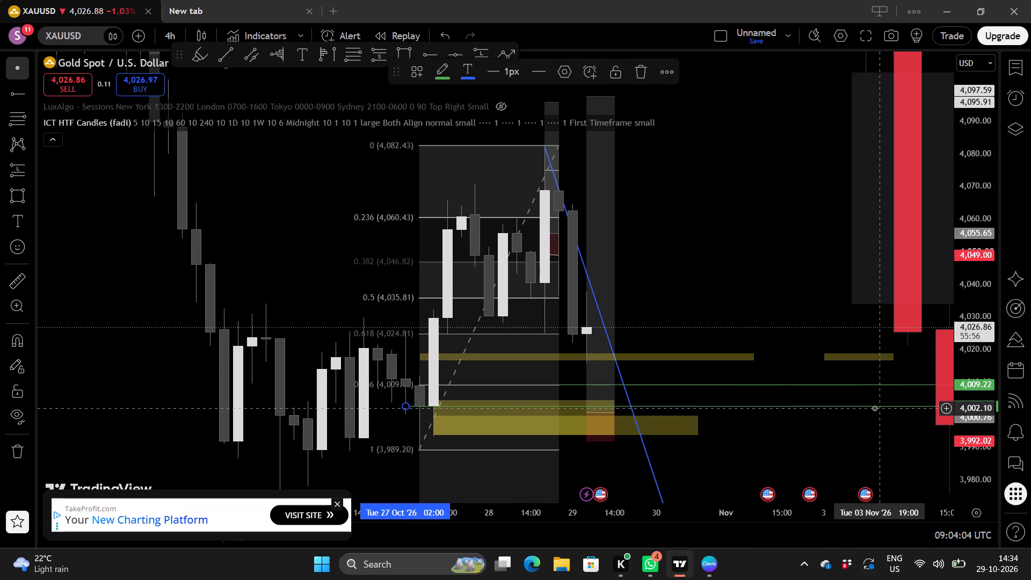
scroll(968, 396, "up", 3)
scroll(898, 424, "right", 1)
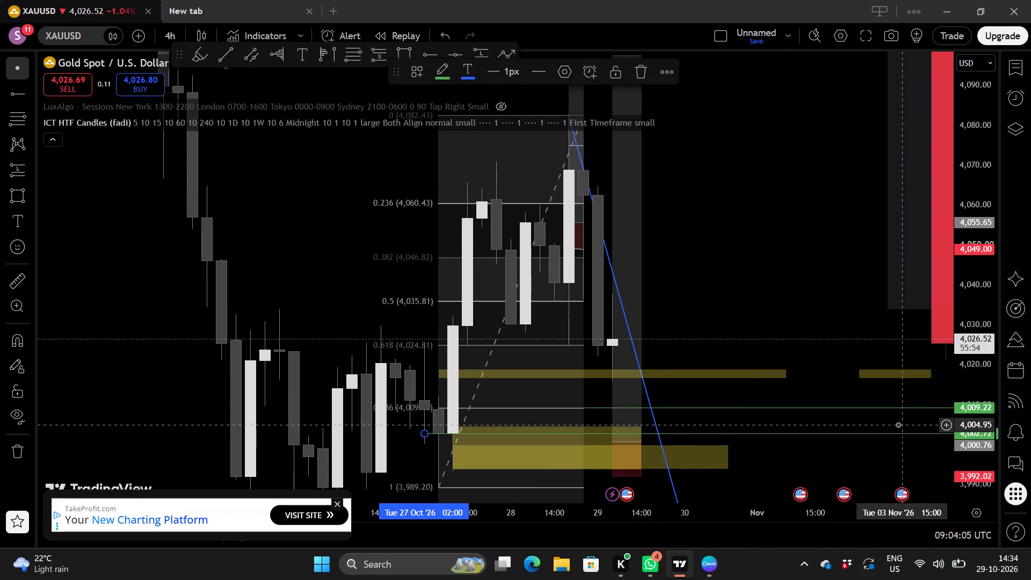
scroll(799, 396, "up", 1)
left_click_drag(840, 388, 839, 382)
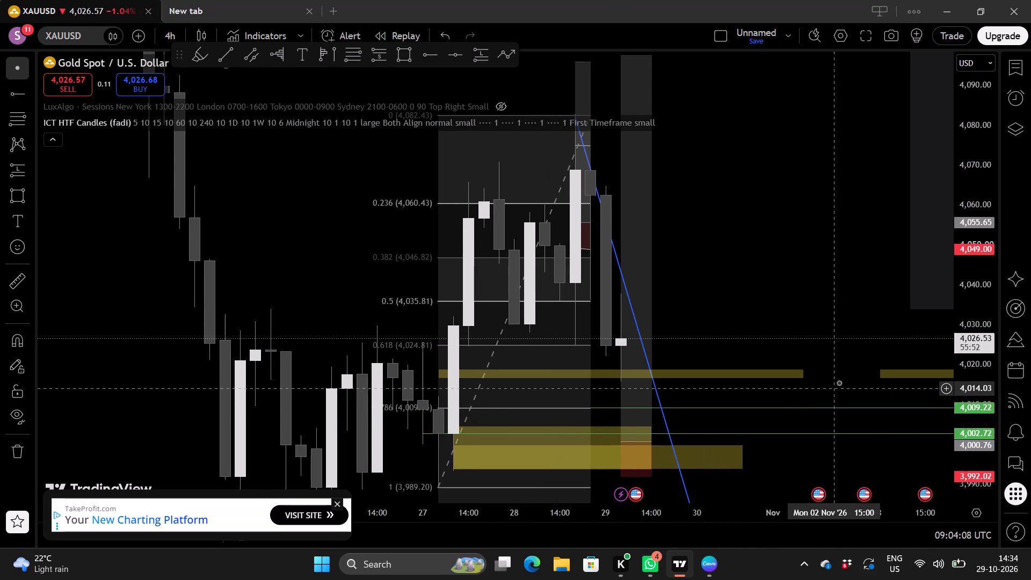
left_click_drag(839, 382, 844, 322)
scroll(979, 343, "up", 2)
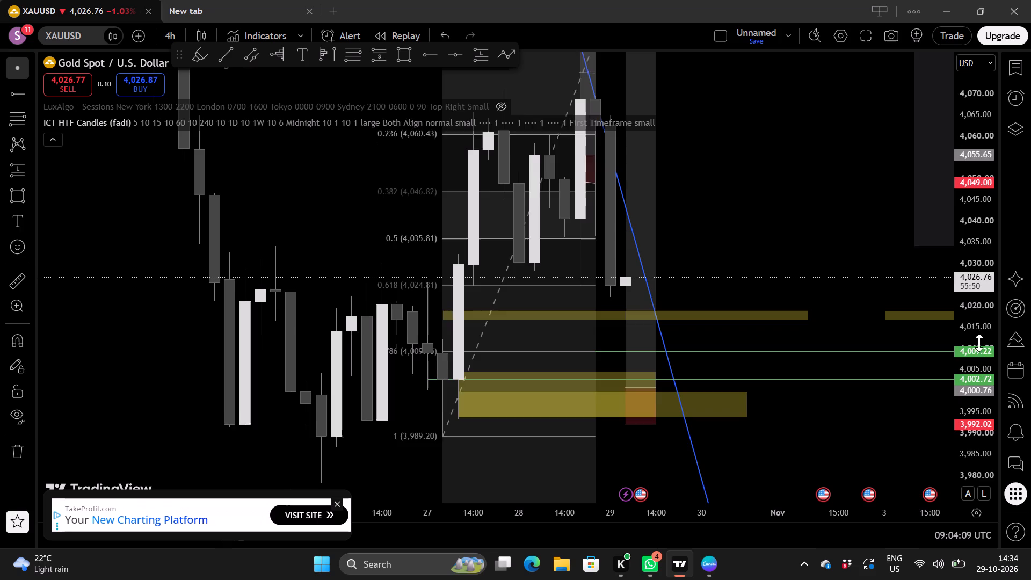
scroll(979, 343, "up", 2)
left_click_drag(813, 409, 861, 260)
scroll(861, 260, "up", 1)
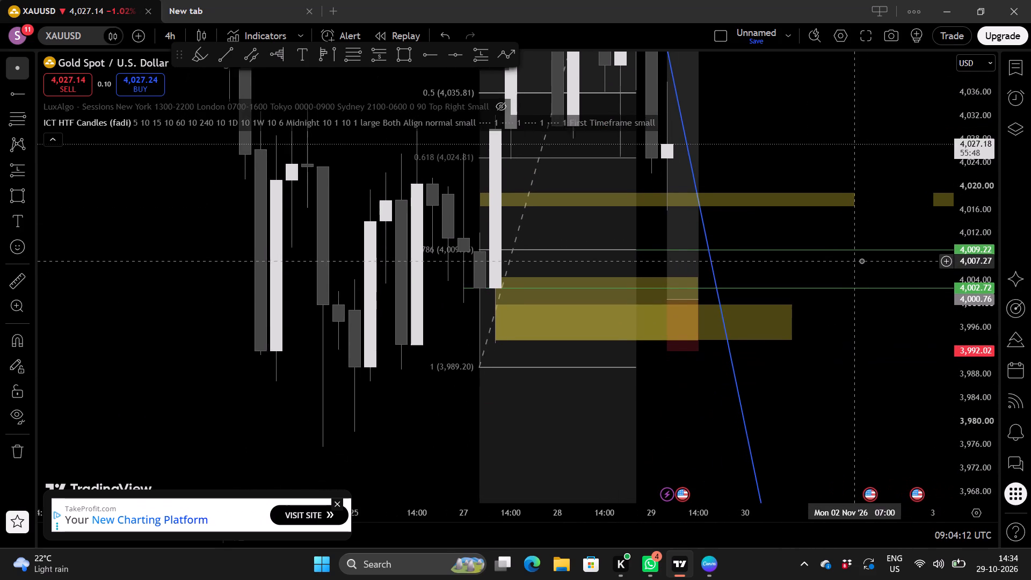
scroll(861, 260, "up", 1)
scroll(861, 260, "right", 1)
scroll(977, 266, "up", 2)
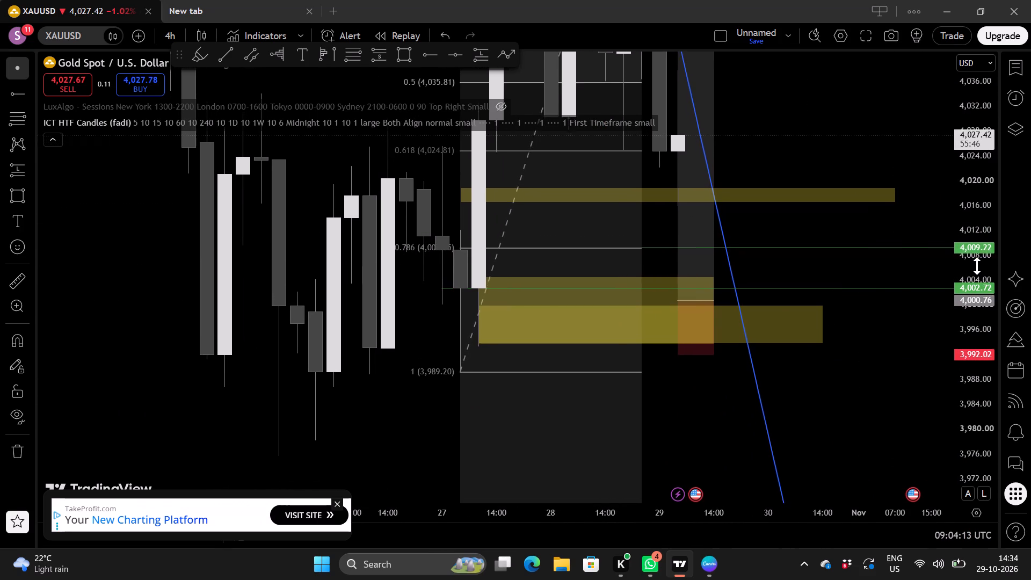
scroll(900, 313, "up", 1)
left_click_drag(848, 230, 819, 277)
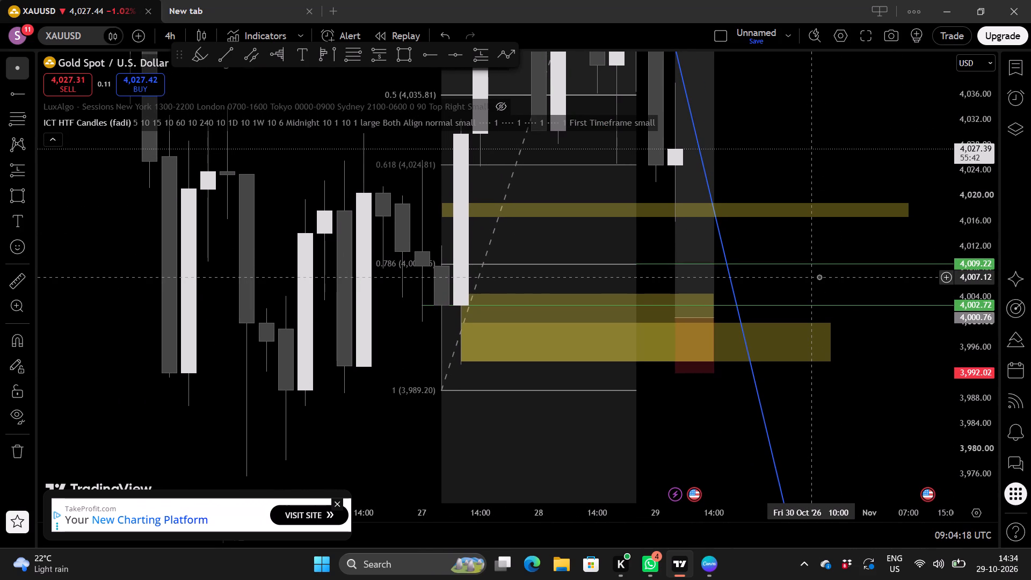
scroll(976, 332, "down", 7)
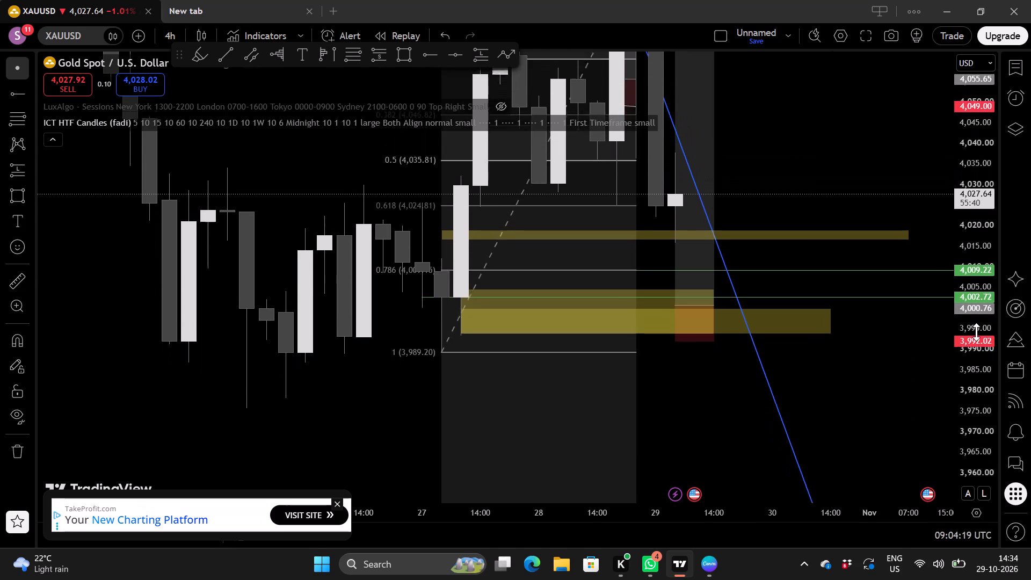
left_click_drag(839, 360, 848, 408)
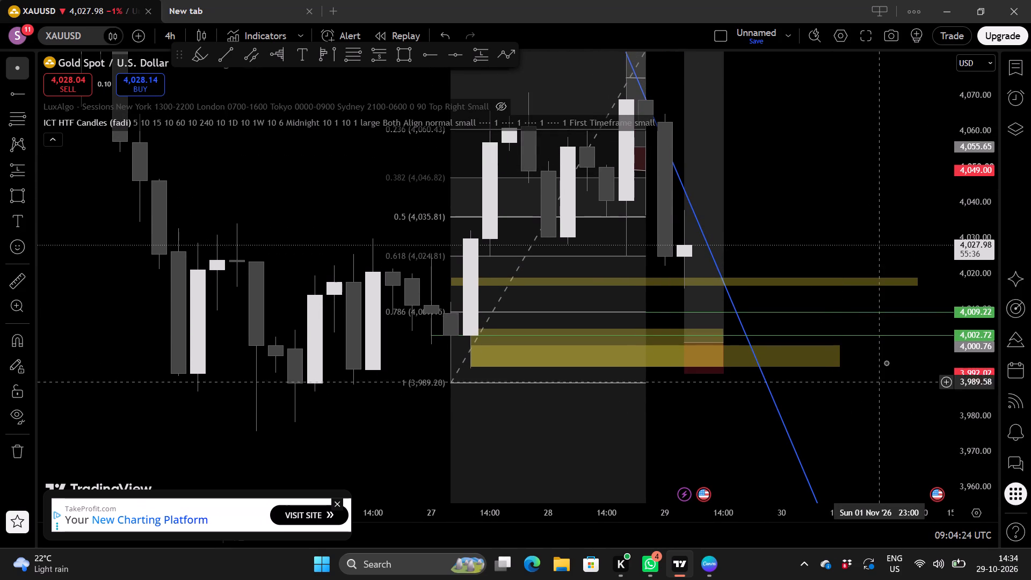
Examine the 4-hour candles from the 23 October decline through the Fibonacci retracement, alongside the higher-timeframe daily candles.
left_click_drag(875, 383, 879, 399)
scroll(879, 399, "up", 1)
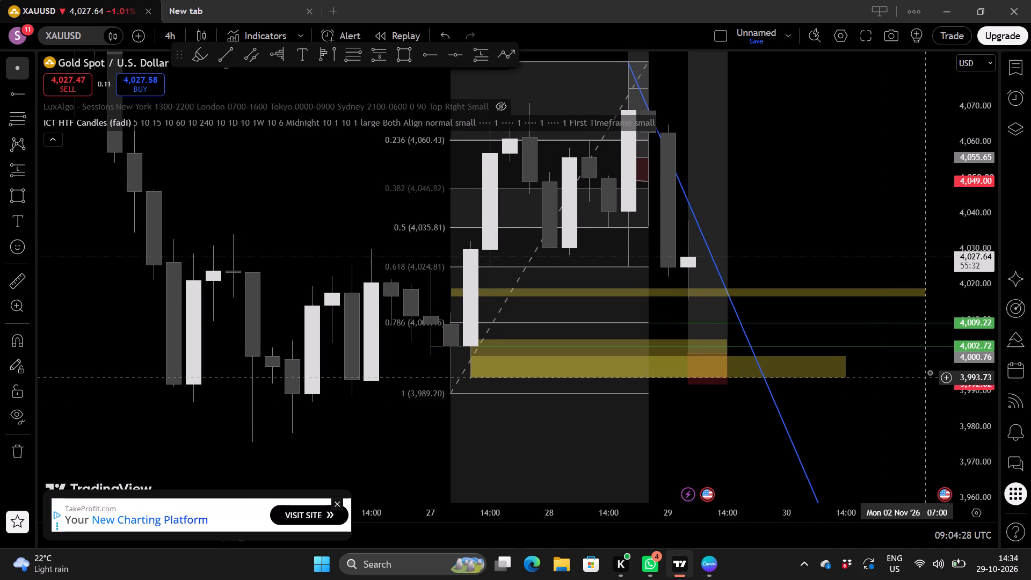
scroll(965, 353, "up", 4)
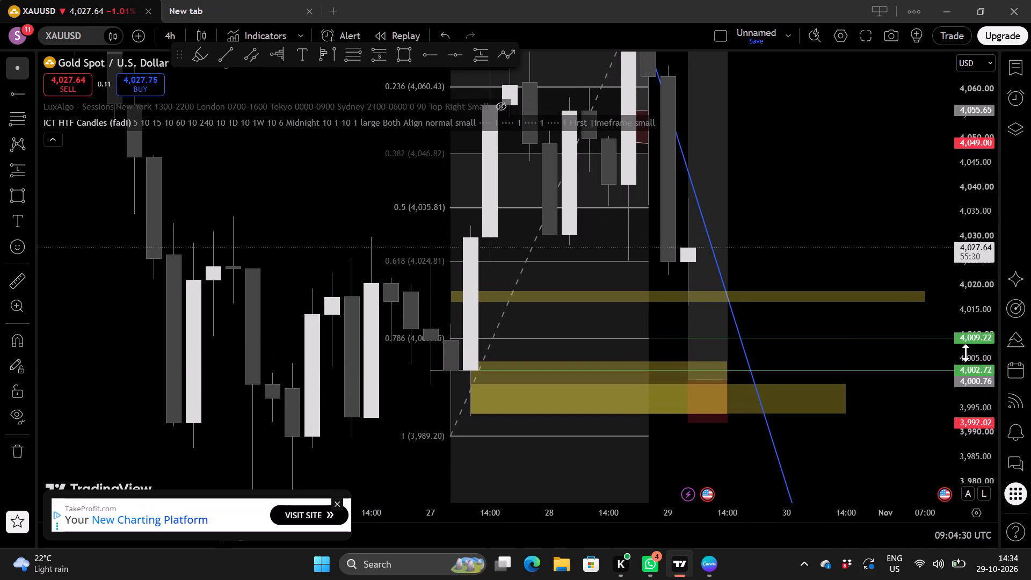
scroll(965, 353, "down", 6)
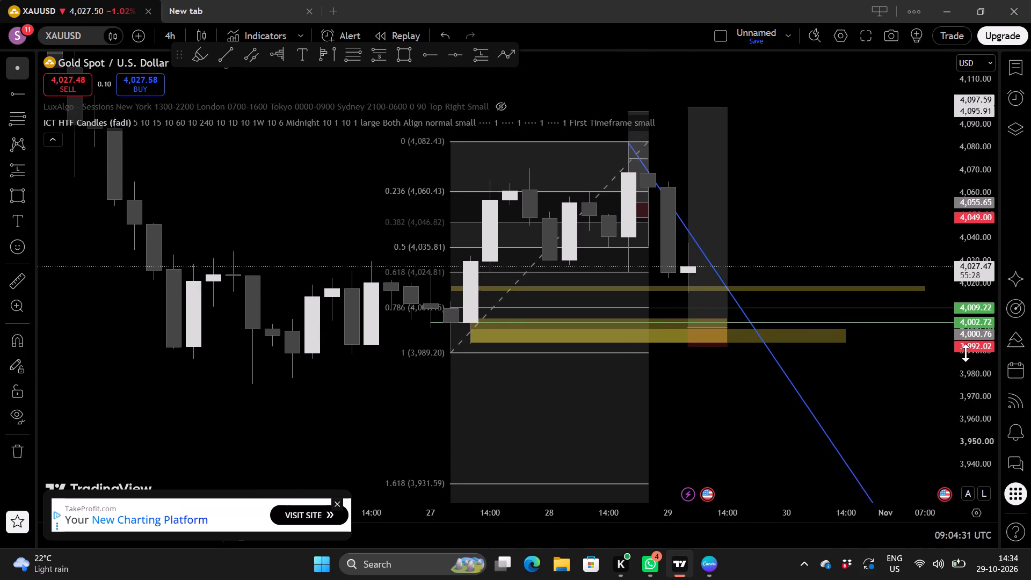
scroll(836, 186, "down", 2)
left_click_drag(880, 210, 853, 216)
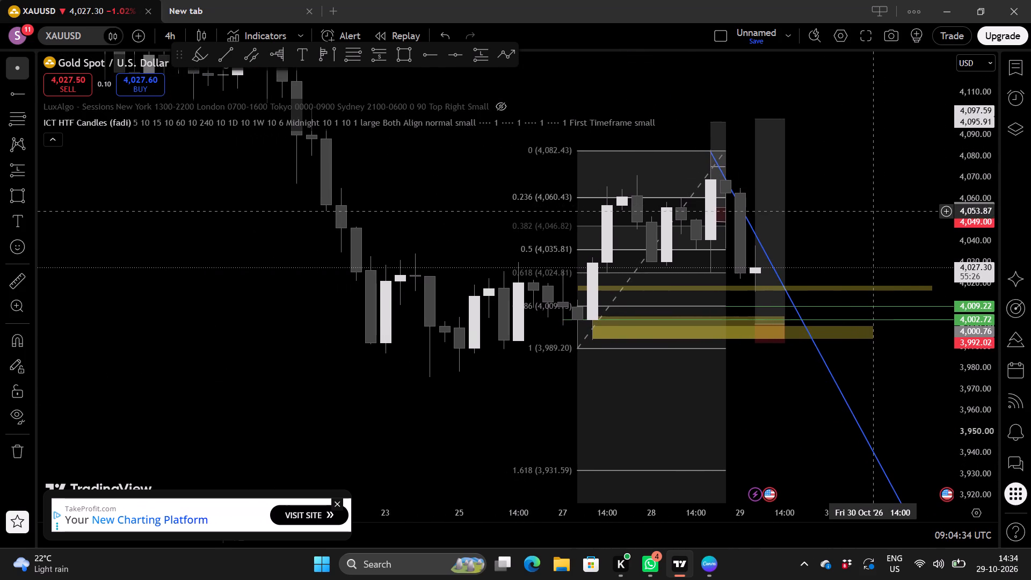
left_click_drag(853, 216, 789, 231)
scroll(789, 231, "down", 2)
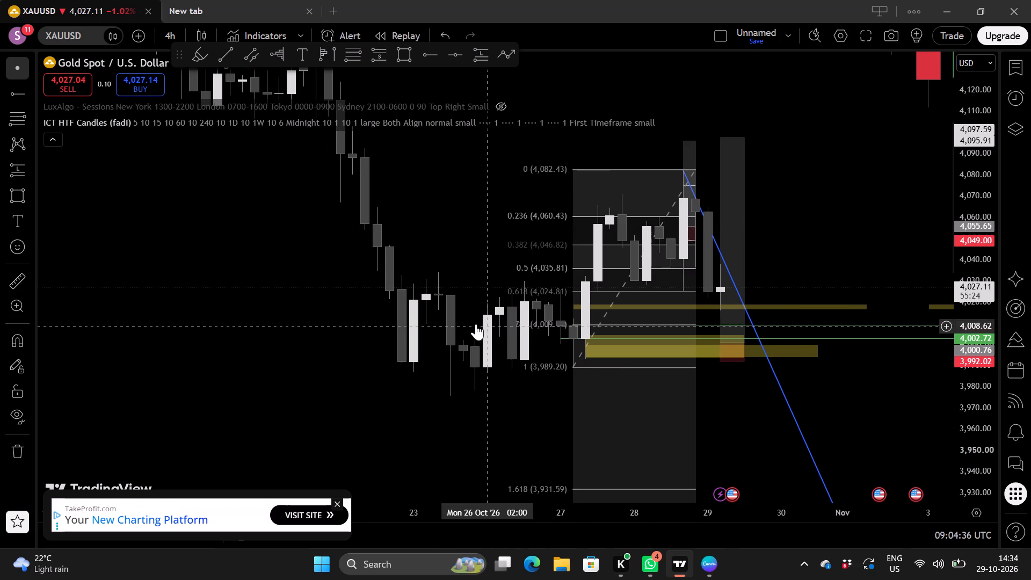
scroll(482, 238, "down", 2)
left_click_drag(527, 224, 354, 240)
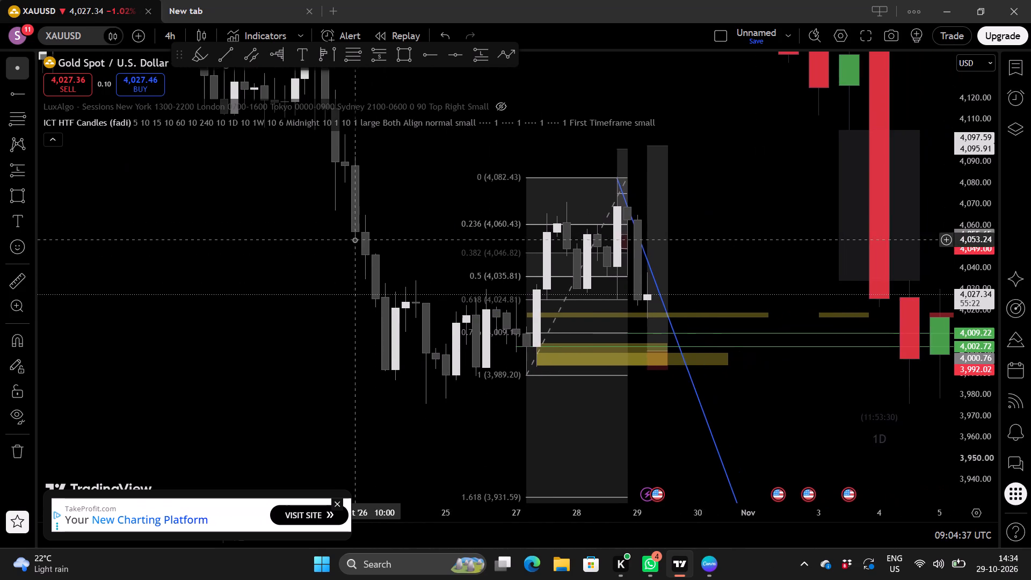
scroll(975, 270, "up", 4)
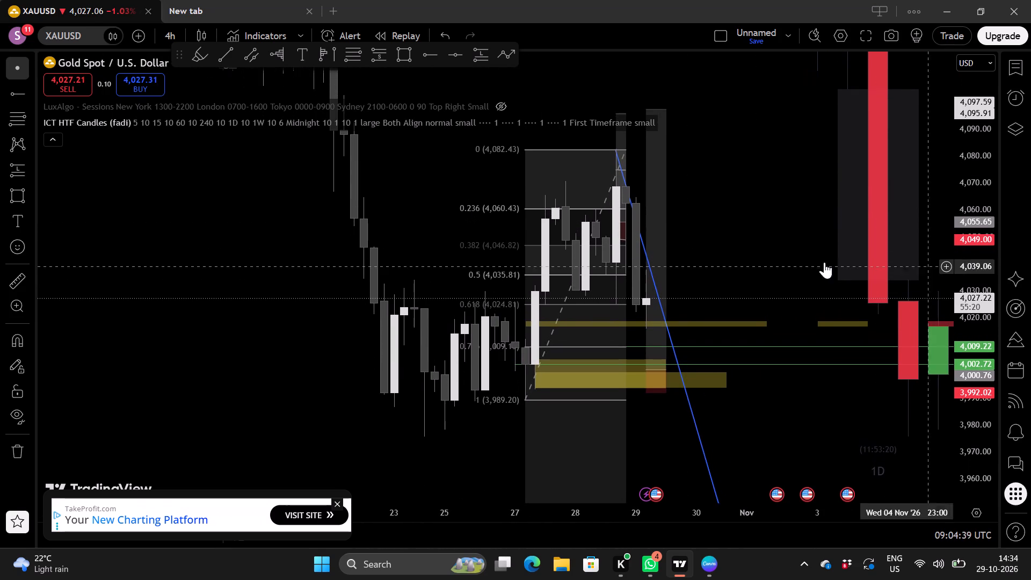
scroll(814, 259, "up", 1)
scroll(978, 259, "up", 3)
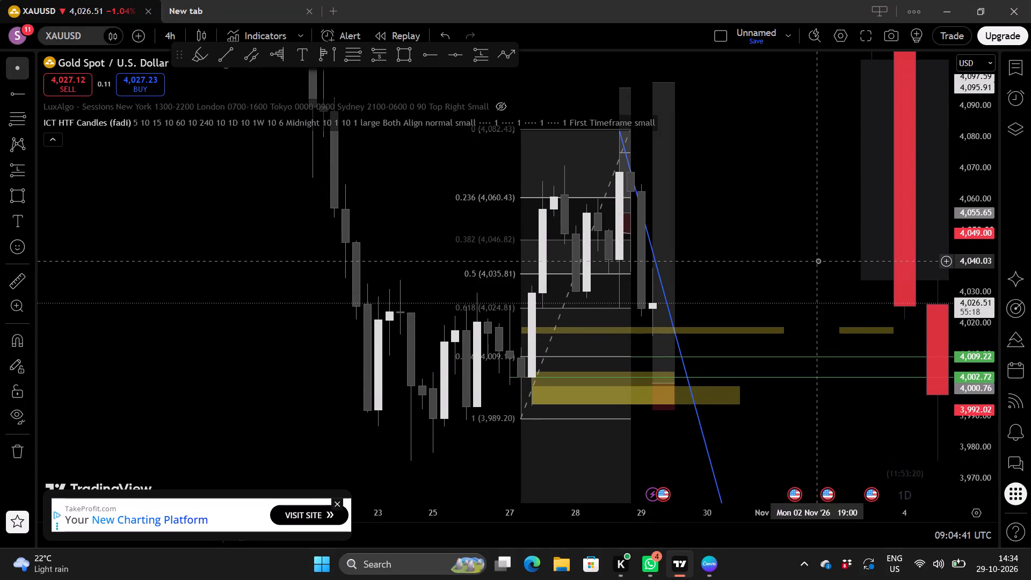
scroll(818, 260, "up", 1)
scroll(984, 278, "up", 2)
scroll(823, 270, "up", 1)
scroll(971, 269, "up", 3)
left_click_drag(855, 272, 836, 270)
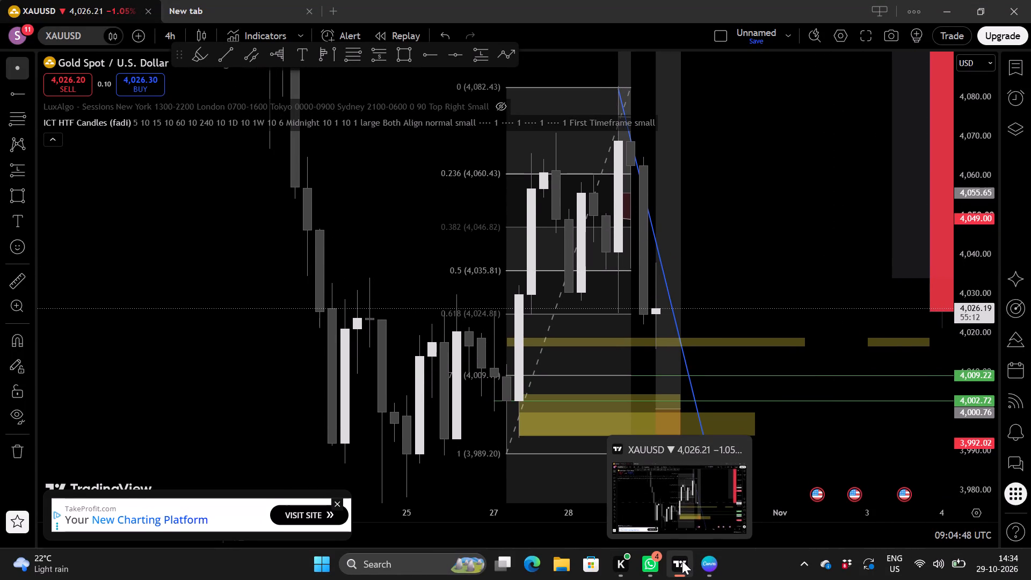
left_click(672, 517)
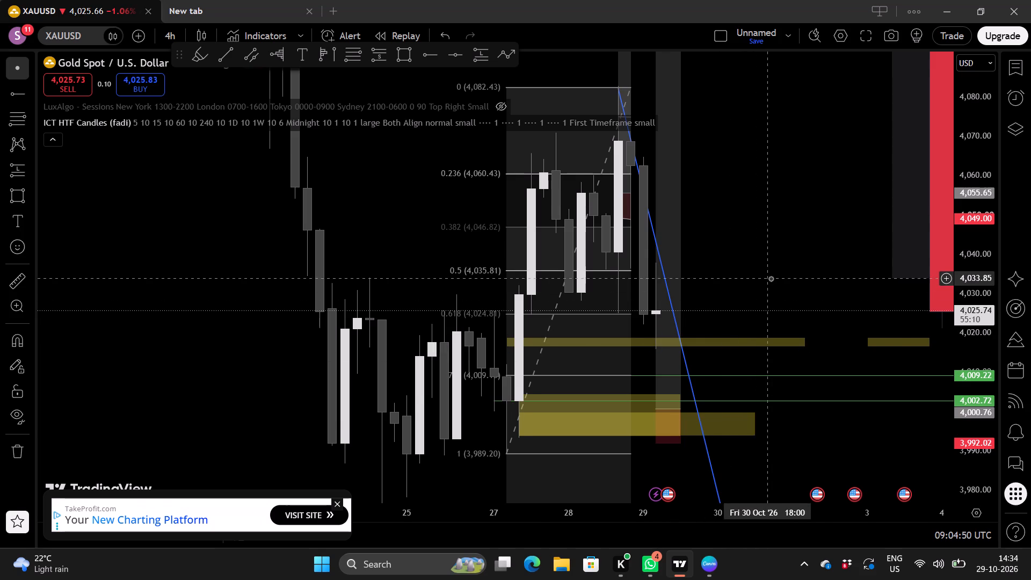
Examine the 28 and 29 October 4-hour candles against the 0.5 to 1 Fibonacci levels, the yellow zones and the planned long trade.
scroll(771, 278, "up", 1)
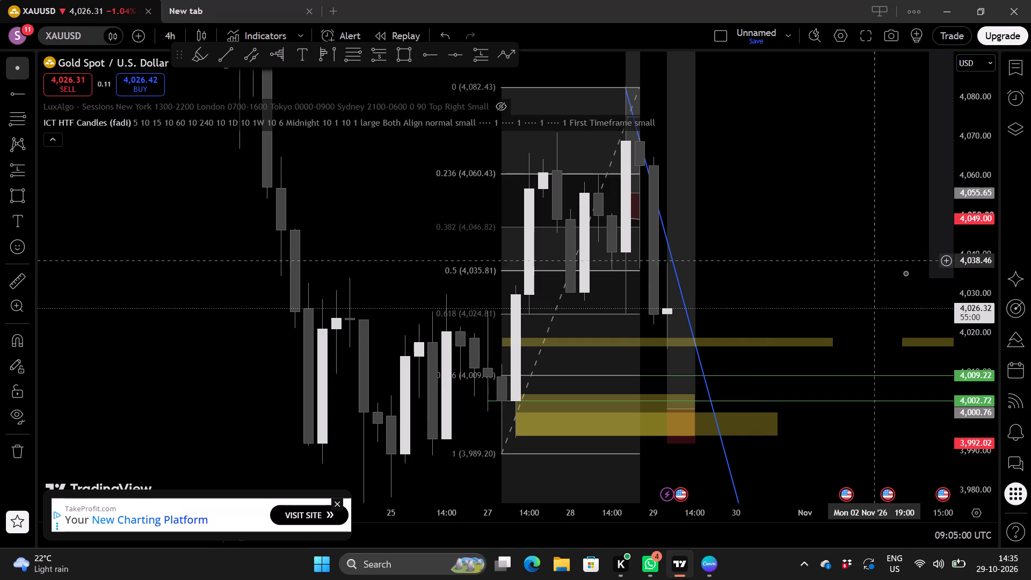
scroll(981, 298, "up", 3)
scroll(862, 289, "up", 1)
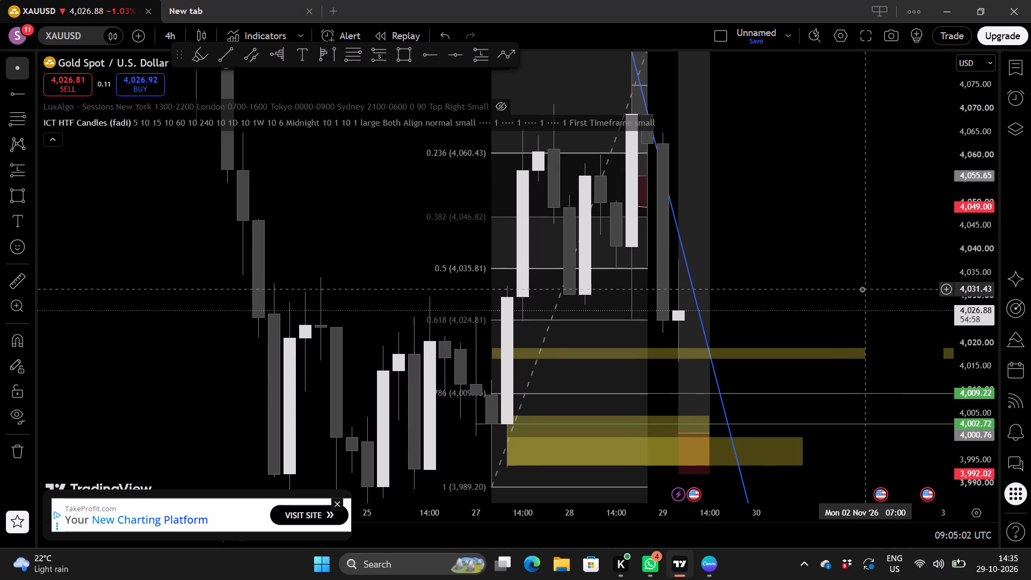
scroll(862, 289, "up", 1)
scroll(967, 303, "up", 2)
scroll(869, 284, "up", 1)
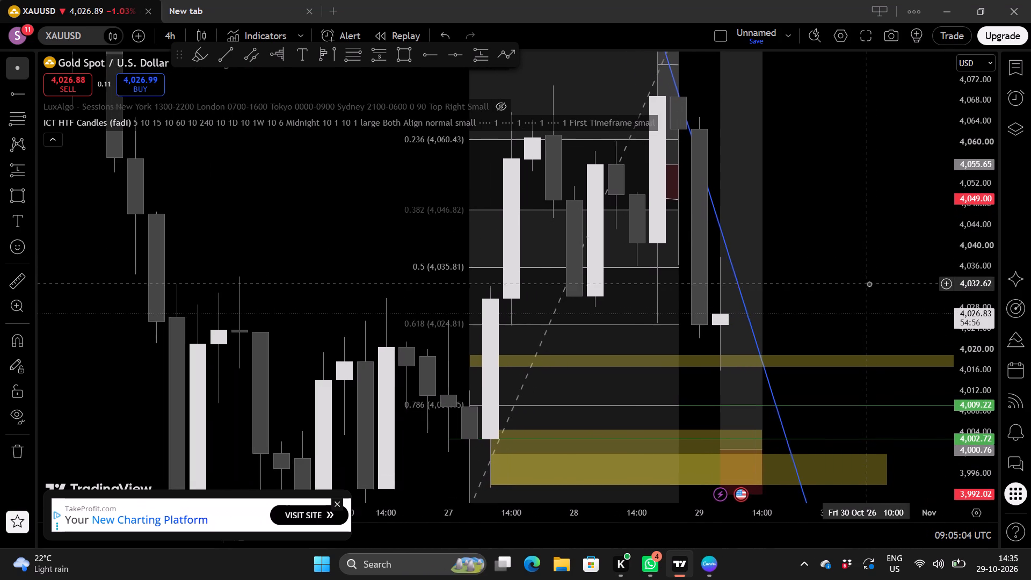
scroll(966, 331, "up", 2)
scroll(882, 297, "up", 1)
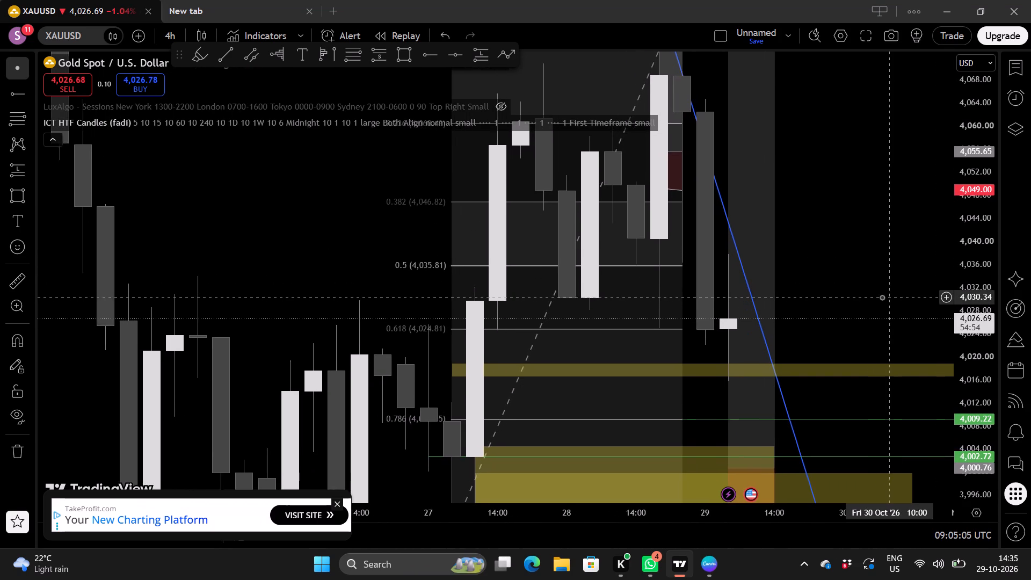
scroll(977, 337, "up", 2)
scroll(866, 300, "up", 1)
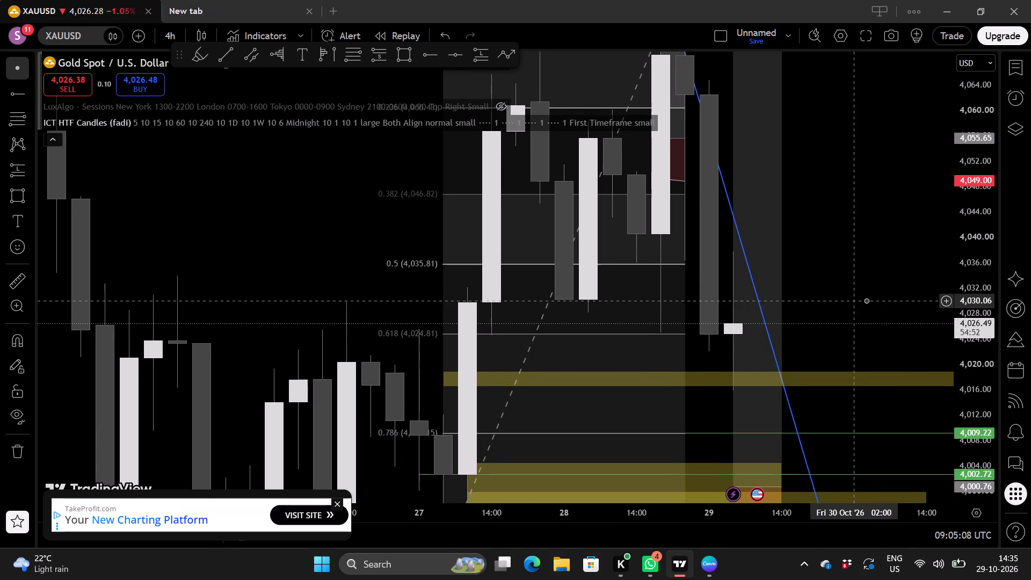
scroll(966, 337, "up", 1)
left_click_drag(878, 306, 826, 274)
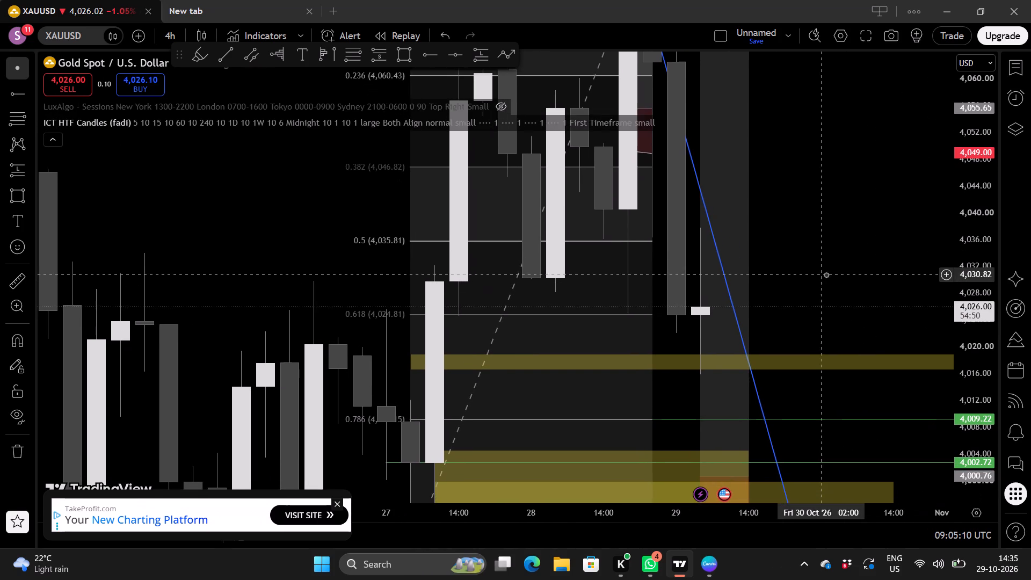
scroll(855, 279, "up", 1)
scroll(971, 325, "up", 1)
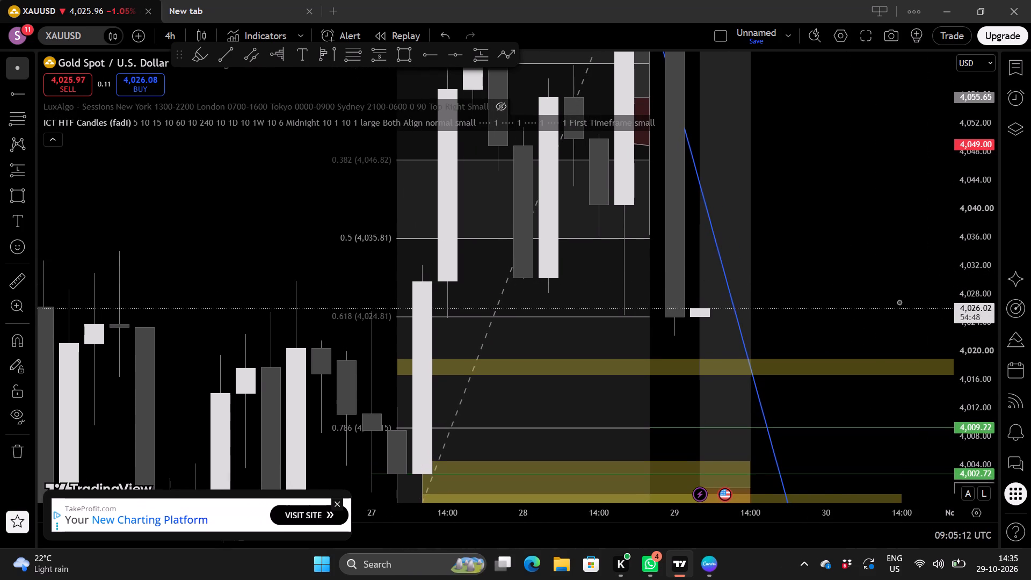
left_click_drag(829, 240, 816, 186)
scroll(975, 313, "down", 2)
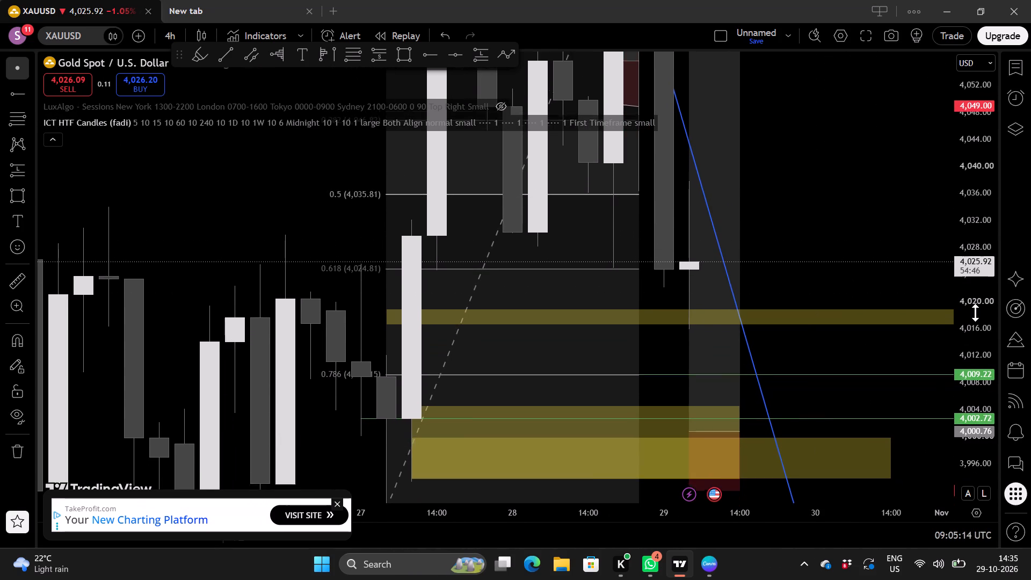
left_click_drag(879, 255, 863, 250)
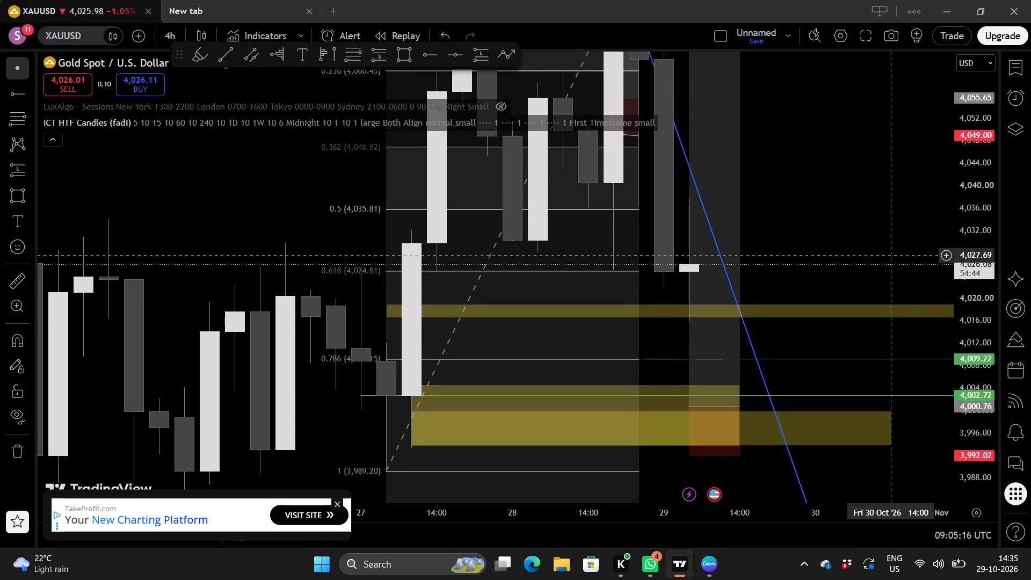
left_click_drag(863, 250, 841, 243)
scroll(980, 285, "up", 3)
left_click_drag(861, 250, 877, 252)
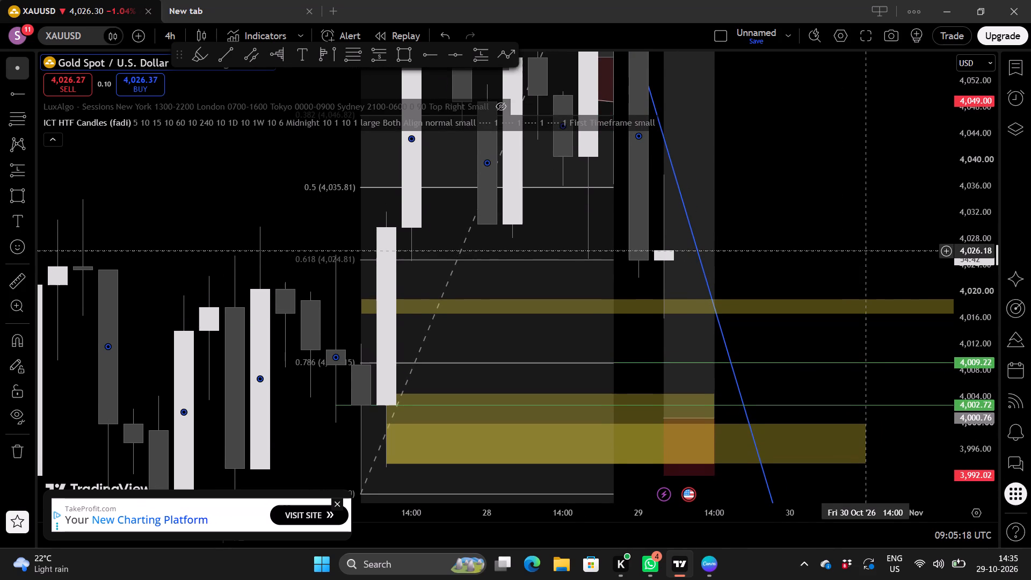
left_click_drag(877, 252, 878, 252)
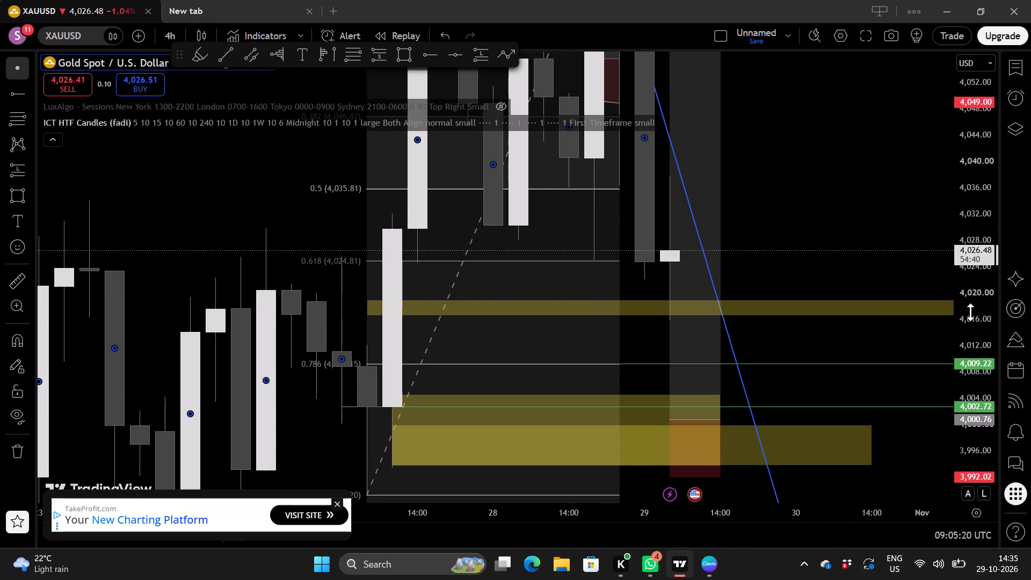
Watch the current 4-hour candle's live price relative to the 0.618 Fibonacci level, the upper yellow zone and the blue trend line.
scroll(977, 300, "up", 4)
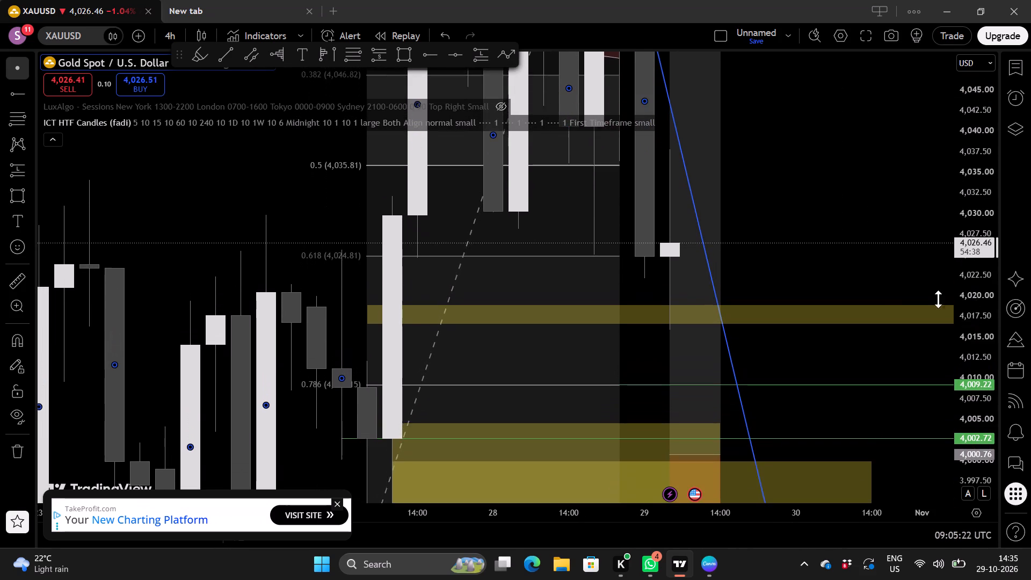
scroll(900, 299, "up", 1)
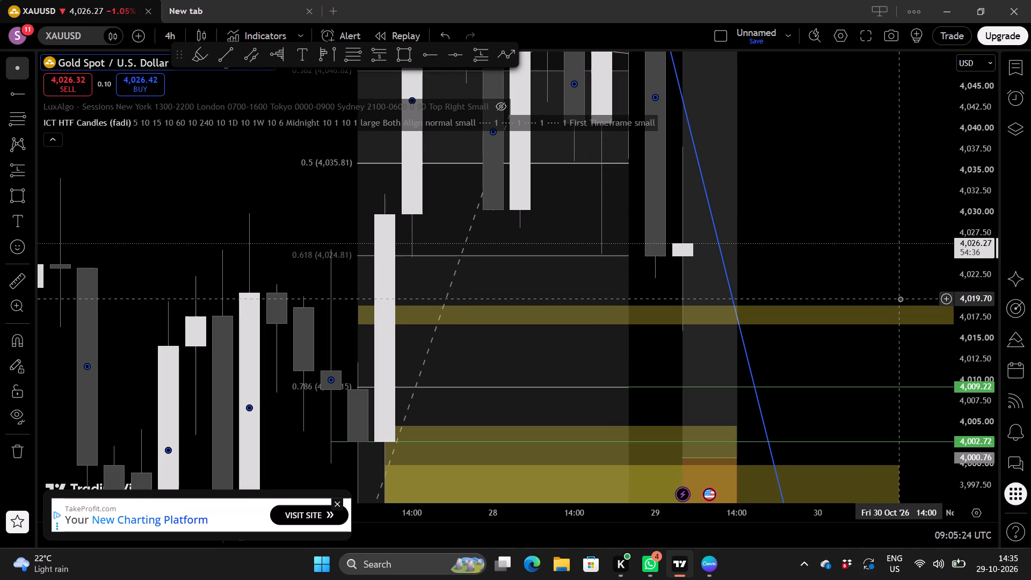
scroll(871, 285, "up", 1)
scroll(972, 316, "down", 1)
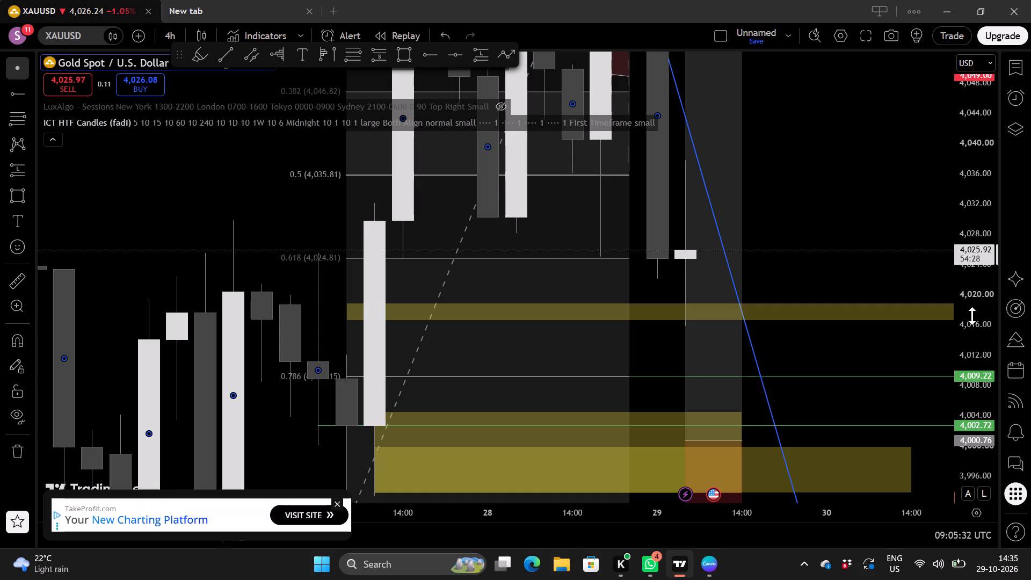
scroll(976, 314, "up", 1)
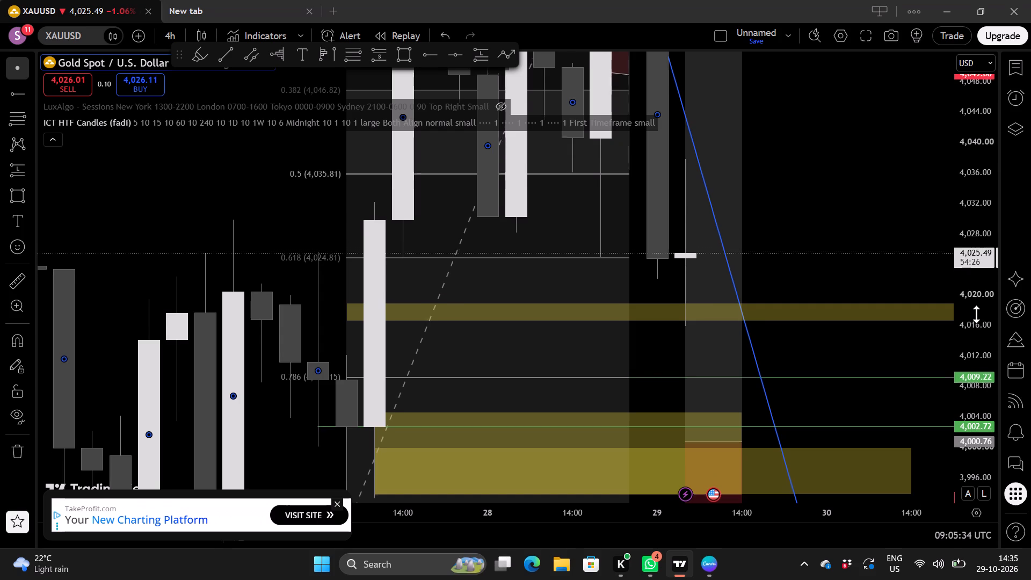
scroll(976, 314, "up", 1)
scroll(880, 291, "up", 1)
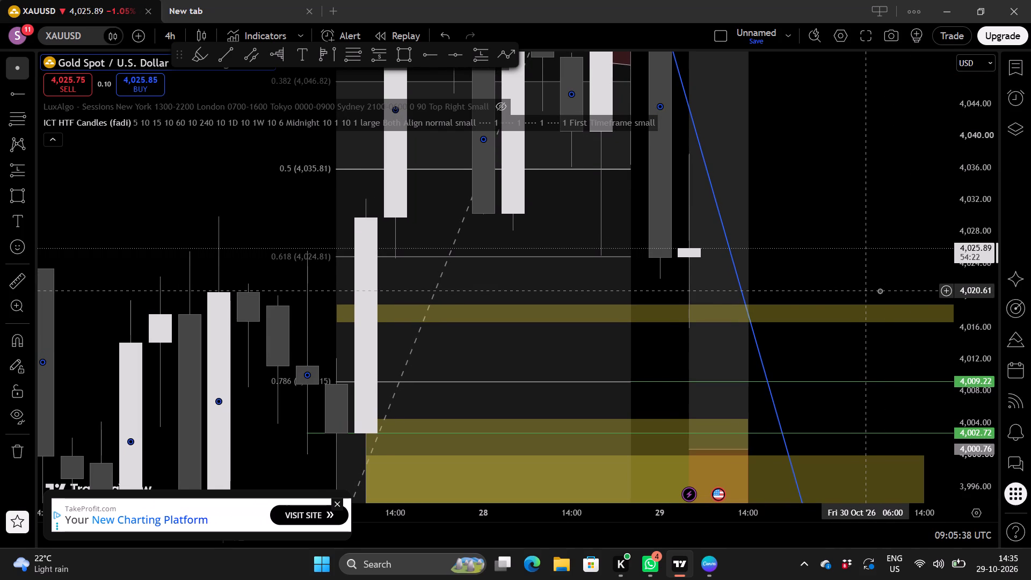
scroll(972, 269, "up", 2)
scroll(889, 248, "up", 1)
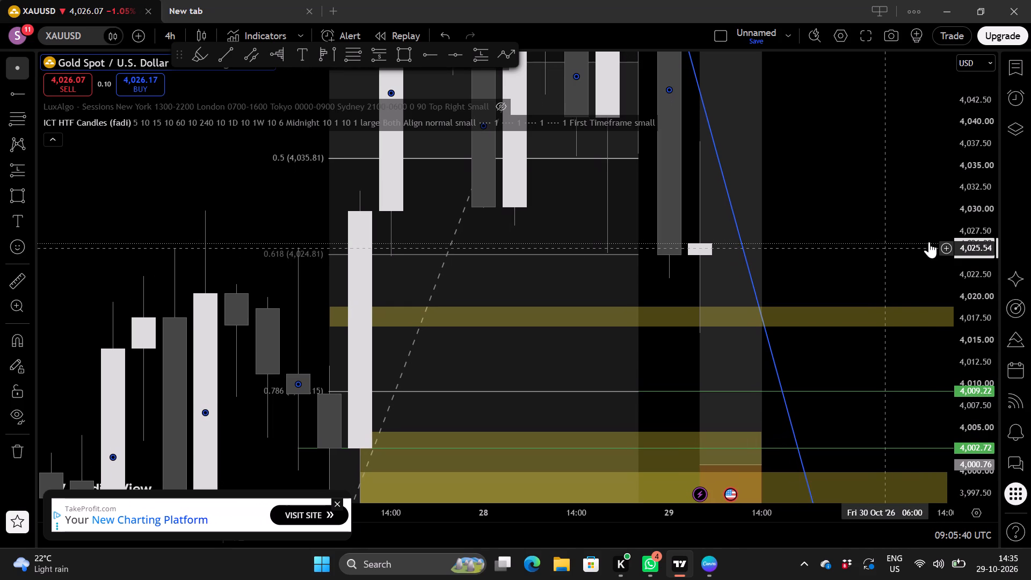
scroll(978, 256, "up", 1)
scroll(909, 257, "up", 1)
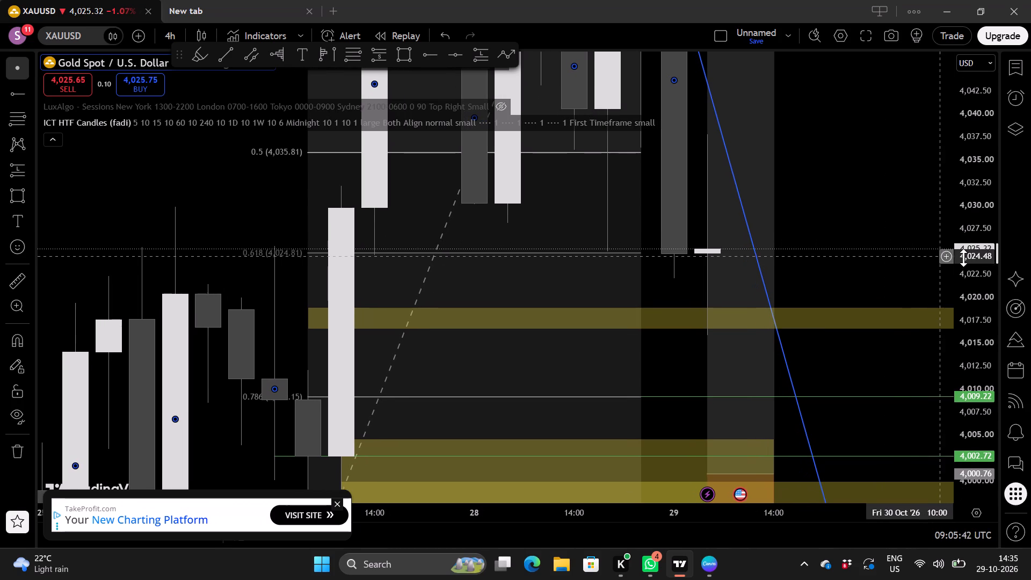
scroll(979, 266, "up", 2)
scroll(907, 272, "up", 1)
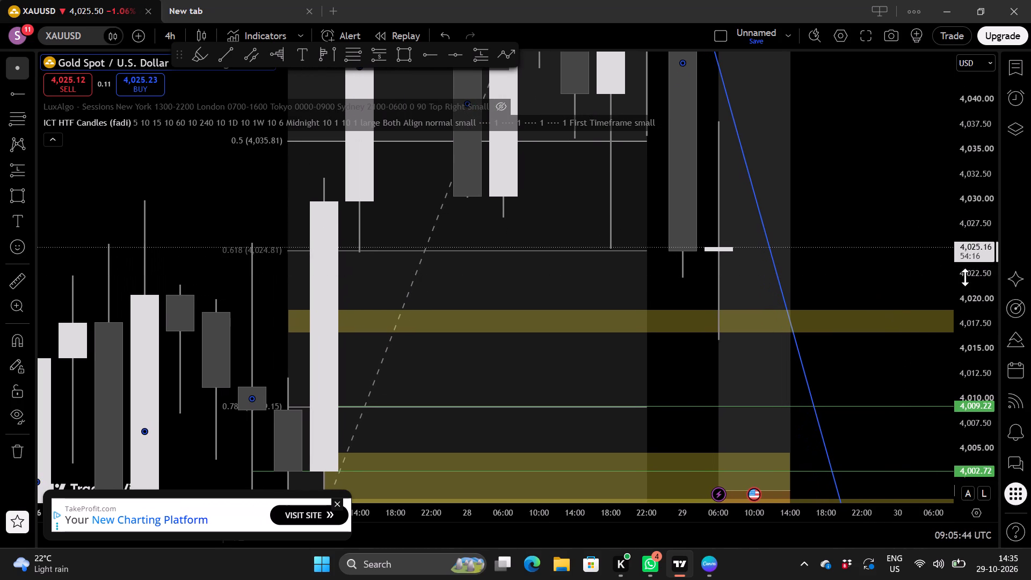
scroll(977, 282, "up", 2)
scroll(885, 273, "up", 1)
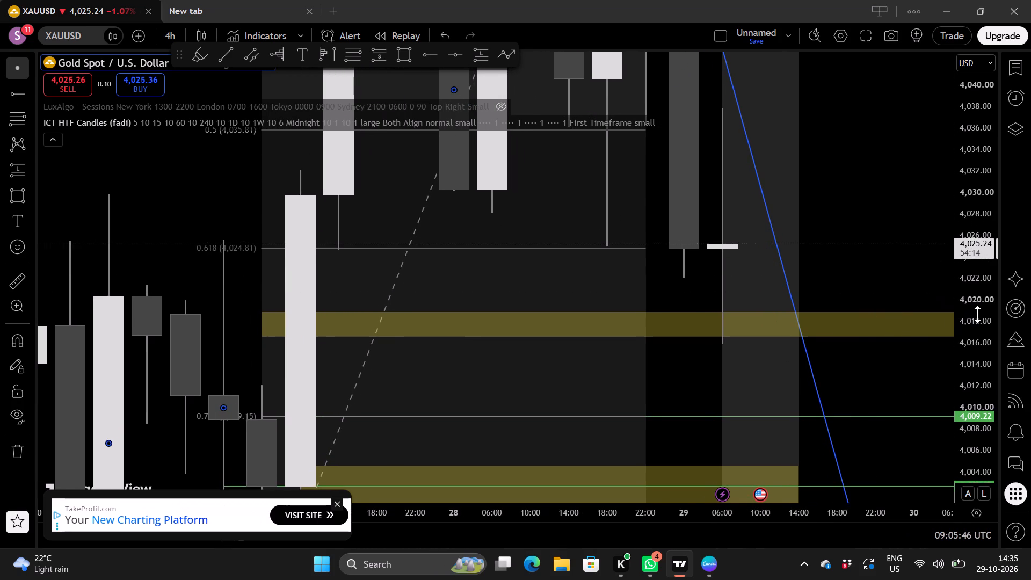
scroll(977, 314, "down", 4)
scroll(896, 299, "down", 1)
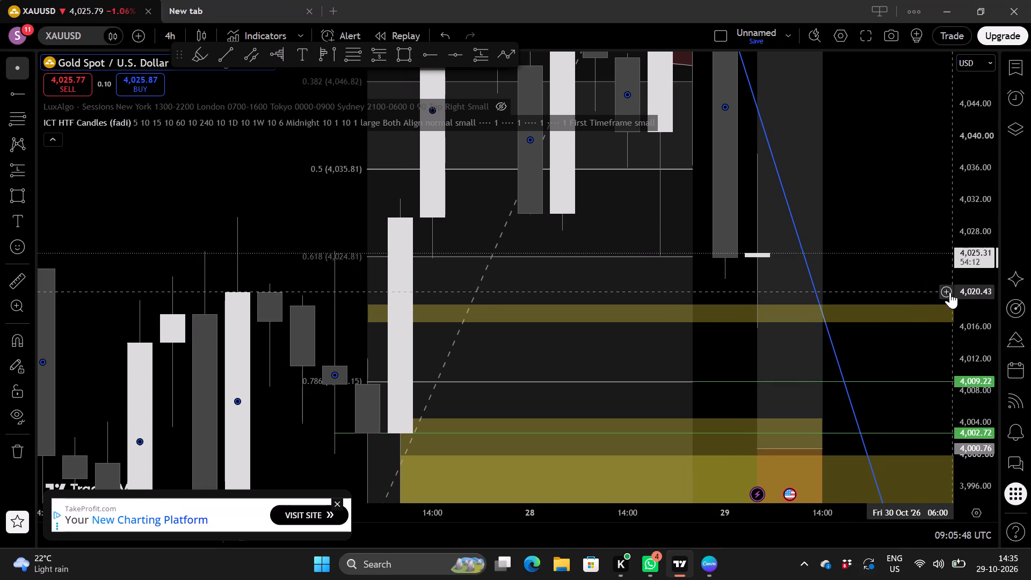
scroll(967, 292, "up", 2)
left_click_drag(900, 281, 822, 280)
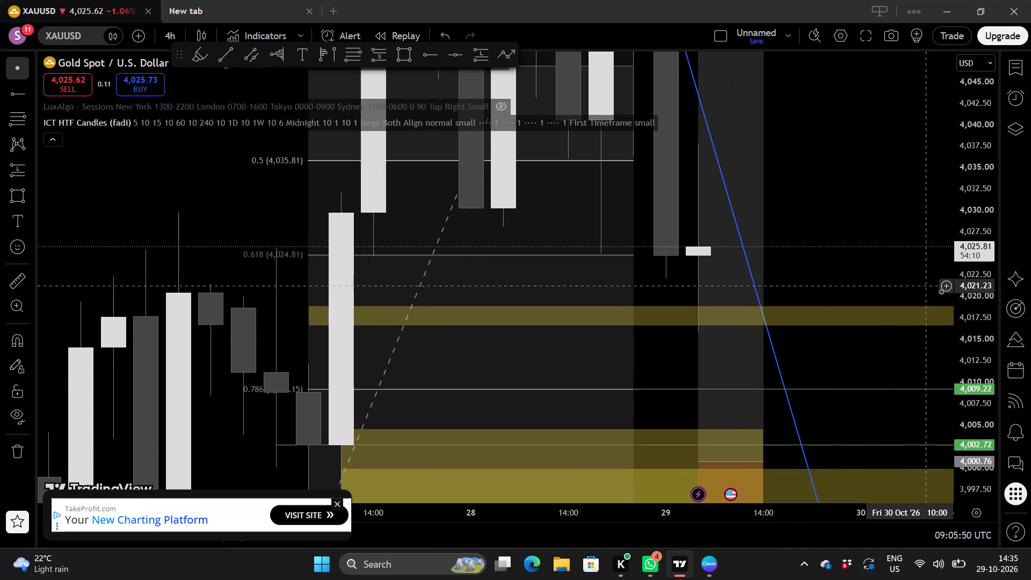
scroll(965, 293, "up", 1)
left_click_drag(881, 281, 846, 288)
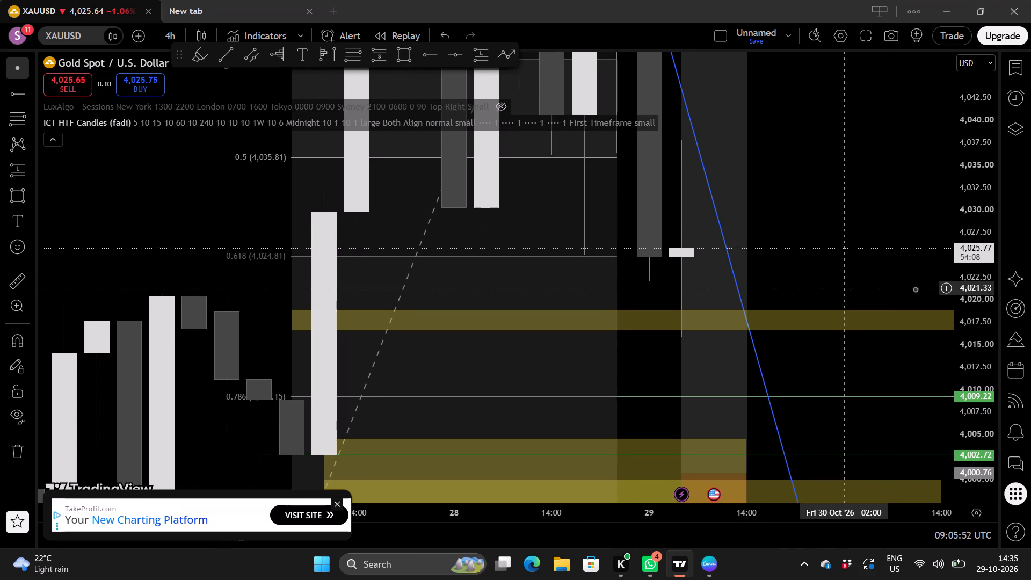
scroll(983, 313, "down", 1)
left_click_drag(808, 273, 767, 273)
scroll(822, 273, "up", 1)
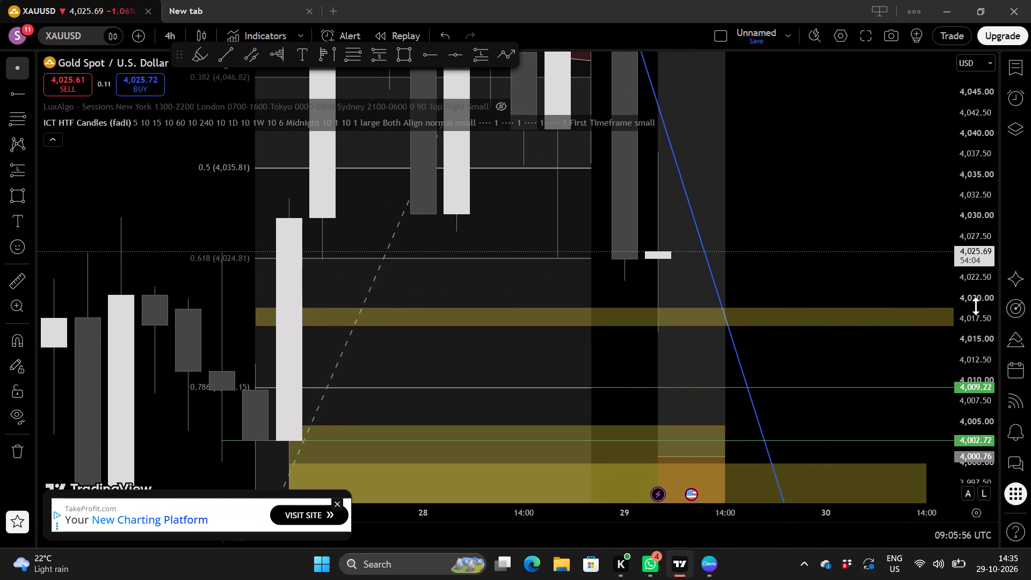
scroll(976, 306, "down", 1)
left_click_drag(832, 263, 789, 258)
scroll(841, 278, "down", 1)
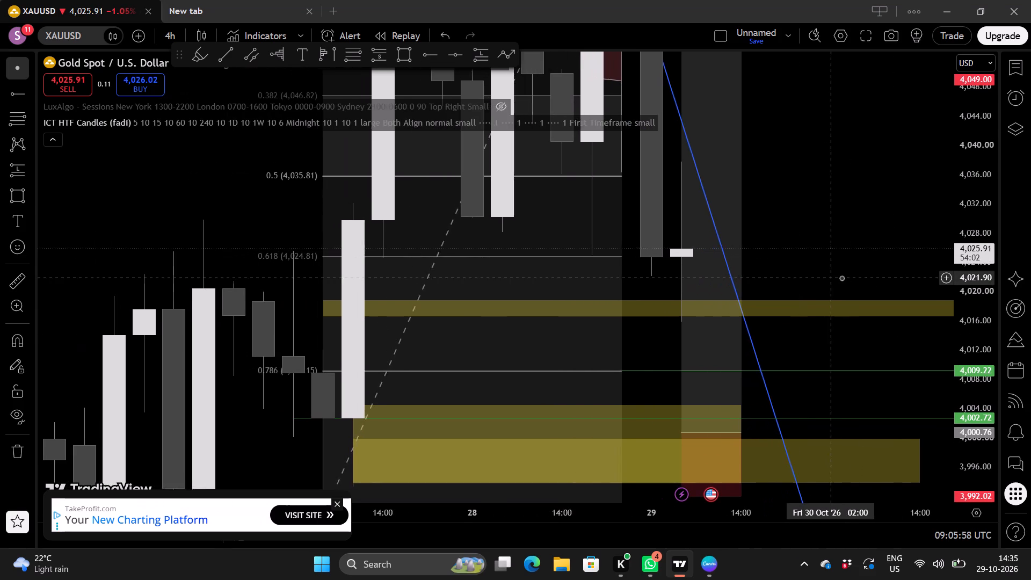
Watch the current 29 October 4-hour candle's live price against the 0.5 and 0.618 Fibonacci levels and the upper yellow zone.
left_click(824, 280)
scroll(824, 280, "up", 1)
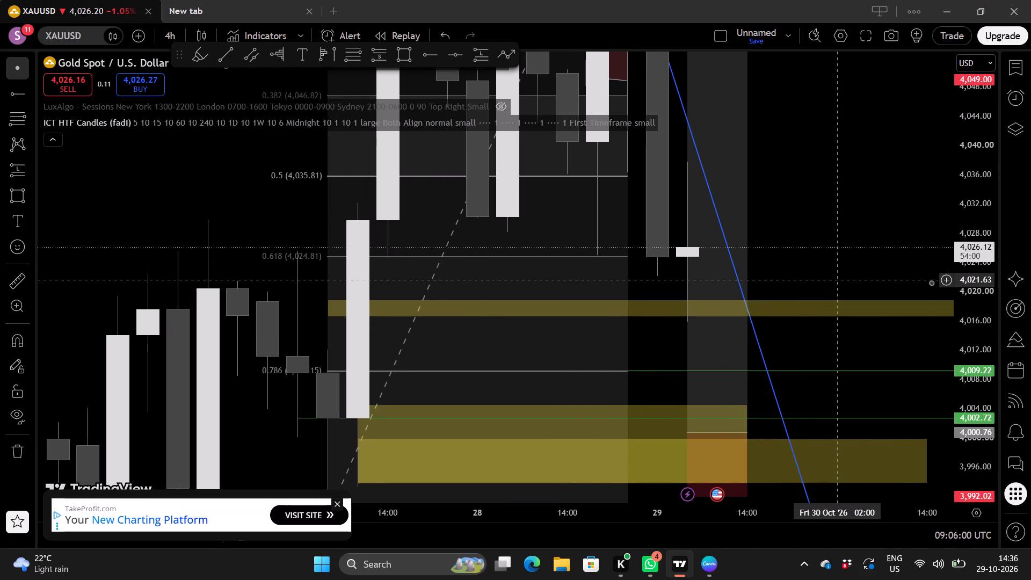
scroll(967, 288, "up", 3)
left_click_drag(877, 292, 826, 289)
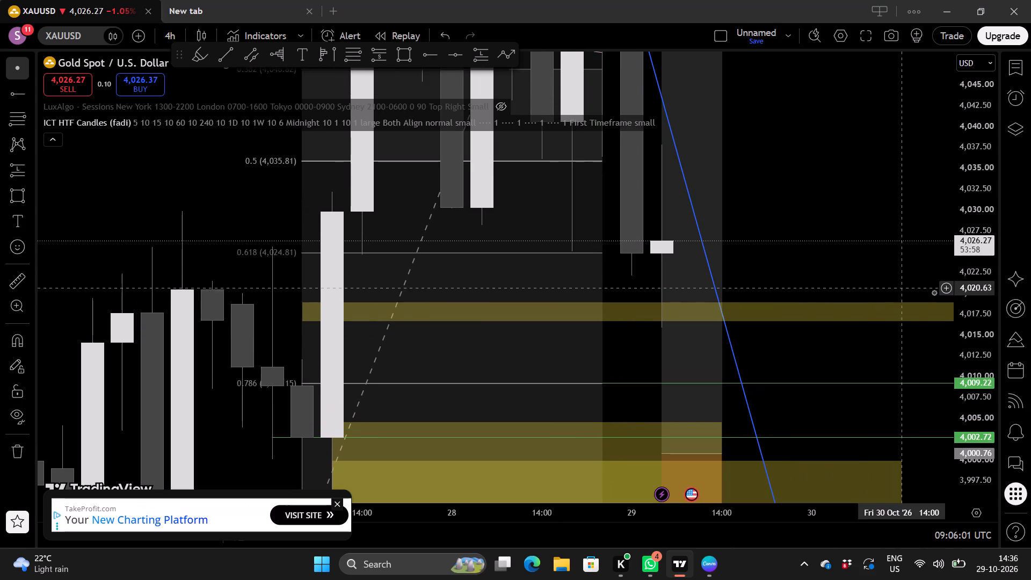
scroll(977, 298, "up", 2)
left_click_drag(830, 259, 805, 260)
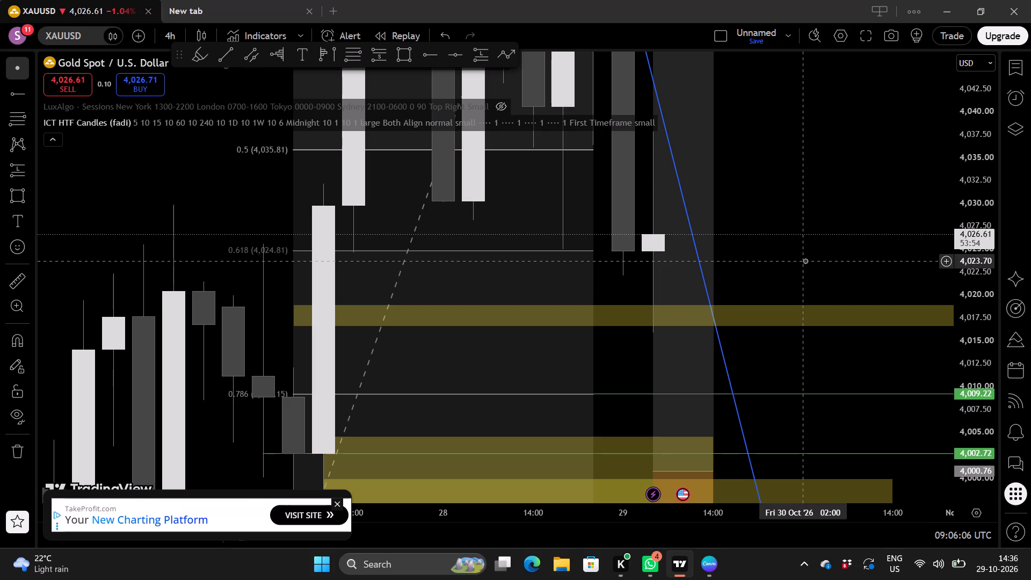
scroll(970, 274, "up", 1)
scroll(868, 279, "right", 1)
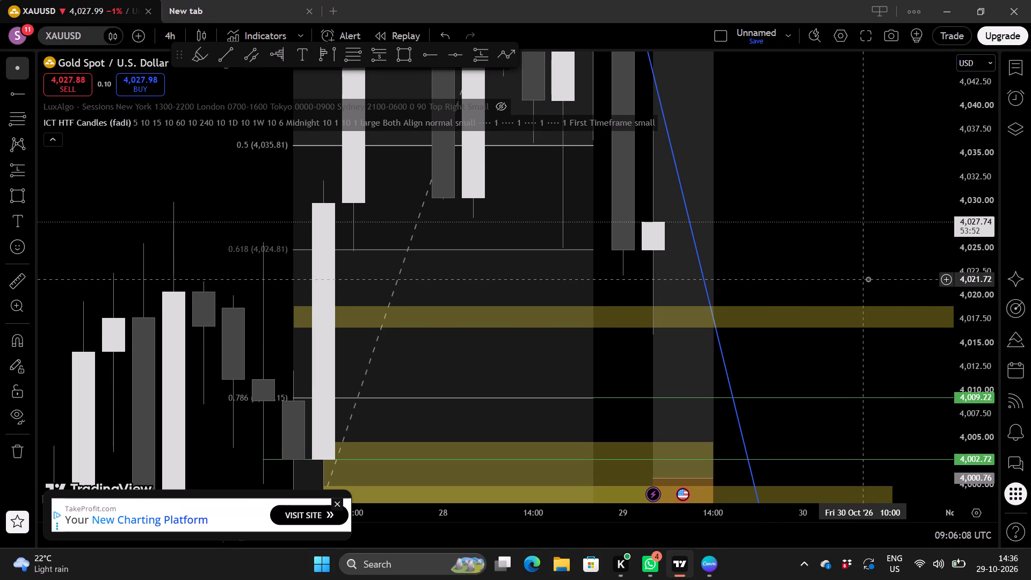
scroll(868, 279, "right", 1)
left_click(847, 277)
scroll(847, 277, "down", 1)
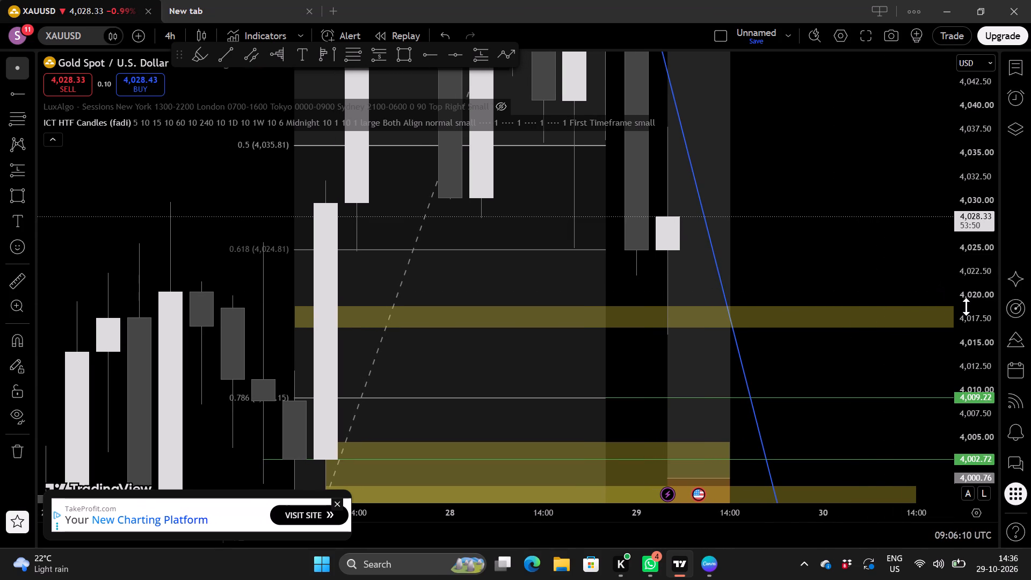
scroll(966, 307, "down", 4)
left_click_drag(818, 266, 775, 265)
scroll(833, 274, "up", 1)
scroll(981, 270, "up", 1)
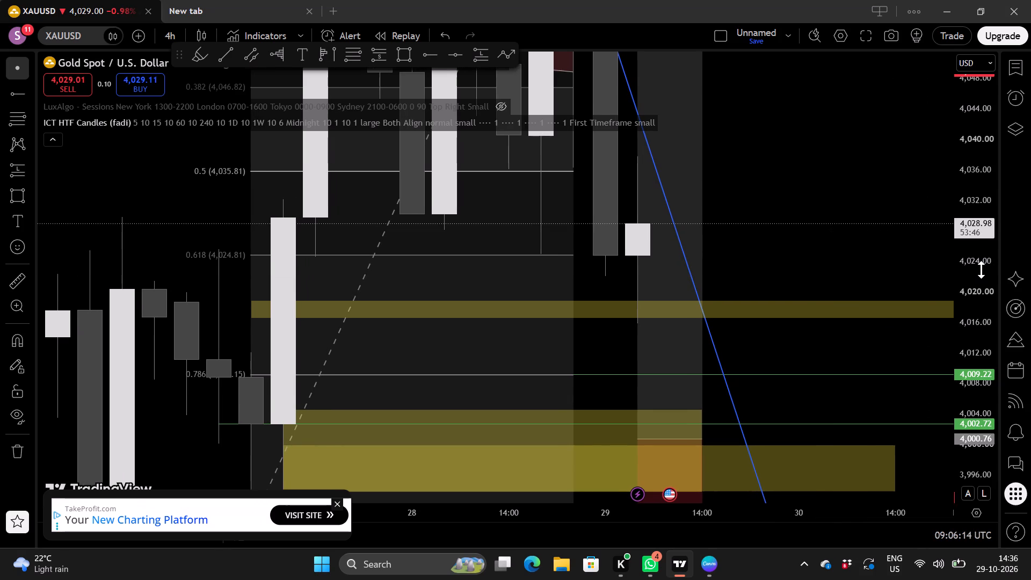
scroll(981, 270, "up", 1)
left_click_drag(890, 271, 883, 289)
scroll(883, 289, "up", 1)
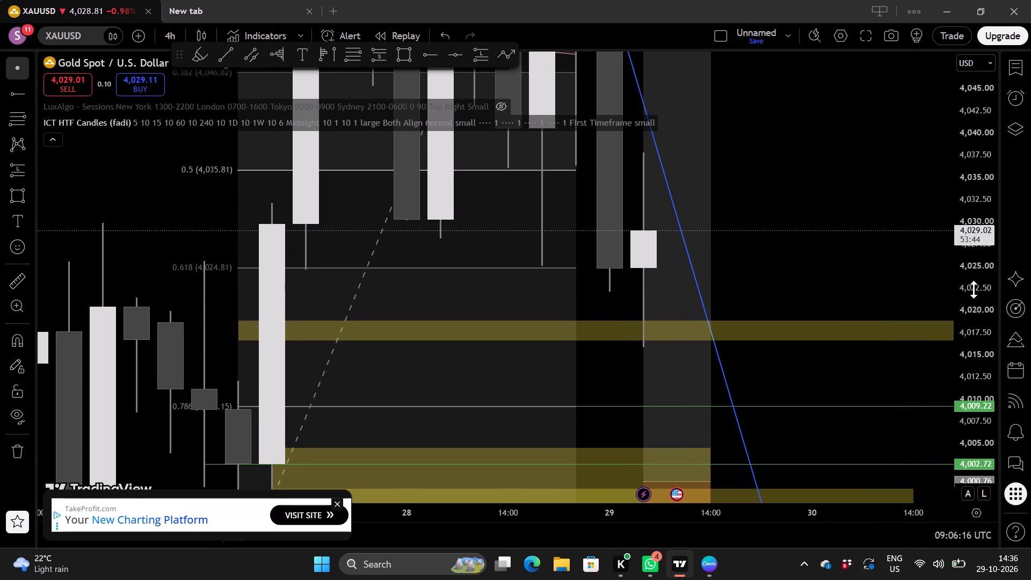
scroll(999, 299, "up", 2)
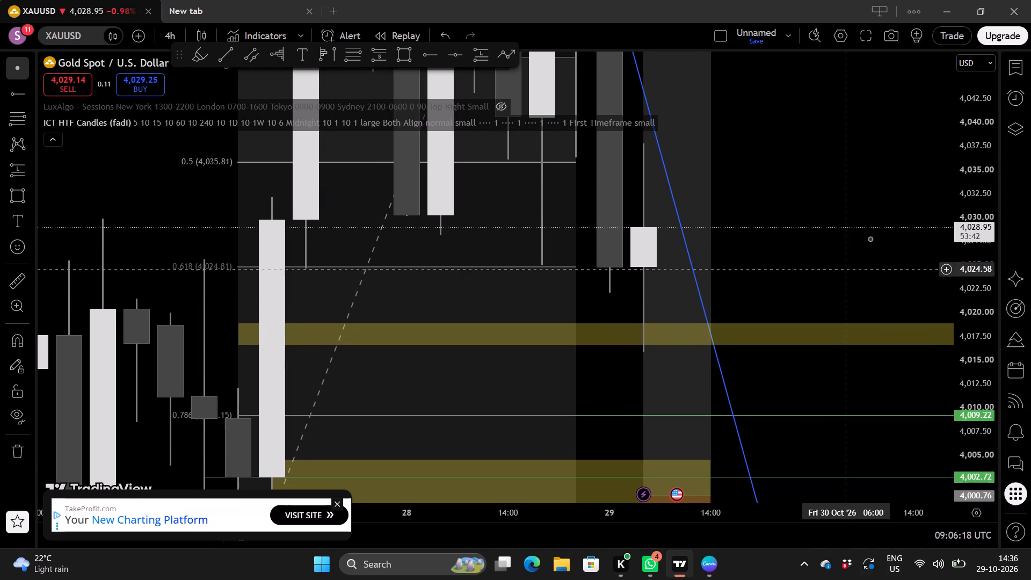
Examine the 28 and 29 October 4-hour candles against the 0.236 to 1 Fibonacci levels, the lower yellow zones and the planned long trade.
left_click(870, 238)
left_click_drag(870, 238, 870, 261)
scroll(982, 294, "down", 2)
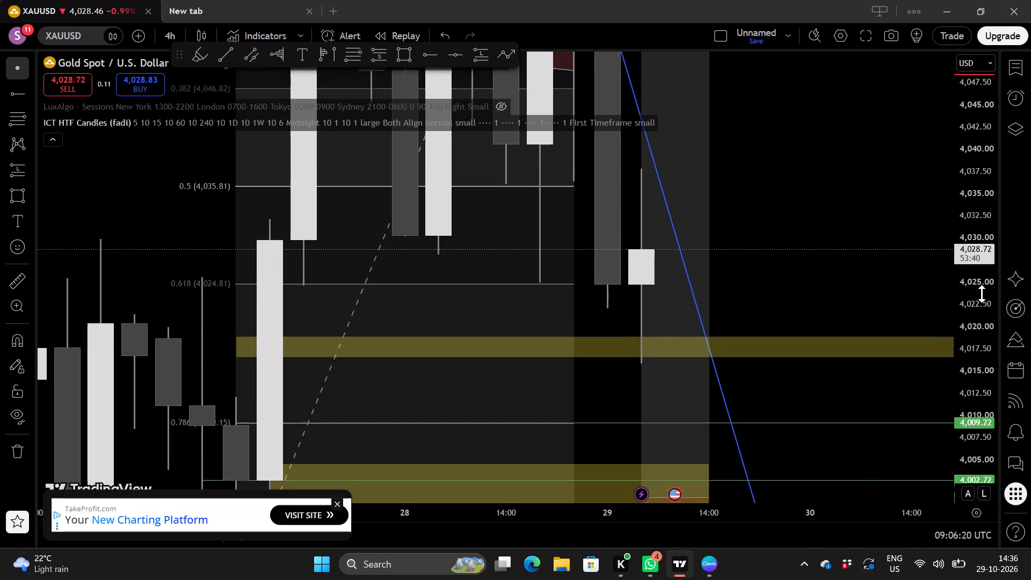
left_click(869, 294)
left_click_drag(869, 294, 821, 286)
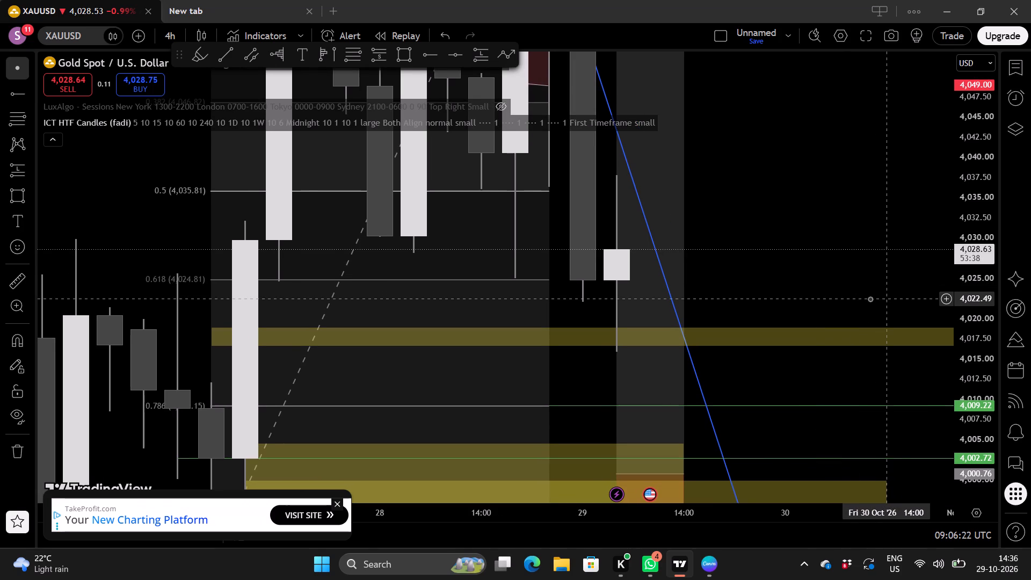
scroll(870, 299, "up", 1)
scroll(964, 322, "down", 1)
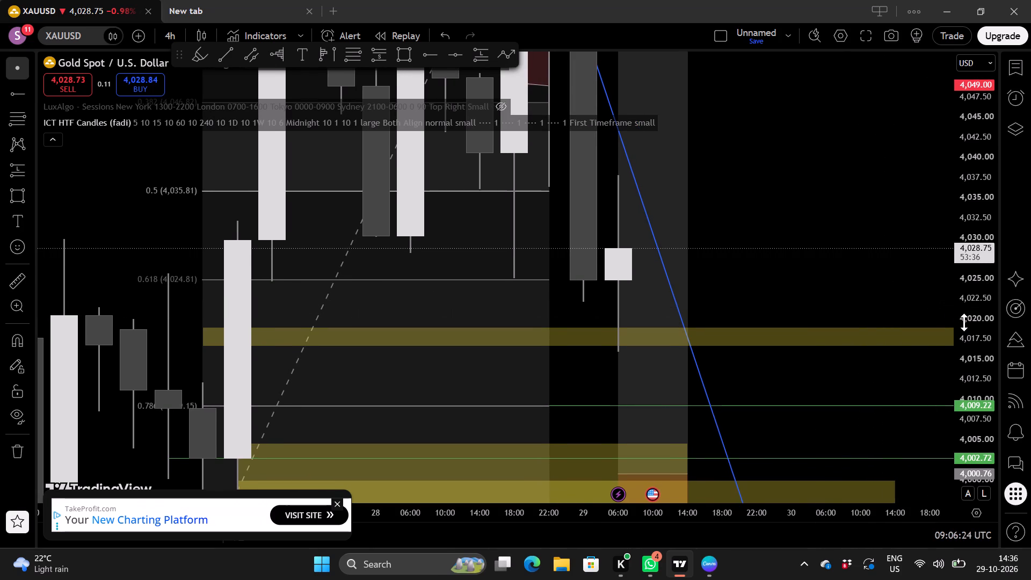
scroll(964, 322, "down", 1)
left_click_drag(862, 295, 912, 303)
scroll(887, 305, "down", 1)
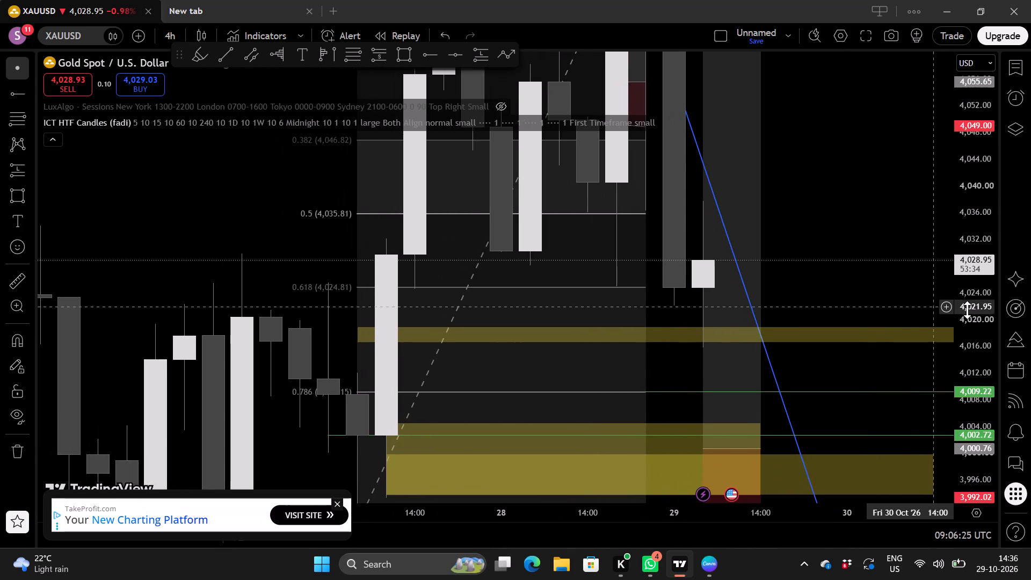
scroll(979, 314, "down", 2)
left_click_drag(899, 308, 852, 307)
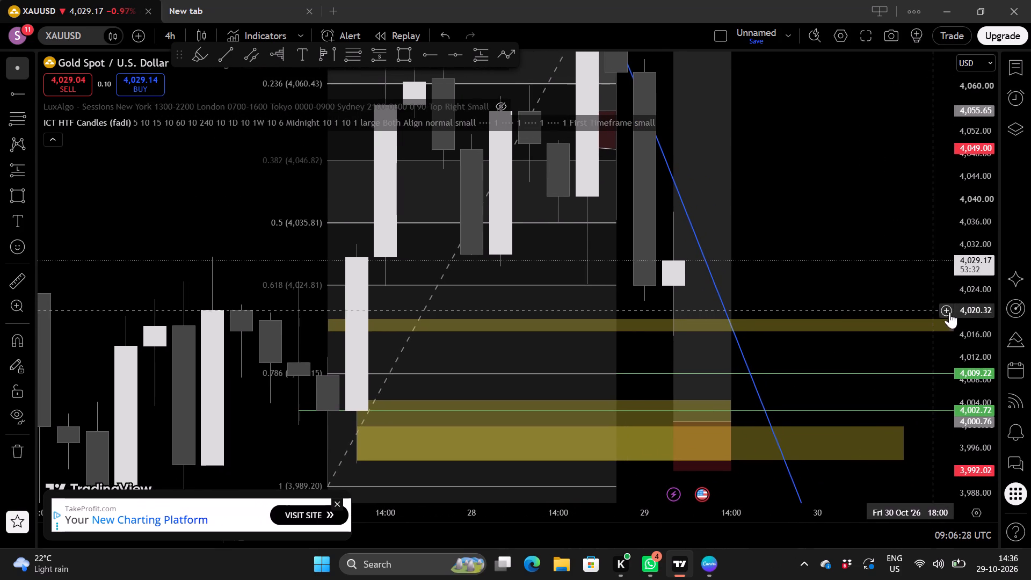
scroll(954, 313, "up", 1)
left_click_drag(884, 305, 856, 311)
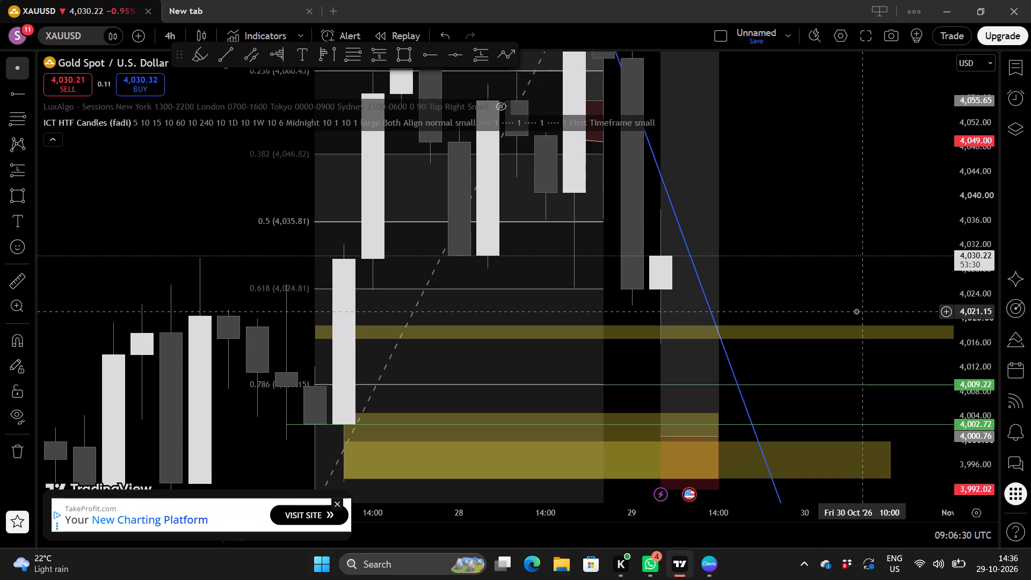
scroll(972, 347, "down", 2)
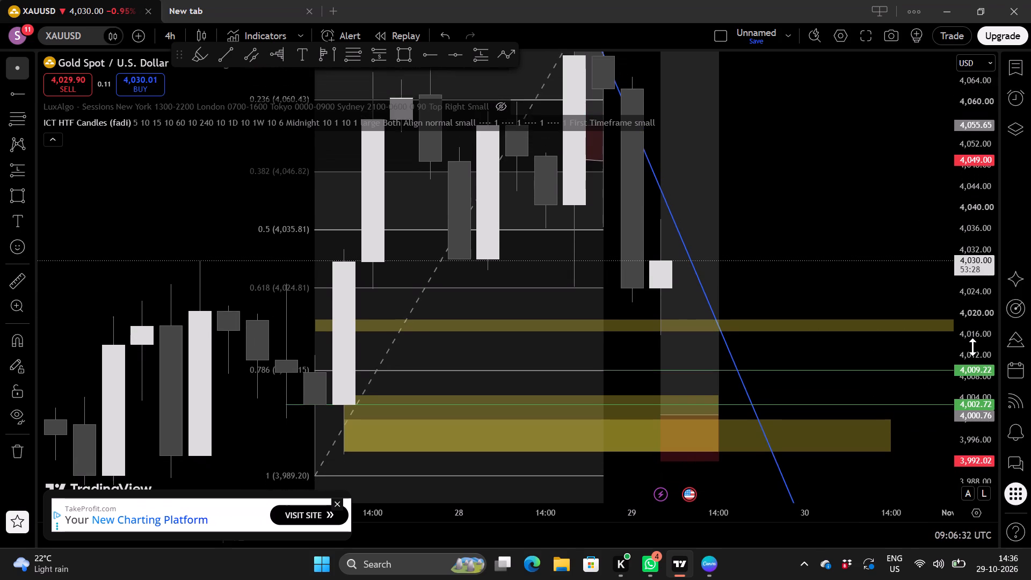
scroll(839, 378, "down", 1)
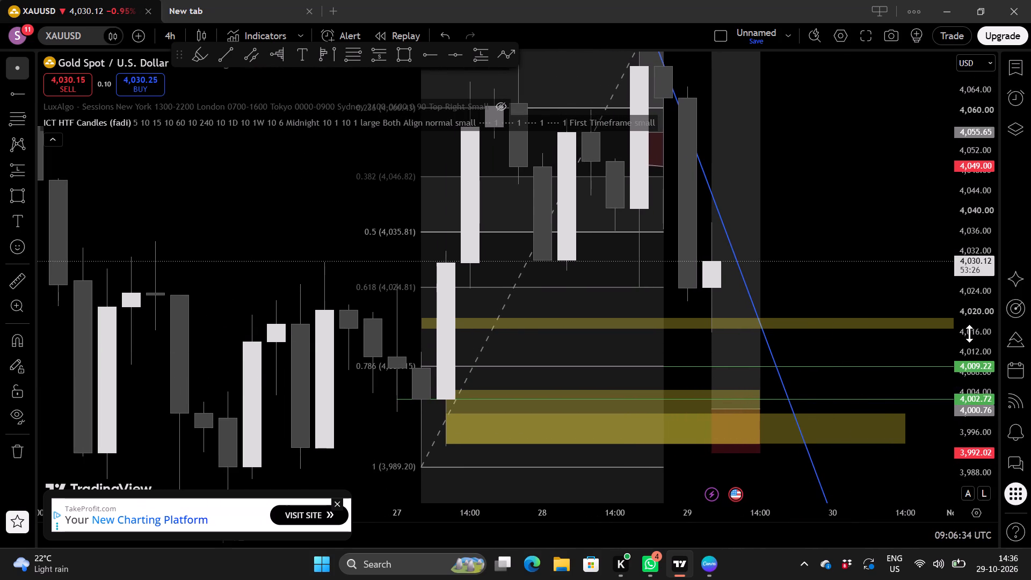
Follow the current 4-hour candle relative to the blue trend line, the 0.5 and 0.618 Fibonacci levels and the green rays.
scroll(969, 334, "up", 2)
scroll(875, 296, "up", 1)
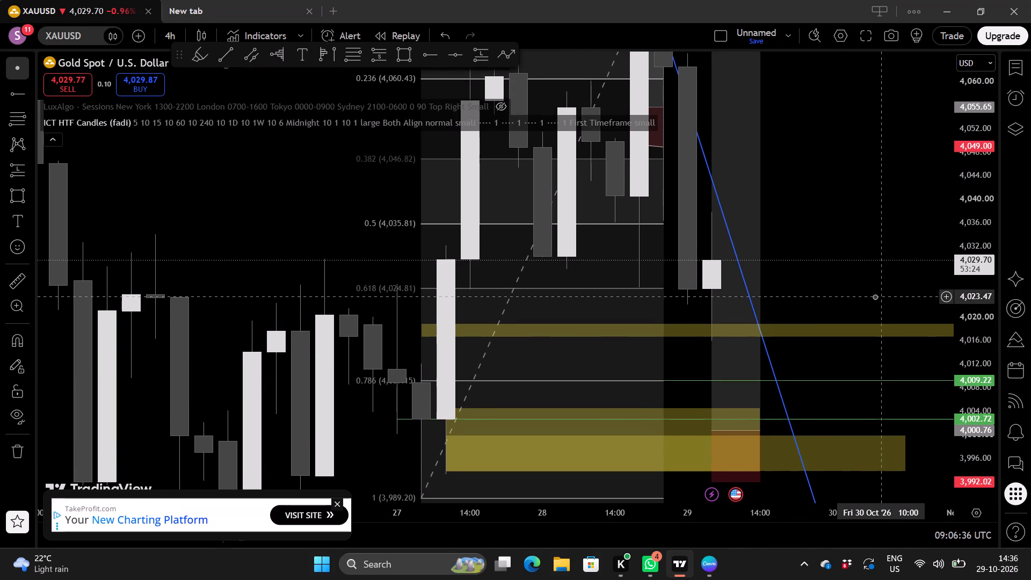
scroll(875, 296, "up", 1)
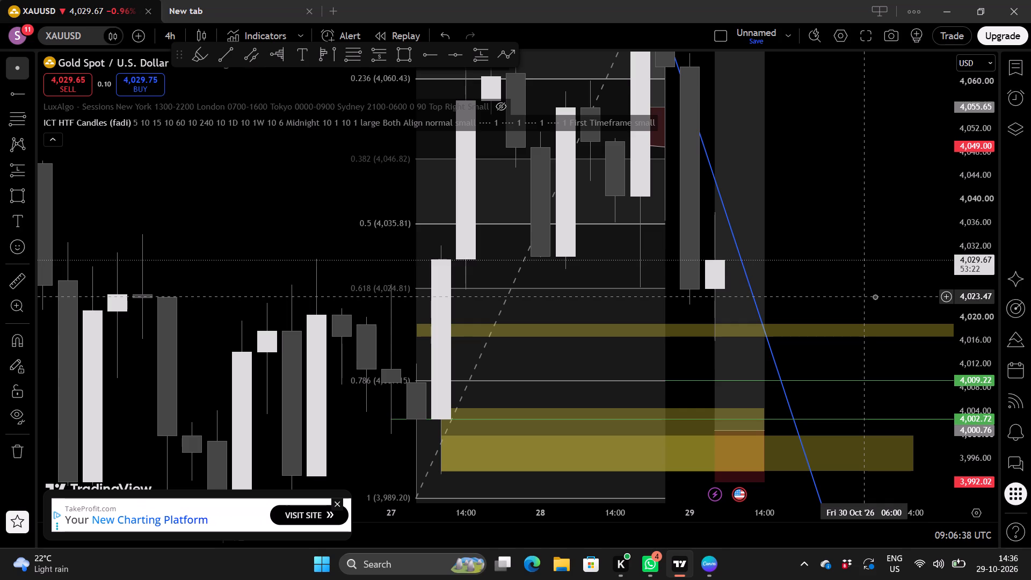
scroll(981, 289, "up", 2)
scroll(913, 295, "up", 1)
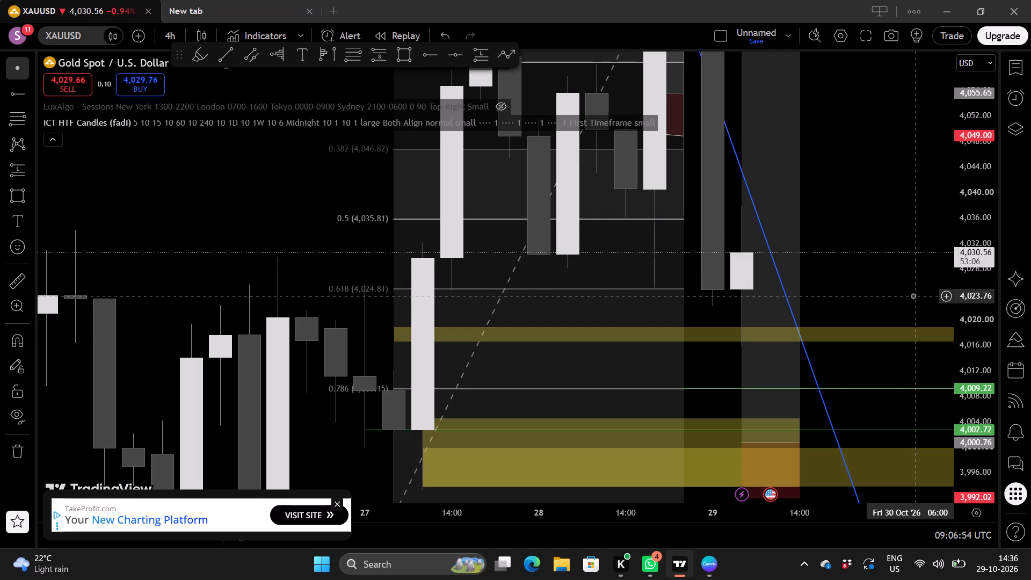
scroll(965, 290, "up", 1)
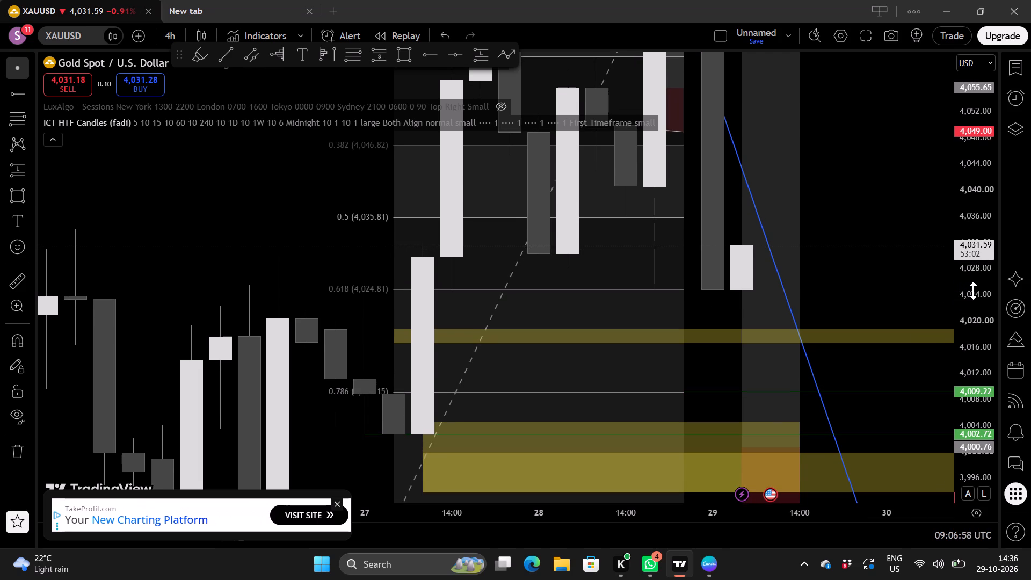
scroll(973, 291, "up", 2)
scroll(896, 282, "up", 1)
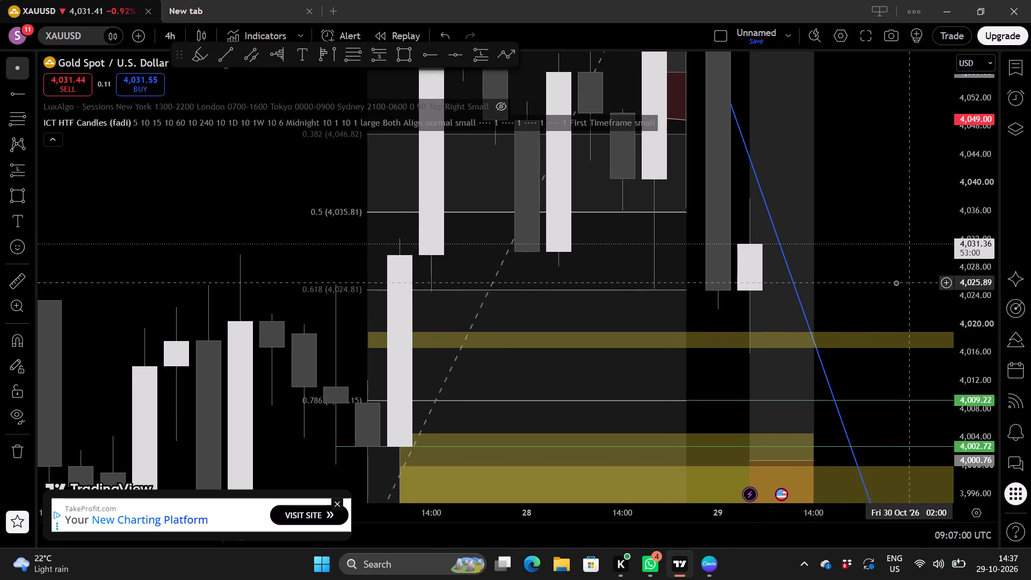
scroll(896, 282, "up", 1)
scroll(970, 290, "up", 2)
left_click_drag(885, 294, 866, 288)
scroll(866, 288, "down", 1)
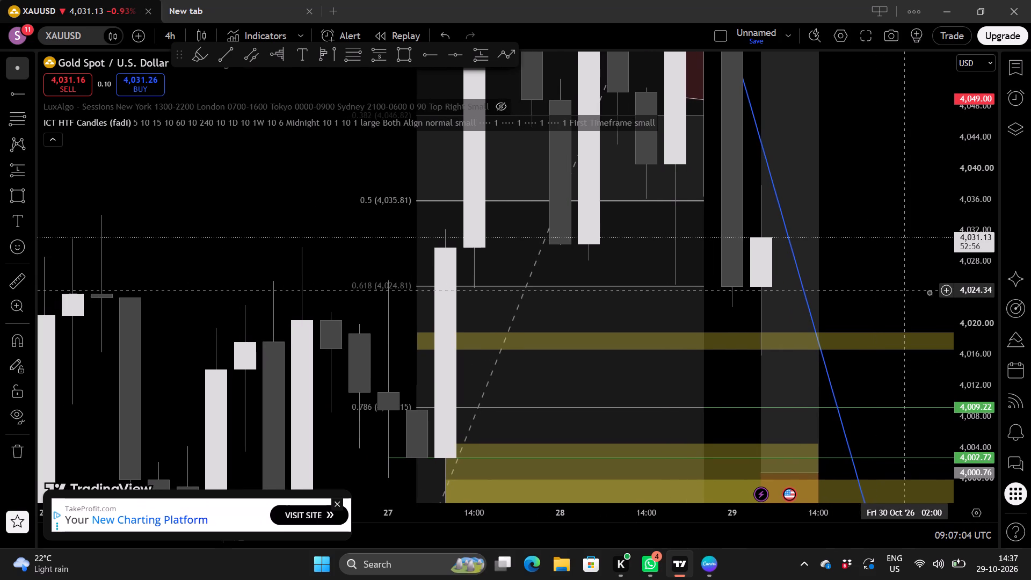
scroll(968, 294, "up", 1)
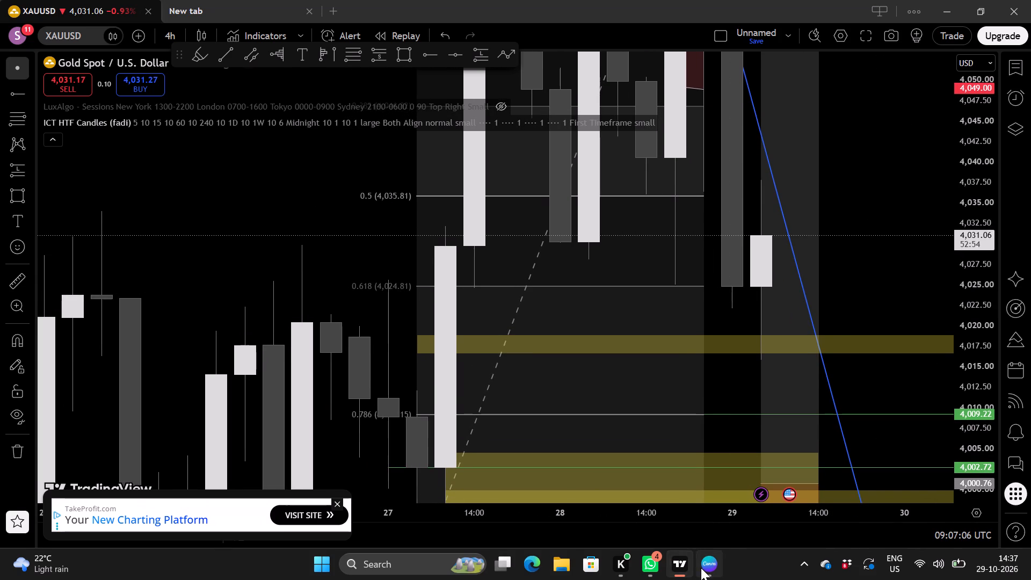
Switch to Canva, move the pale blue rectangle to the certificate's left edge and replace the large medal there with the gold ribbon medal.
left_click(706, 569)
left_click_drag(642, 269, 437, 295)
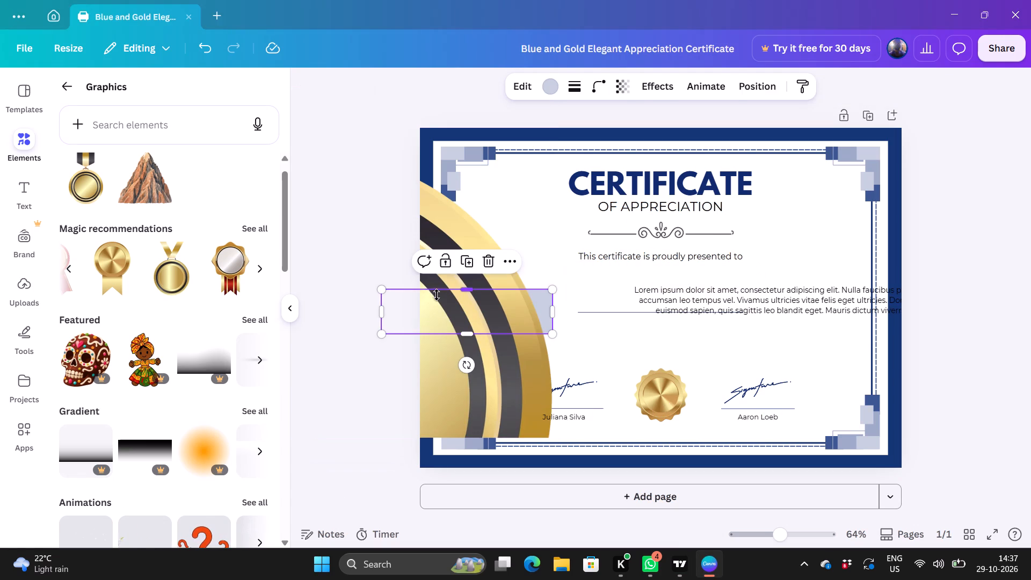
left_click_drag(107, 245, 429, 257)
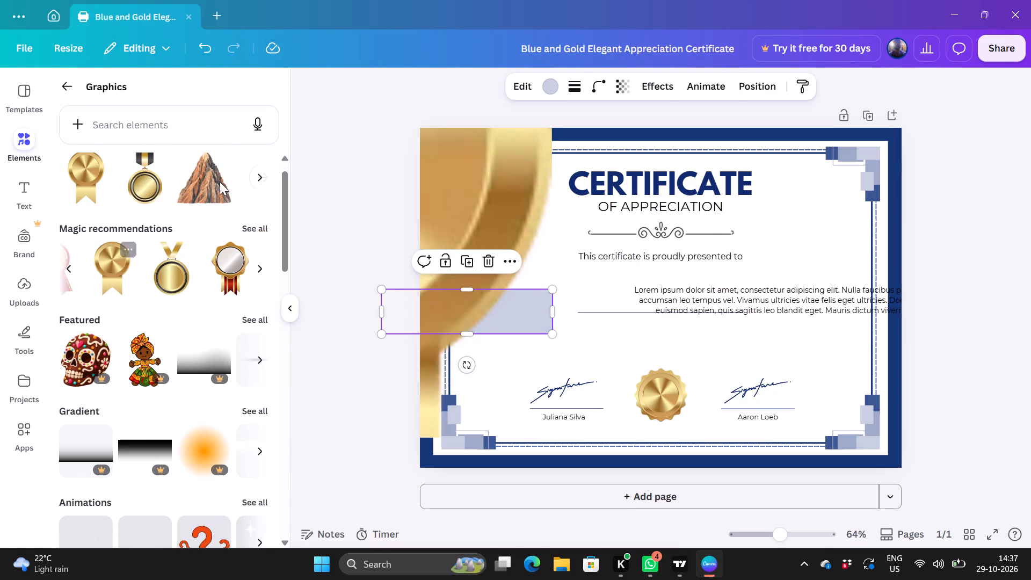
Add the rocky mountain, decorated sugar skull and woman in patterned dress graphics to the lower part of the certificate.
left_click_drag(209, 180, 634, 279)
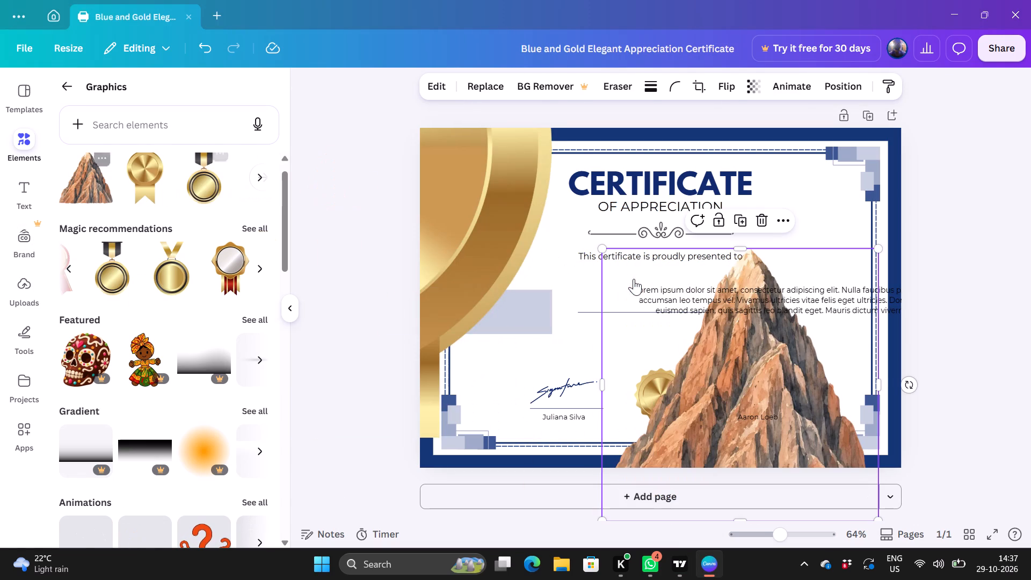
left_click_drag(85, 379, 509, 324)
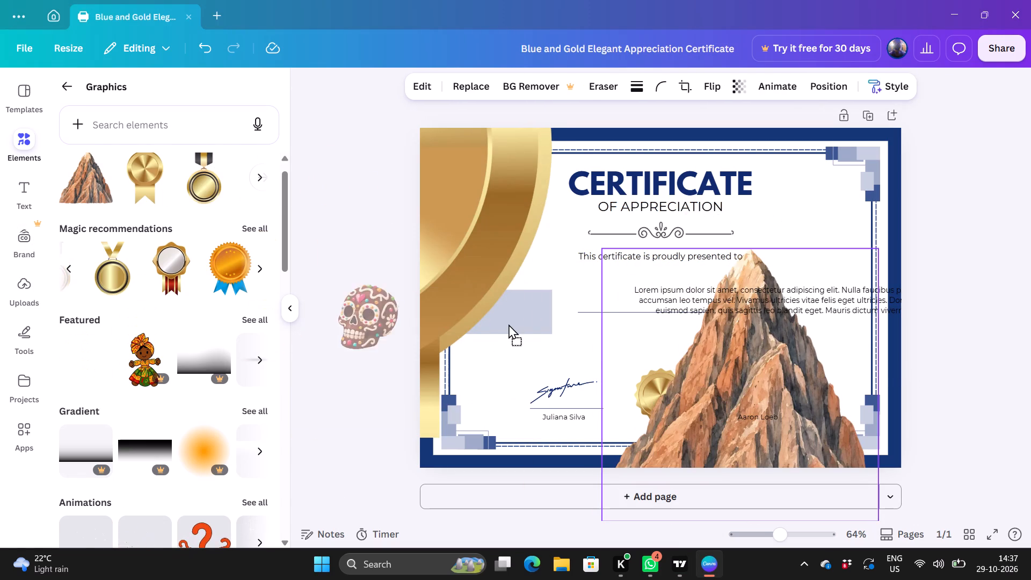
left_click_drag(509, 324, 510, 325)
left_click_drag(139, 351, 426, 297)
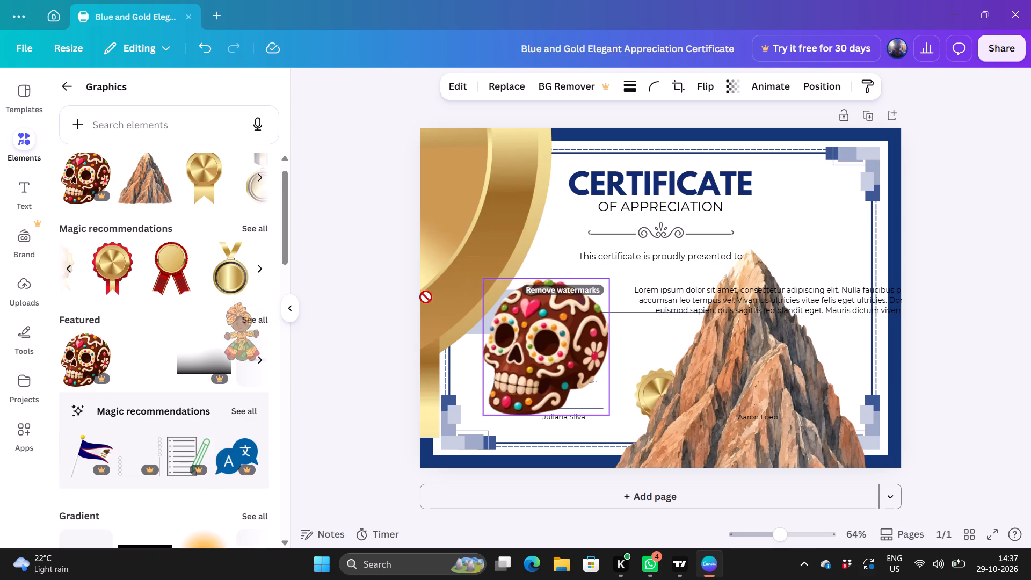
left_click_drag(426, 297, 445, 297)
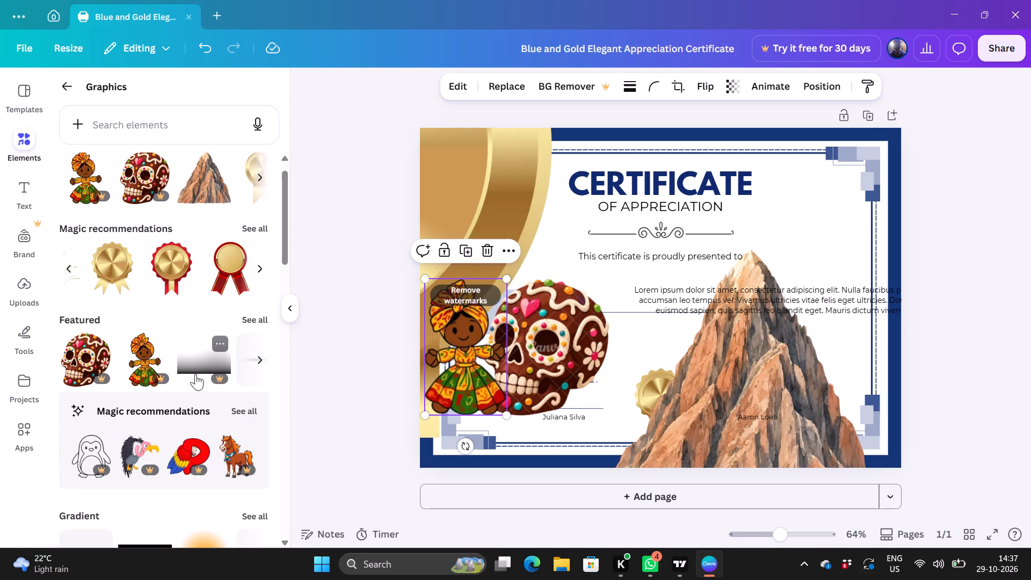
Place the featured black fade gradient graphic across the middle of the certificate.
left_click(202, 368)
left_click_drag(202, 368, 568, 299)
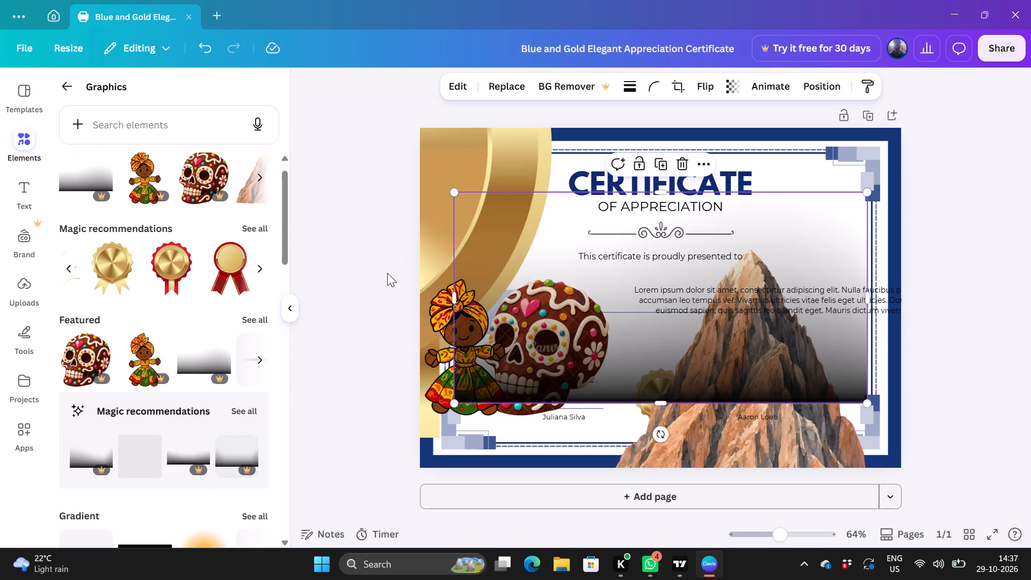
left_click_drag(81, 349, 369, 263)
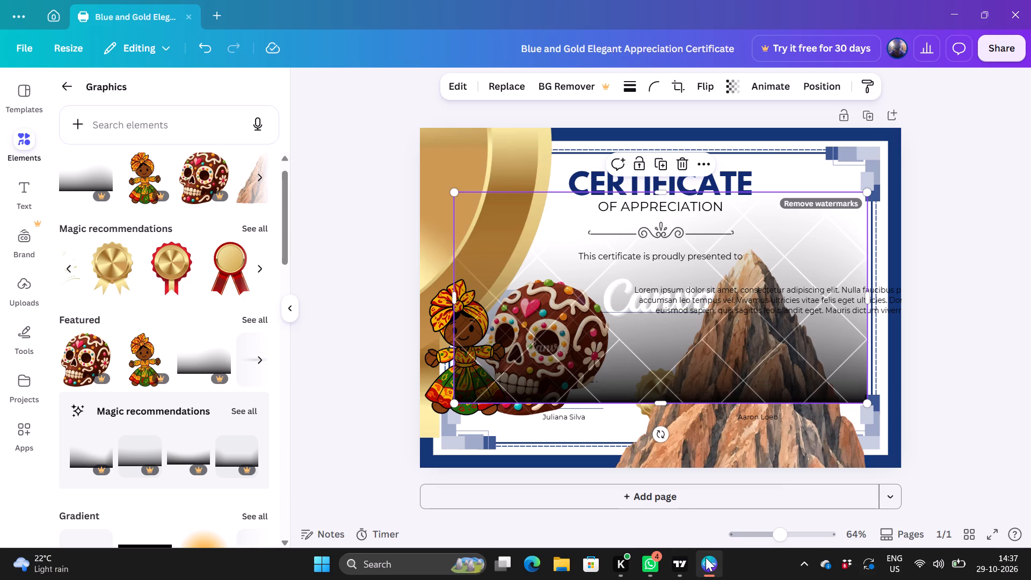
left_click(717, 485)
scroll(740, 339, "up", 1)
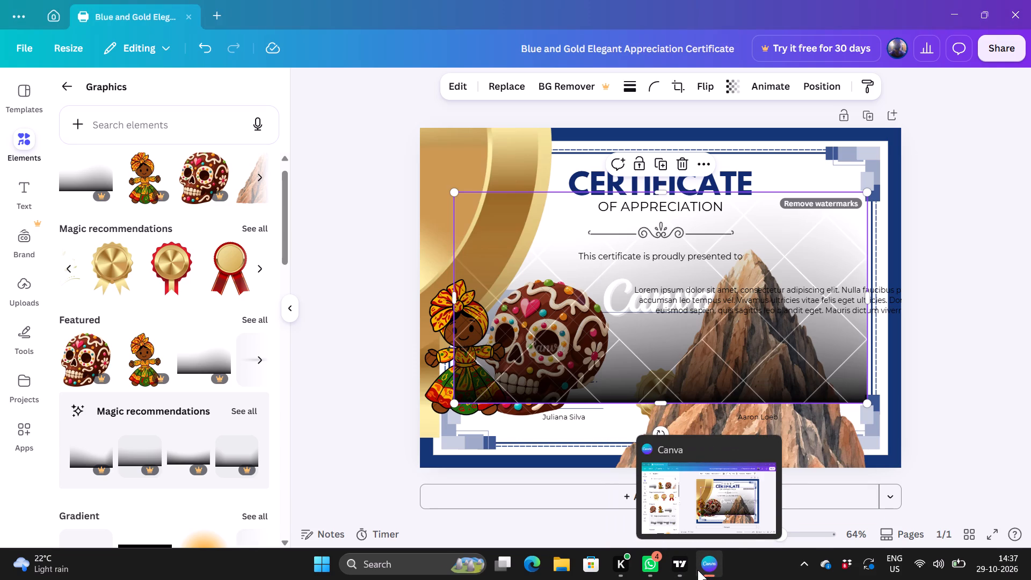
Switch to TradingView and check the current 4-hour XAUUSD candle against the full Fibonacci retracement and the planned long trade.
left_click(679, 568)
scroll(811, 396, "up", 1)
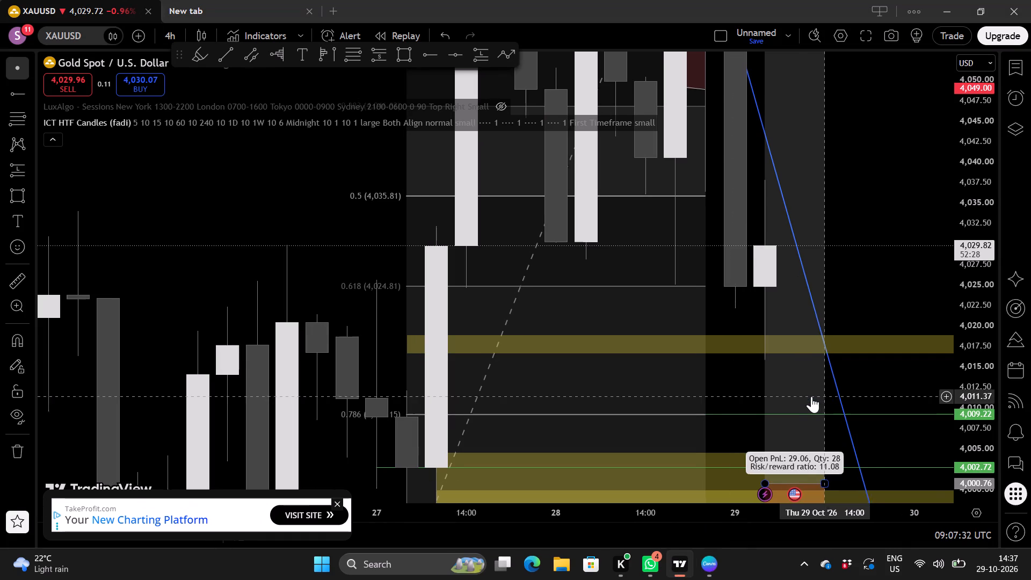
scroll(811, 396, "up", 1)
scroll(982, 376, "down", 6)
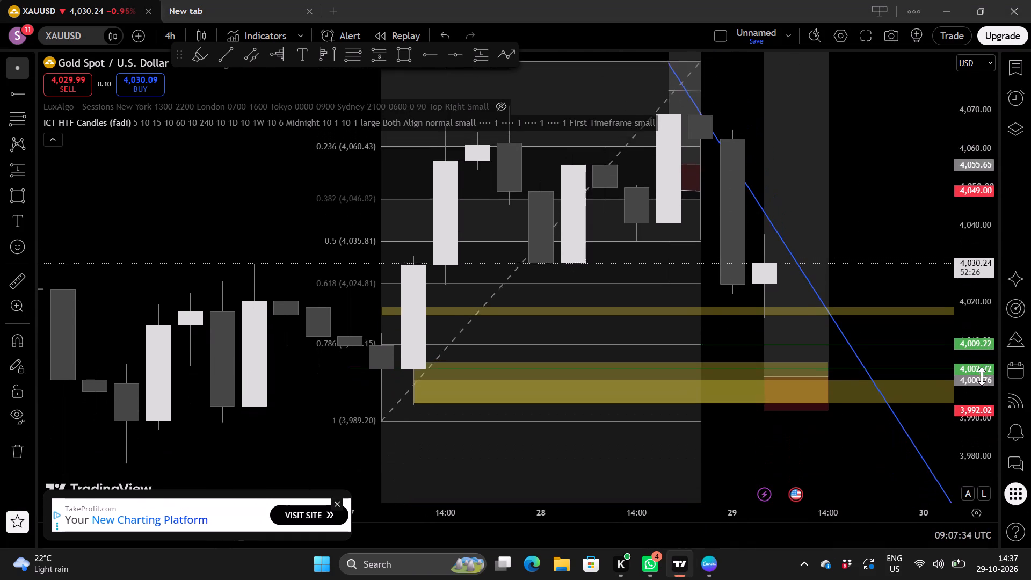
Examine the current 4-hour XAUUSD candle against the yellow price zones, descending trendline and planned long trade.
scroll(982, 376, "down", 3)
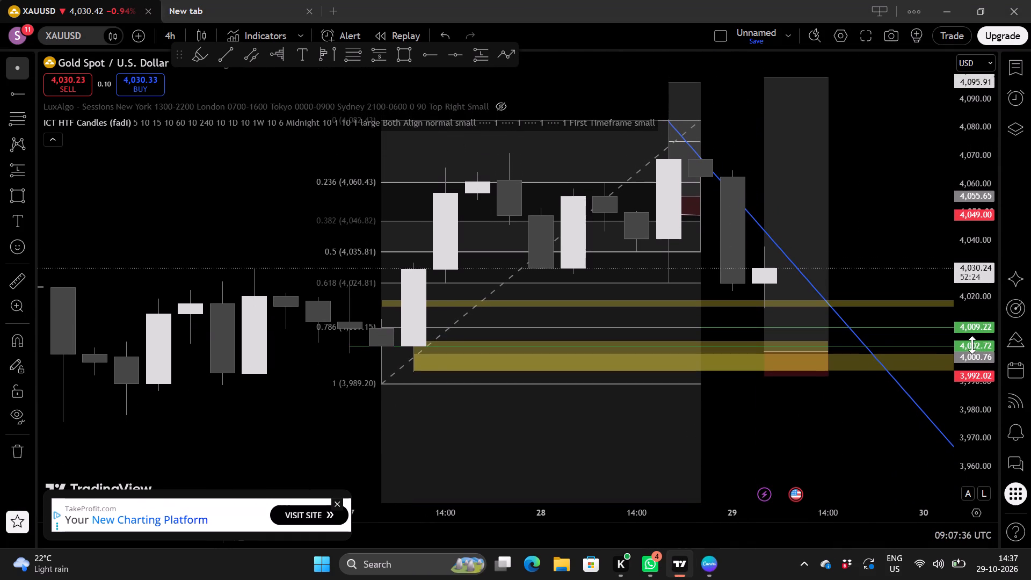
scroll(961, 281, "up", 1)
scroll(907, 271, "up", 2)
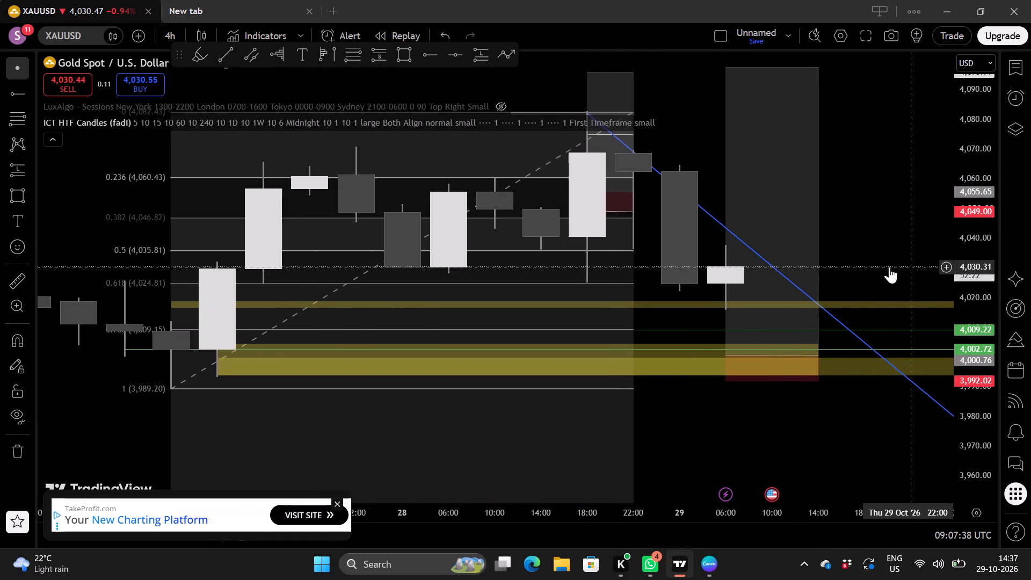
left_click_drag(872, 263, 743, 256)
scroll(817, 266, "down", 1)
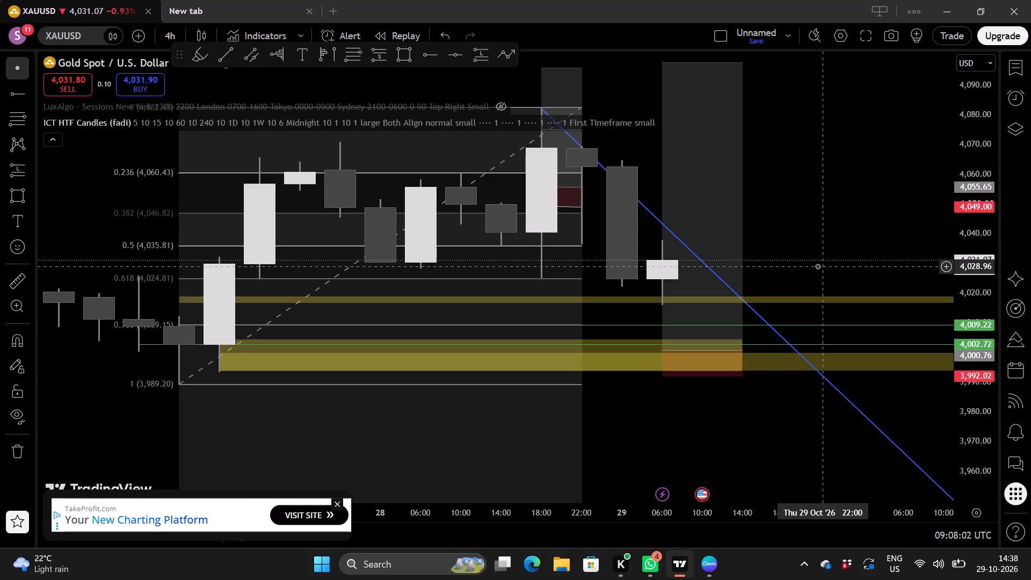
scroll(979, 257, "up", 4)
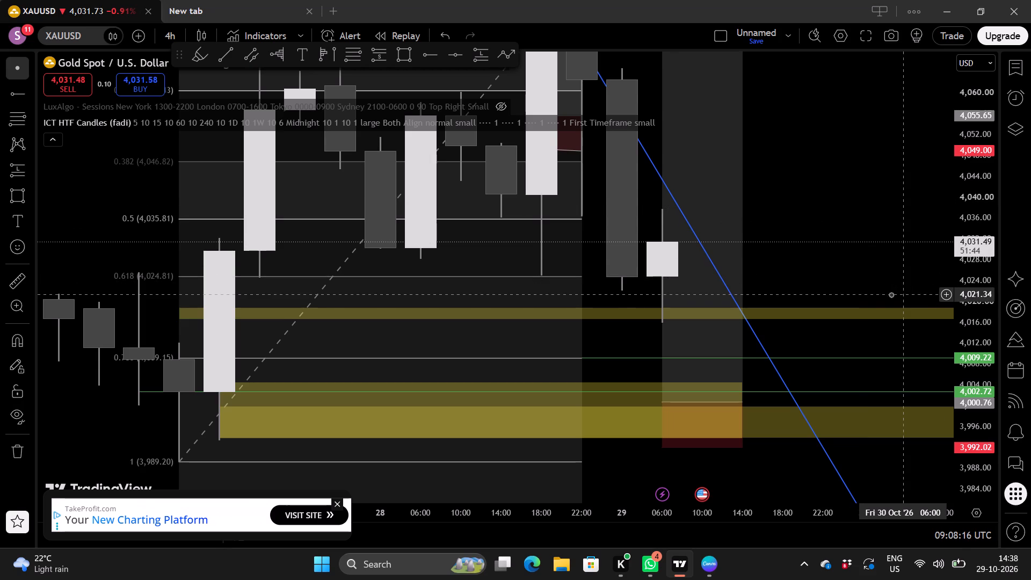
scroll(980, 280, "up", 2)
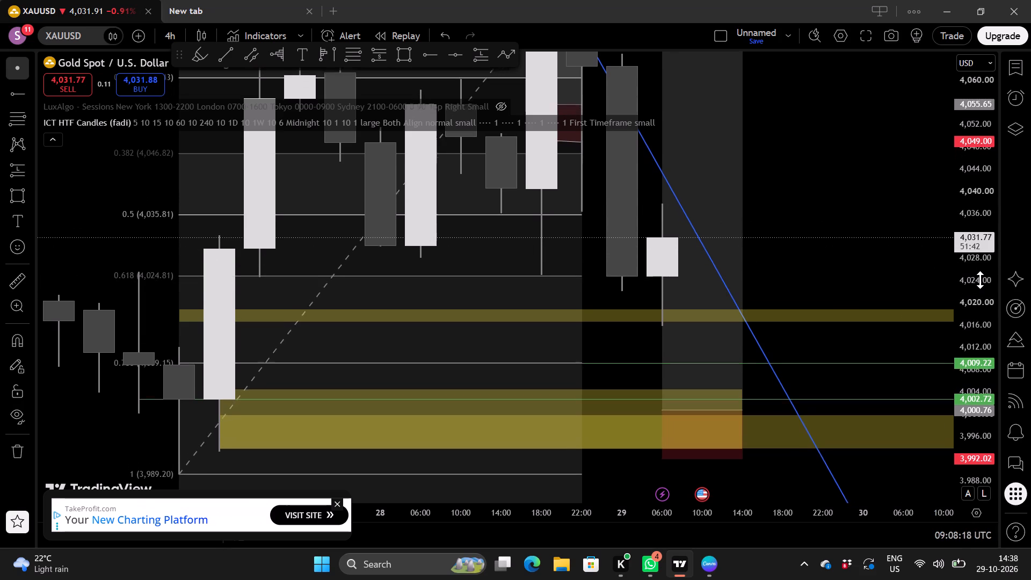
scroll(858, 265, "down", 1)
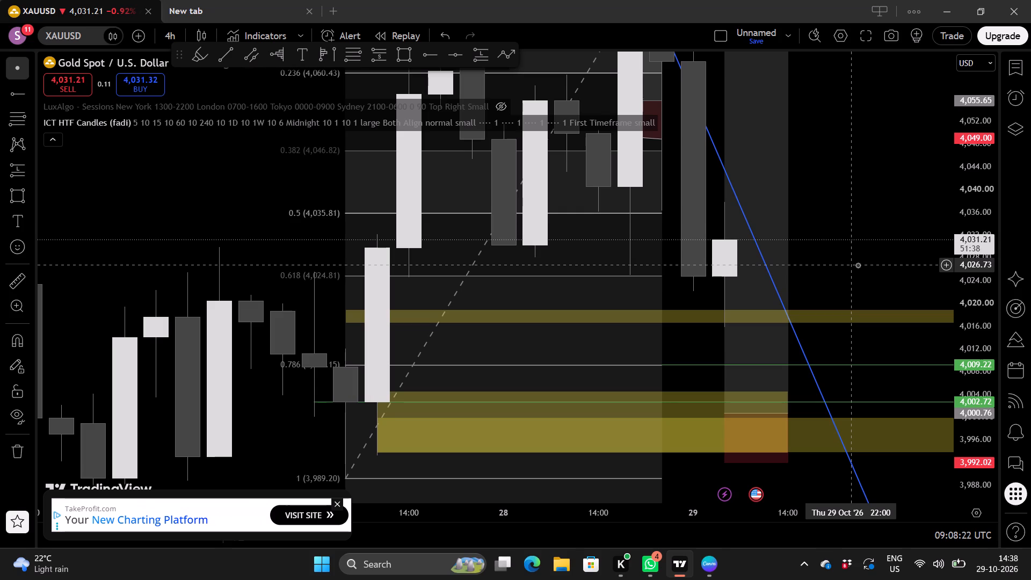
Examine the red and green higher-timeframe candles plotted beside the 4-hour chart against the marked price levels.
left_click_drag(860, 266, 451, 262)
scroll(668, 296, "down", 2)
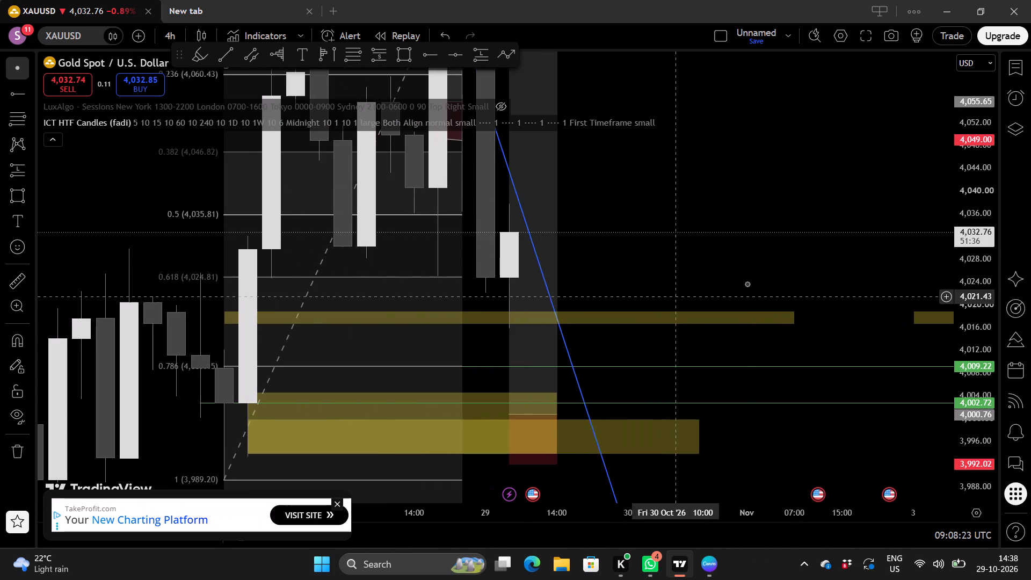
left_click_drag(757, 283, 425, 267)
scroll(571, 278, "down", 2)
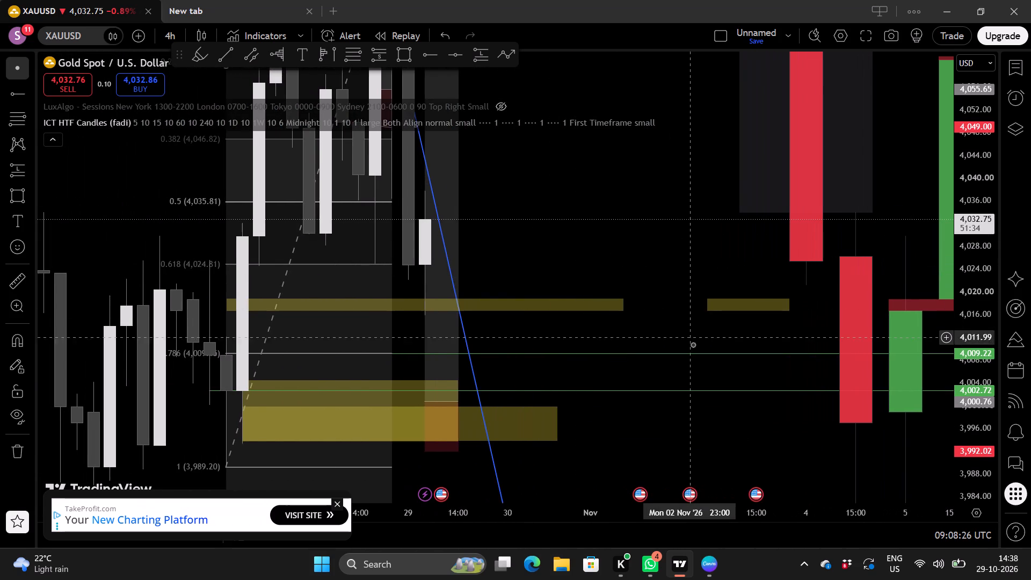
left_click_drag(693, 344, 463, 296)
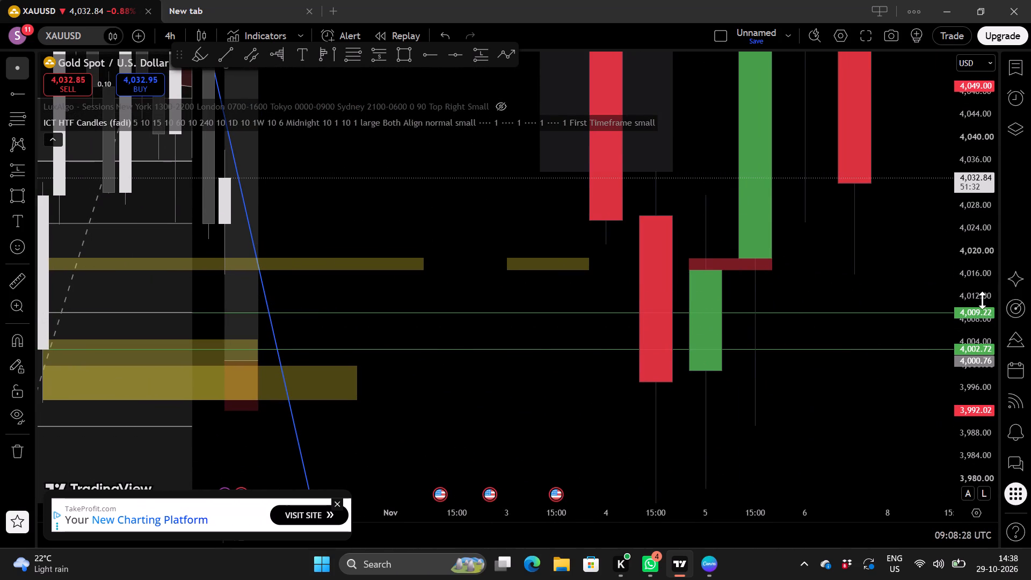
scroll(978, 299, "up", 2)
left_click_drag(835, 298, 823, 318)
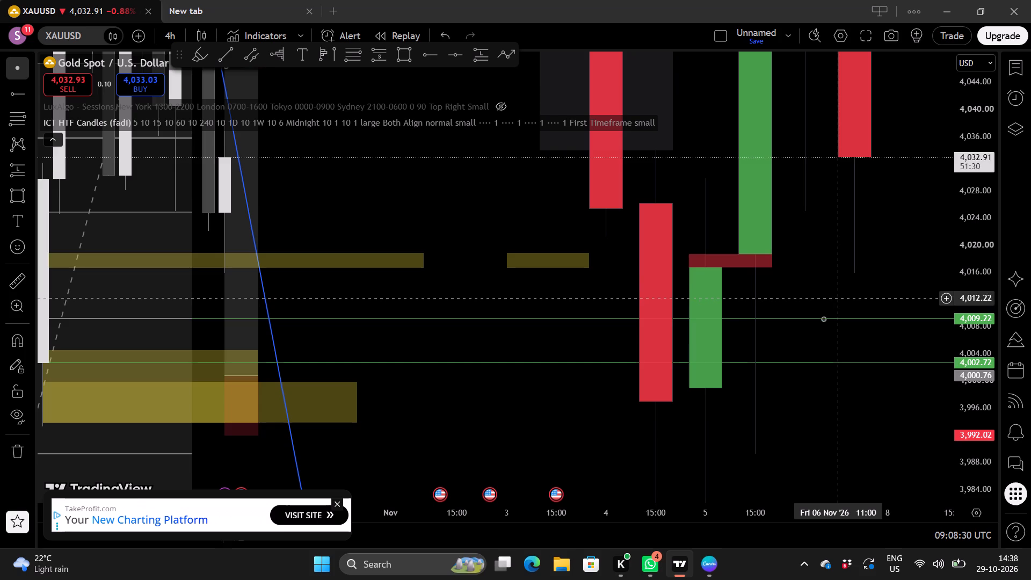
left_click_drag(823, 318, 796, 458)
left_click_drag(819, 414, 646, 400)
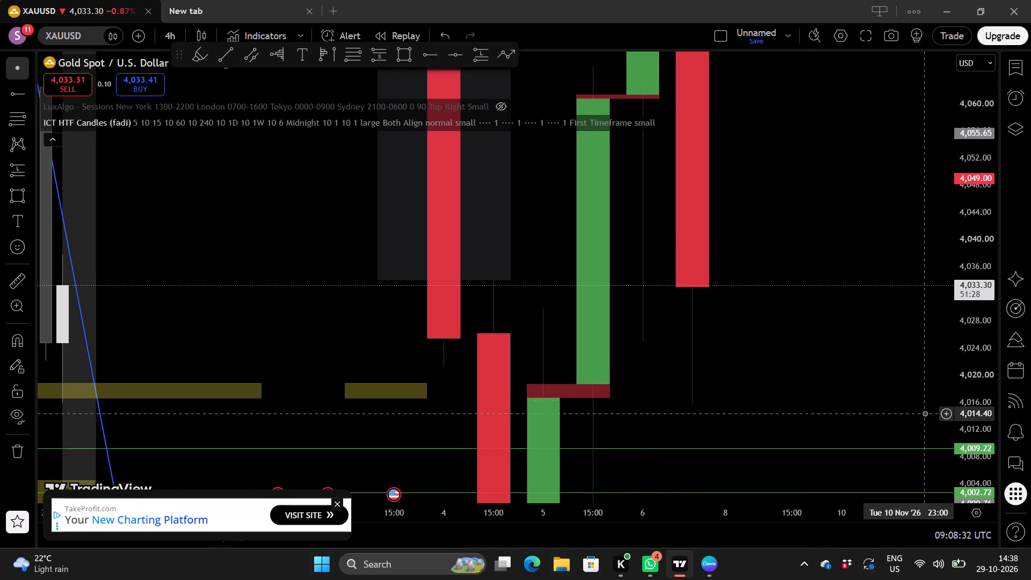
scroll(978, 411, "down", 5)
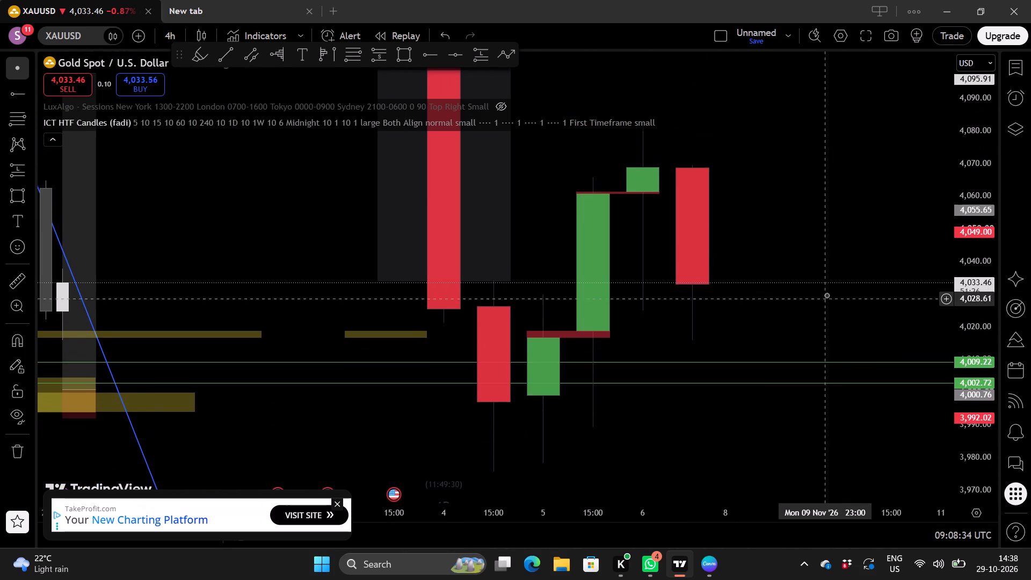
left_click_drag(799, 252, 804, 336)
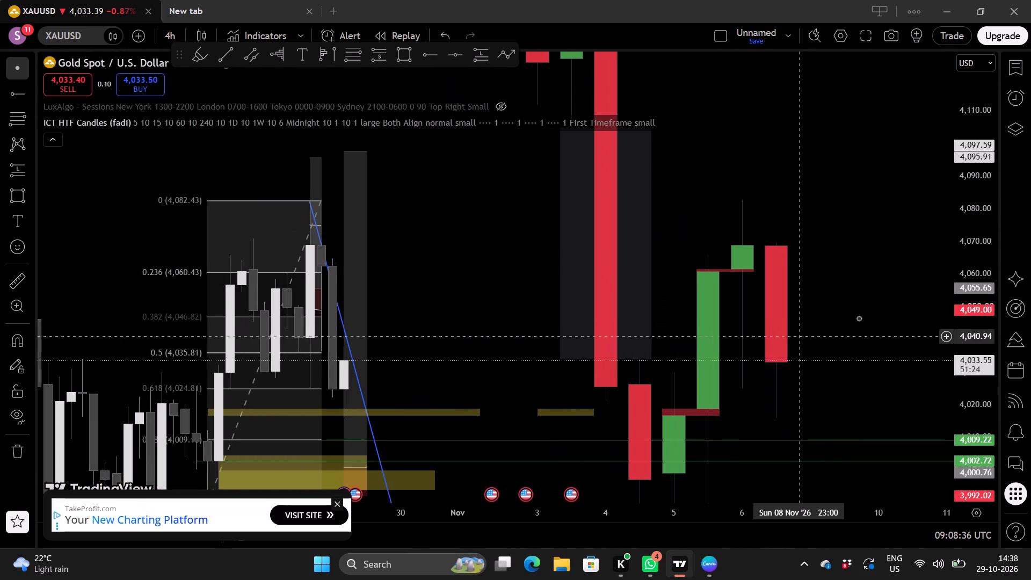
left_click_drag(861, 316, 775, 309)
scroll(775, 309, "down", 1)
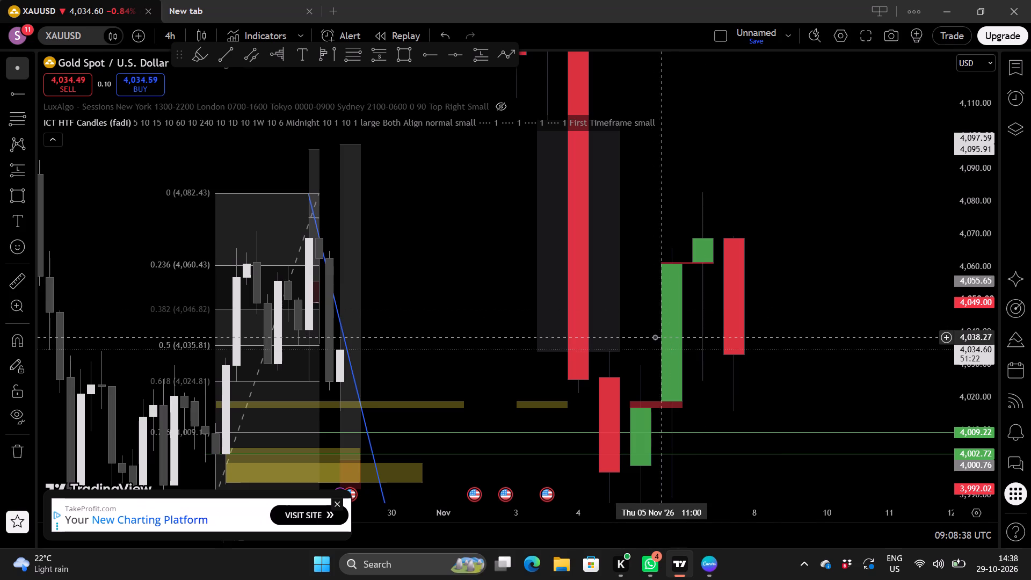
scroll(735, 338, "down", 1)
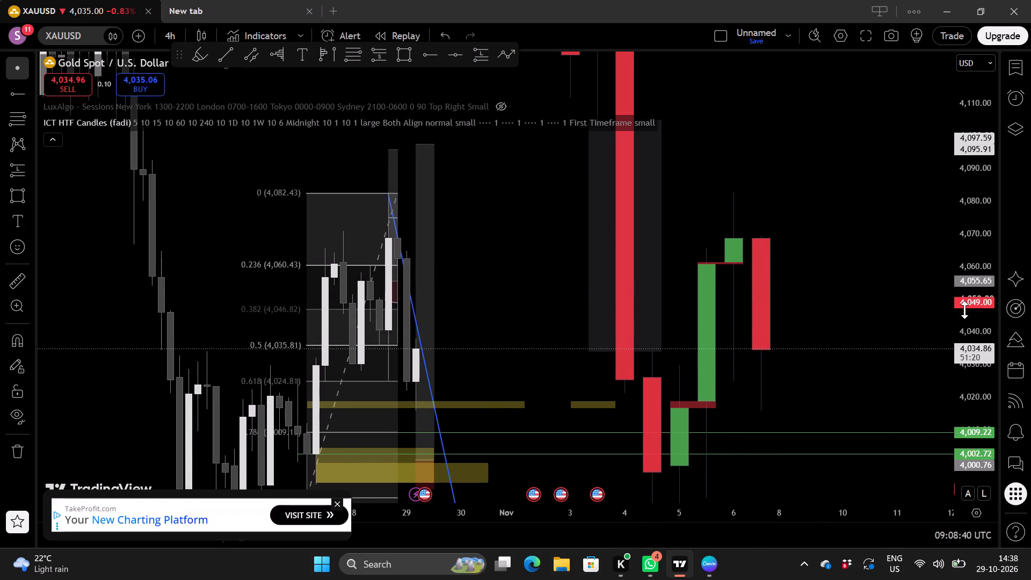
scroll(964, 310, "up", 1)
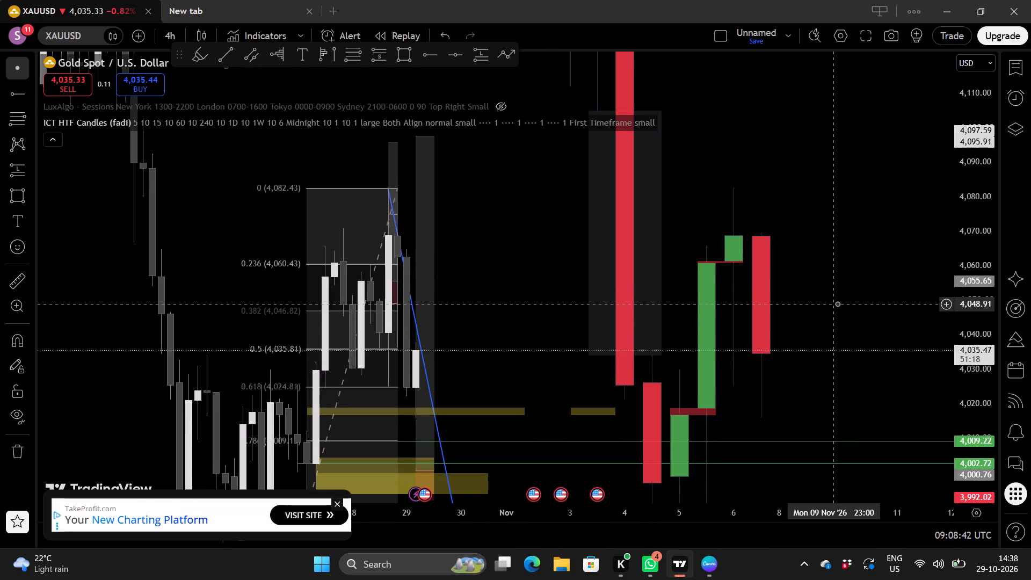
scroll(837, 303, "up", 1)
scroll(837, 303, "right", 1)
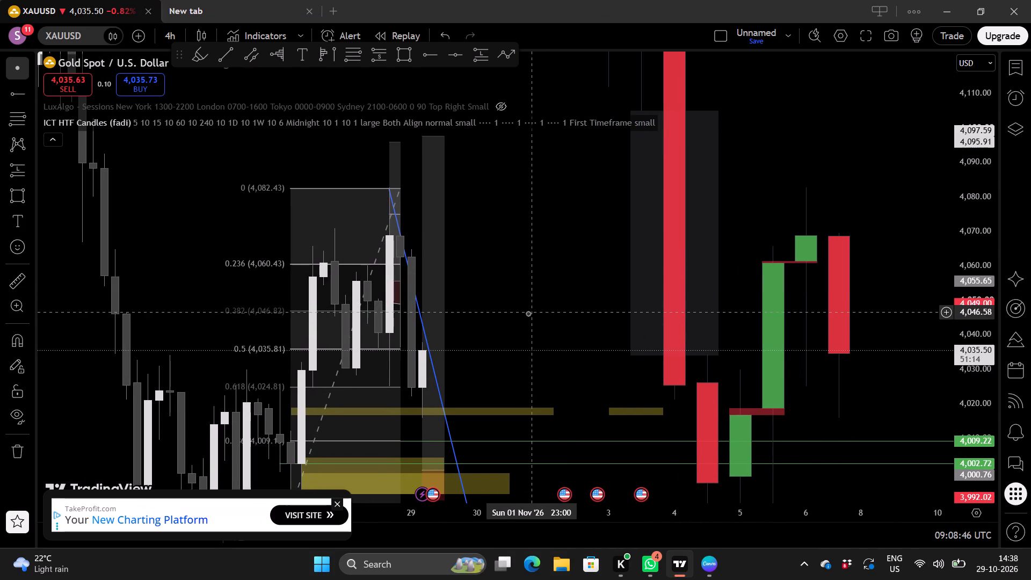
Draw a horizontal ray from the body low of the 28 Oct 14:00 candle and adjust it to 4,040.58.
left_click_drag(500, 311, 633, 286)
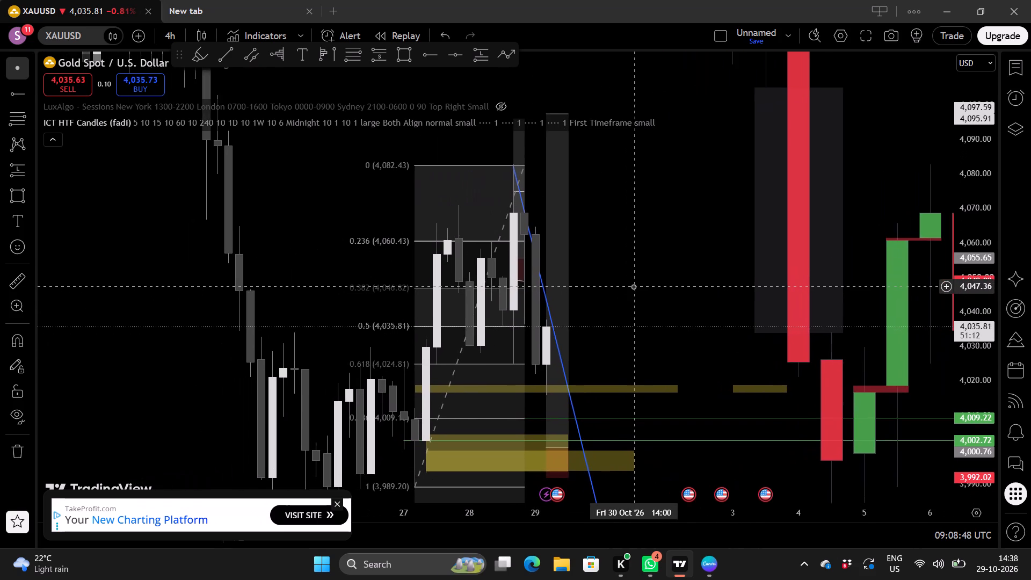
scroll(633, 286, "up", 3)
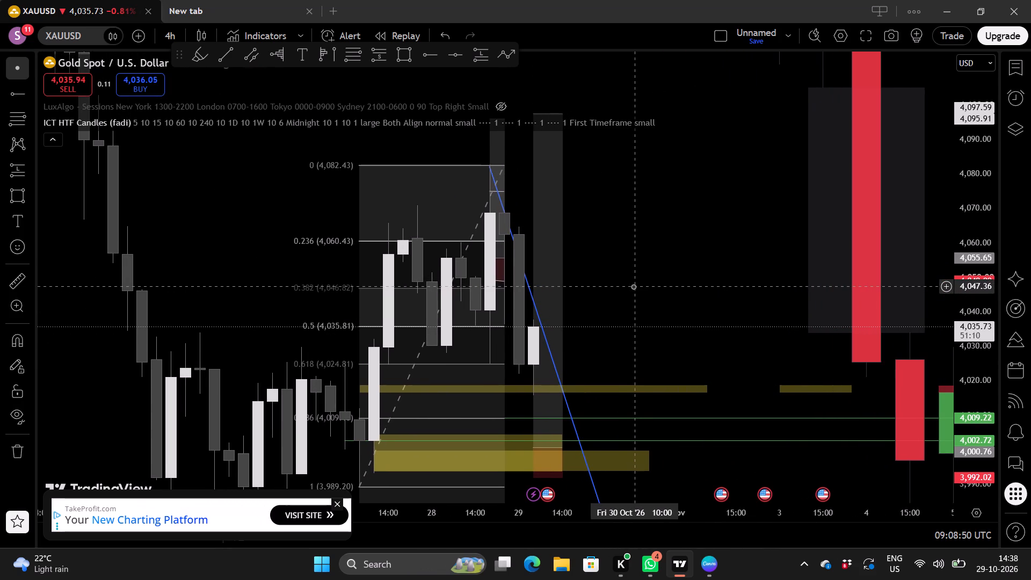
scroll(633, 286, "up", 2)
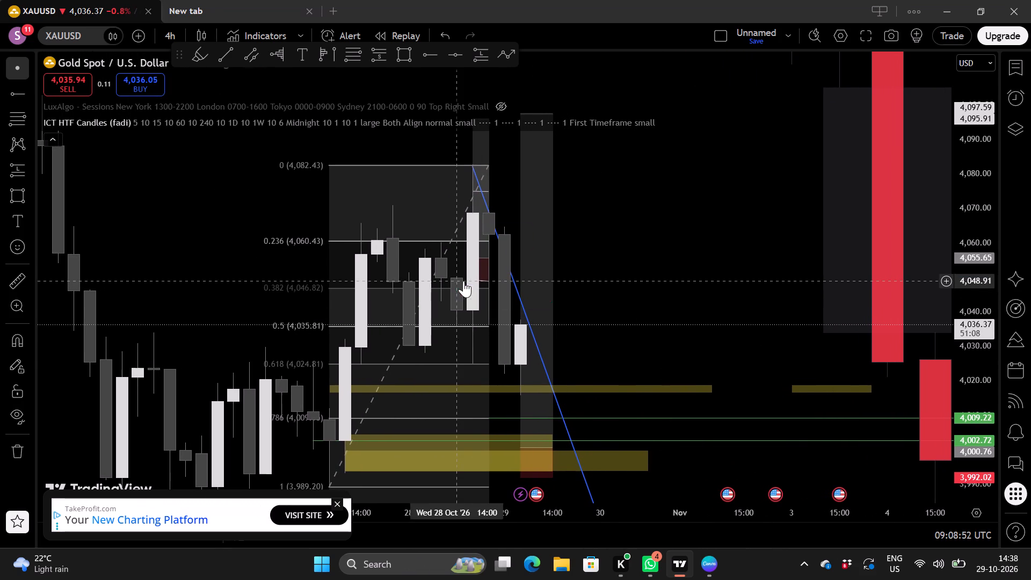
left_click(15, 98)
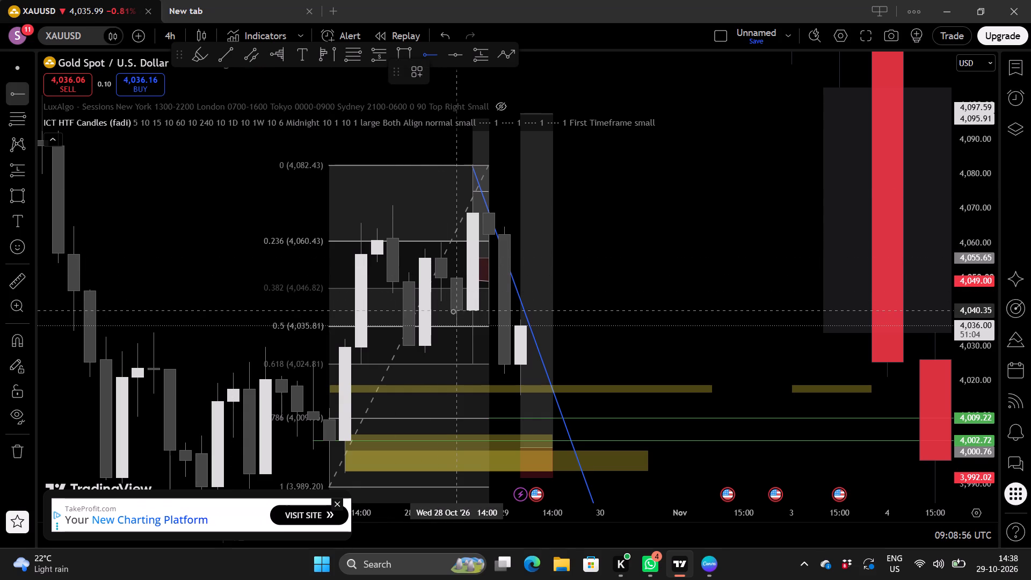
left_click(453, 311)
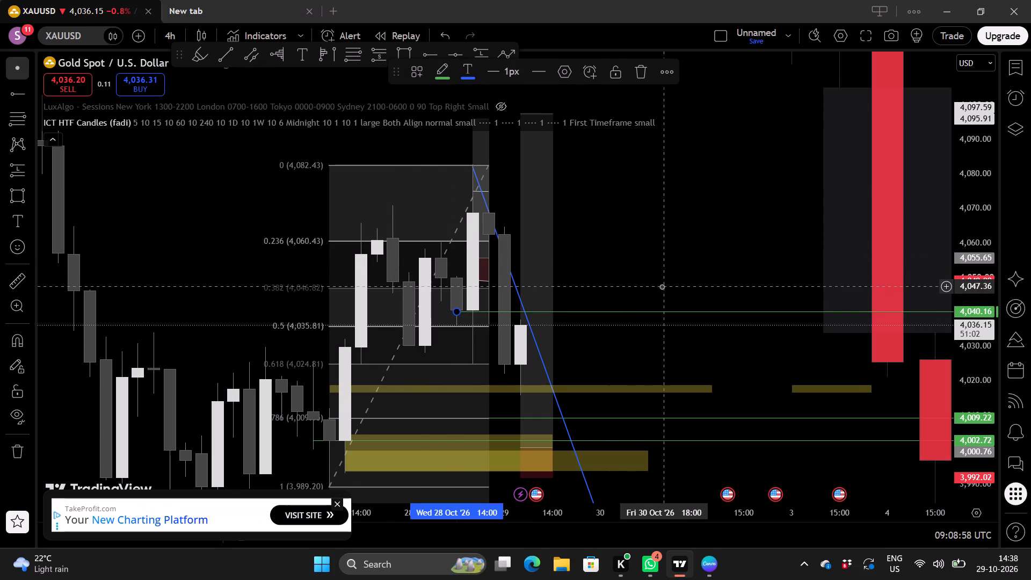
scroll(702, 282, "up", 1)
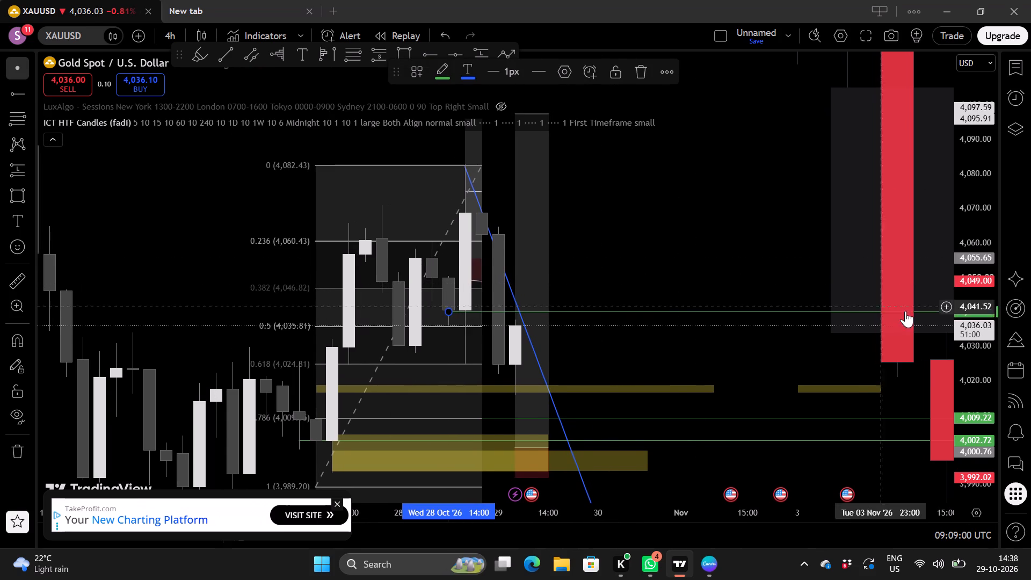
scroll(980, 313, "up", 1)
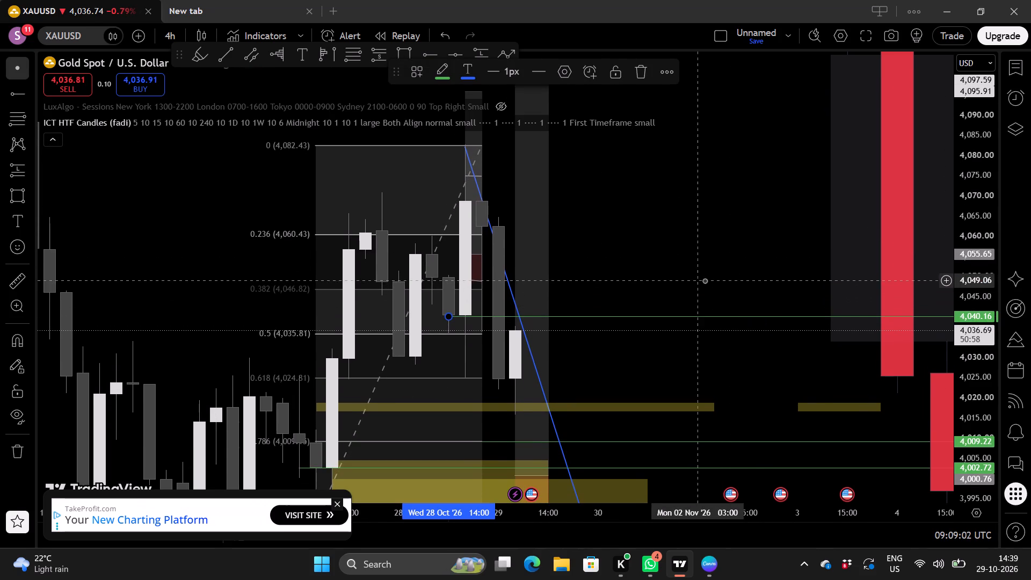
scroll(705, 280, "up", 1)
left_click_drag(661, 316, 655, 315)
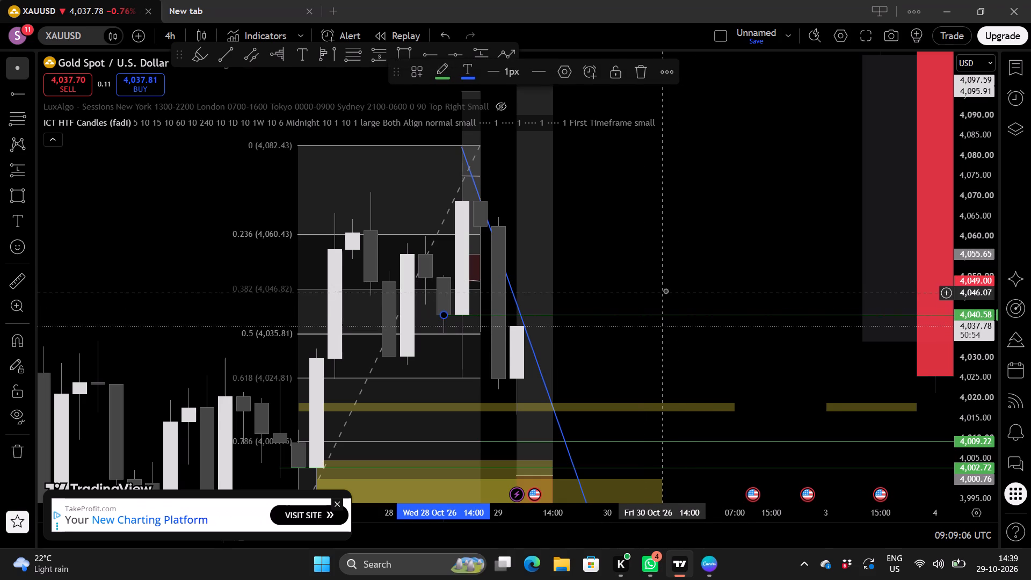
Examine the current 4-hour candle against the new horizontal ray and the descending blue trendline.
left_click_drag(675, 285, 687, 282)
scroll(687, 282, "up", 1)
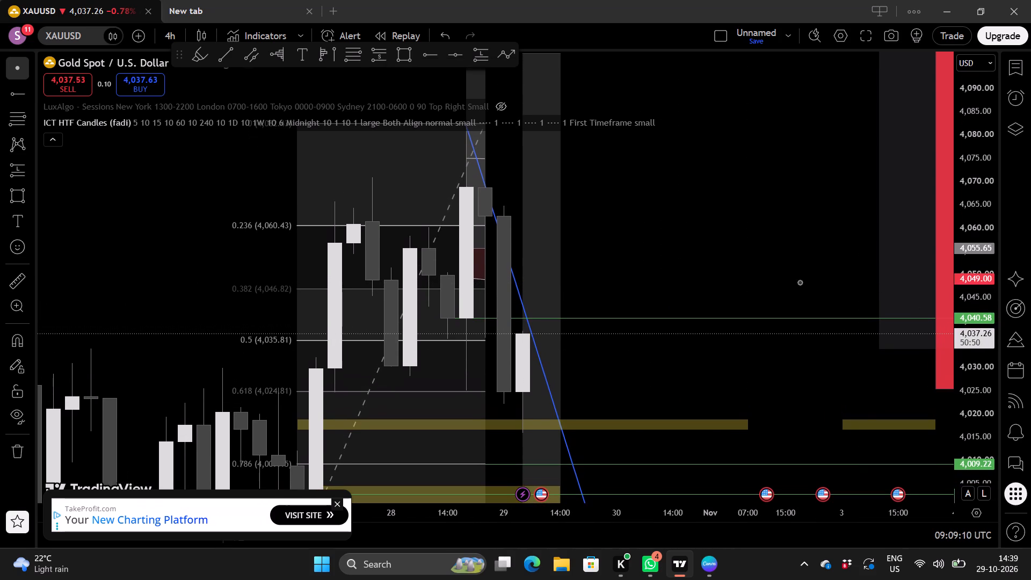
scroll(796, 278, "up", 1)
scroll(978, 307, "up", 3)
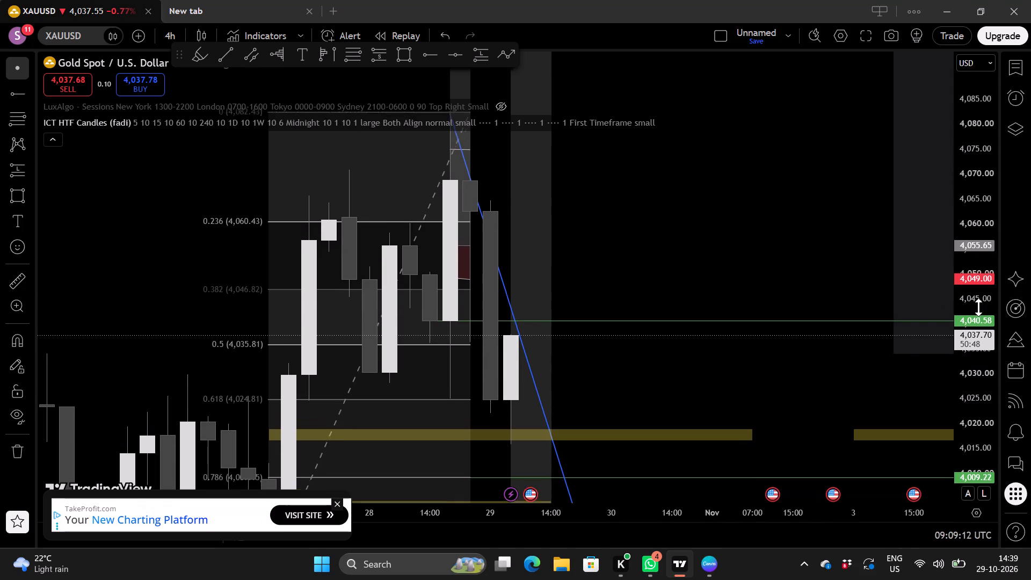
scroll(773, 268, "up", 1)
scroll(723, 265, "up", 1)
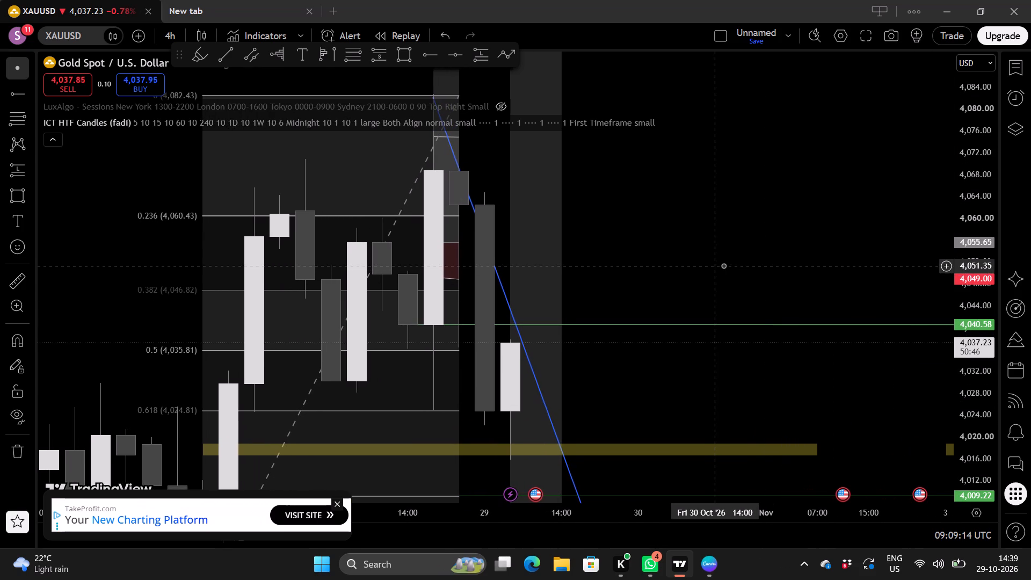
scroll(723, 265, "up", 1)
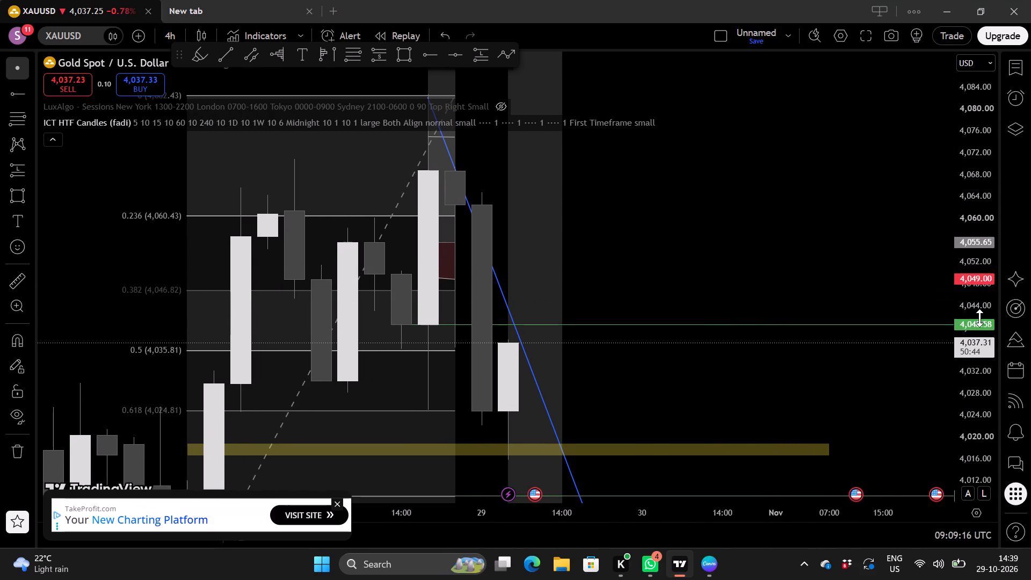
scroll(979, 318, "up", 2)
scroll(822, 274, "up", 1)
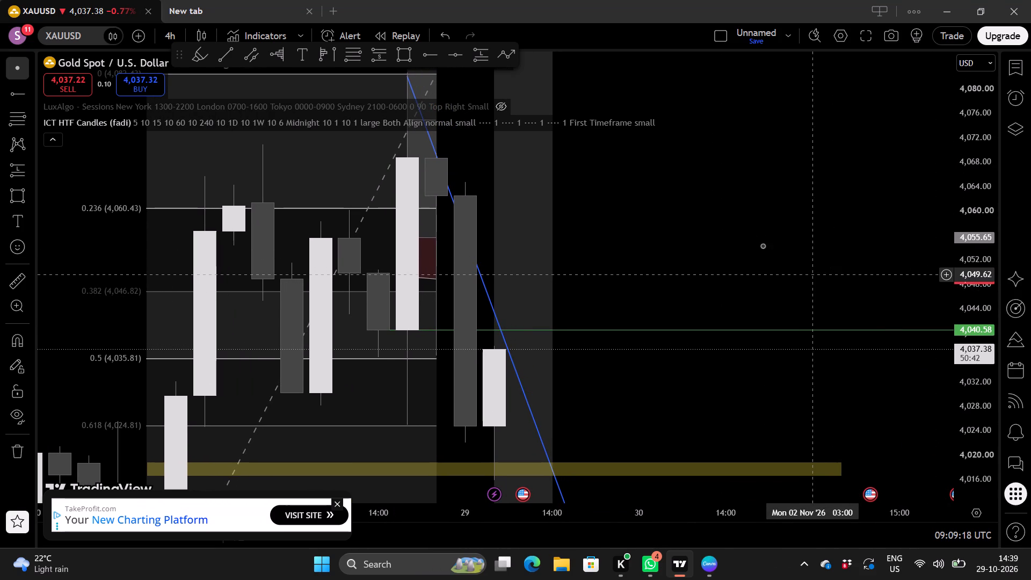
scroll(779, 245, "right", 1)
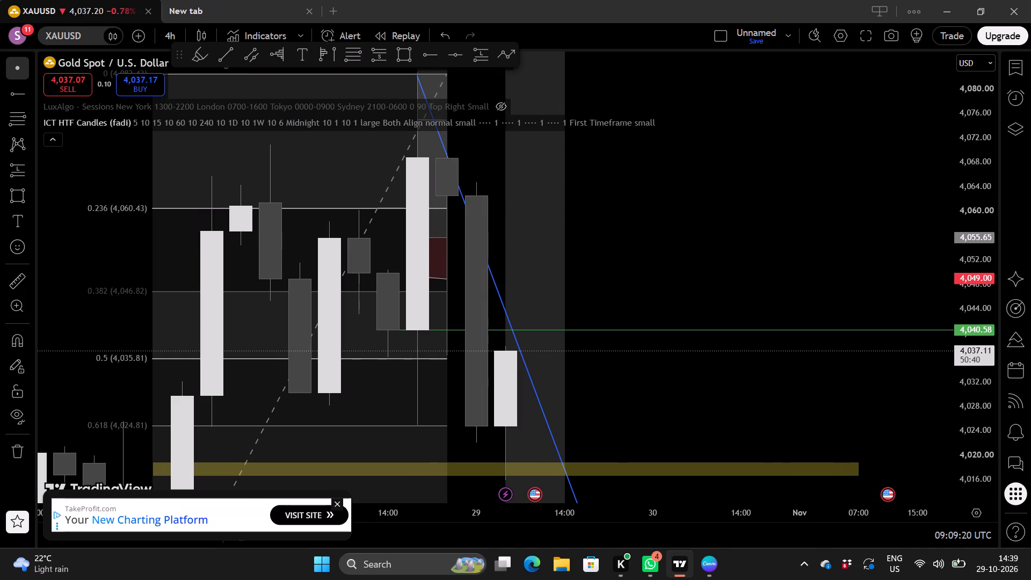
Switch the chart to the 5-minute interval and check price against the descending blue trendline and the green 4,040.58 ray.
left_click(164, 38)
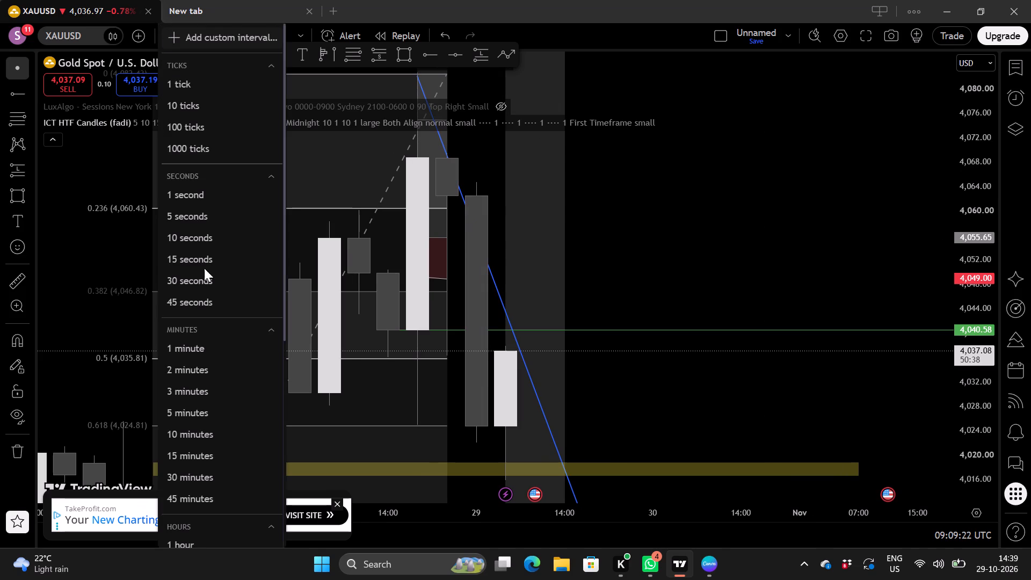
scroll(204, 268, "down", 1)
left_click(186, 319)
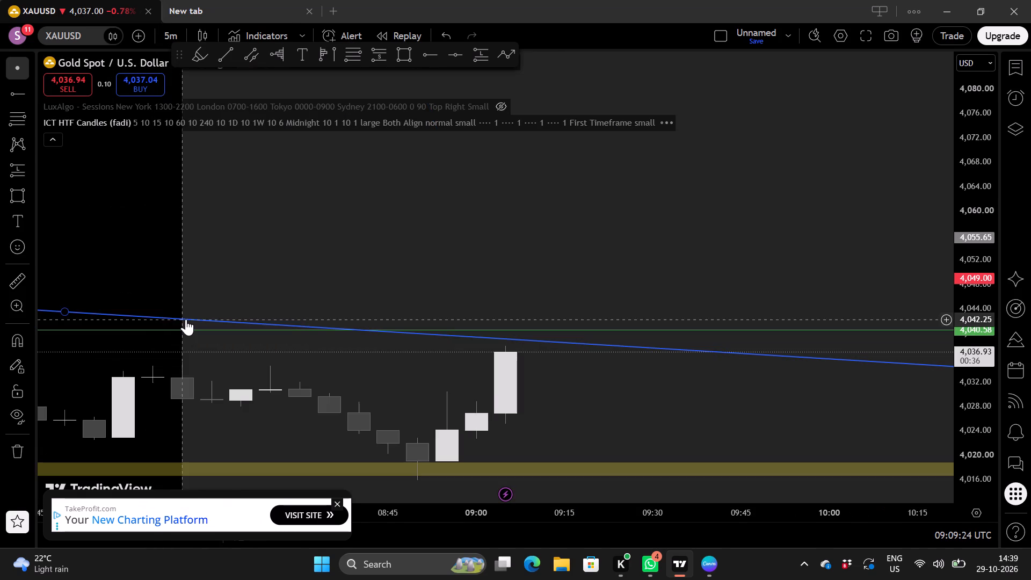
scroll(406, 381, "down", 8)
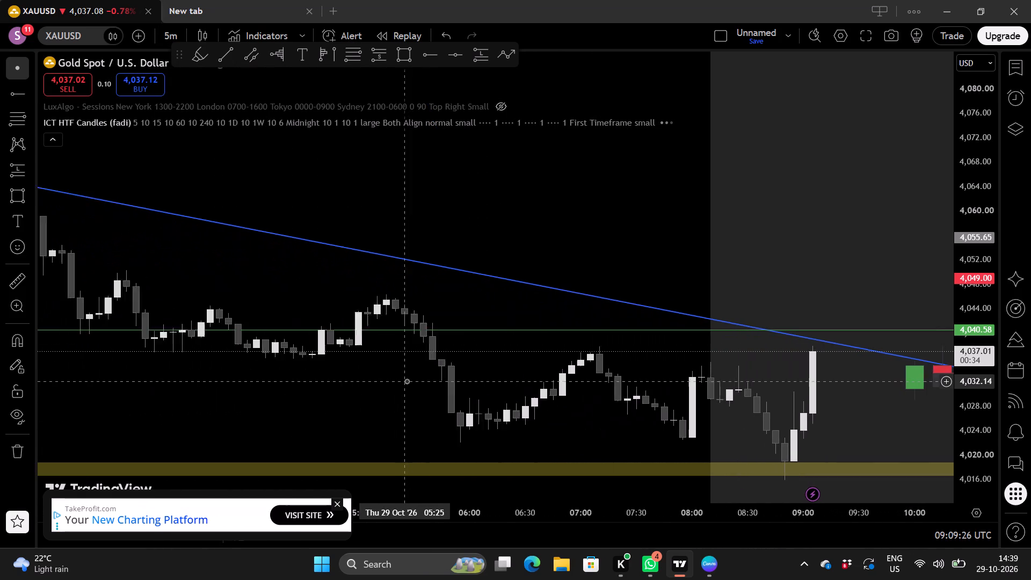
scroll(650, 338, "down", 1)
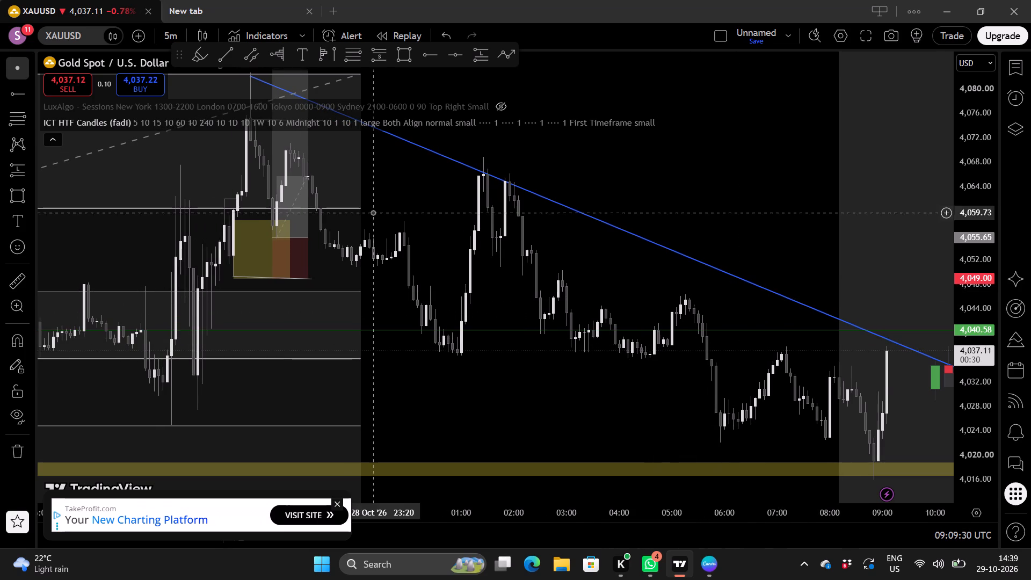
On the 15-minute chart, draw a rectangle zone from about 4,046.65 to 4,041.15, spanning 29 Oct 04:45 to 12:15.
left_click(169, 37)
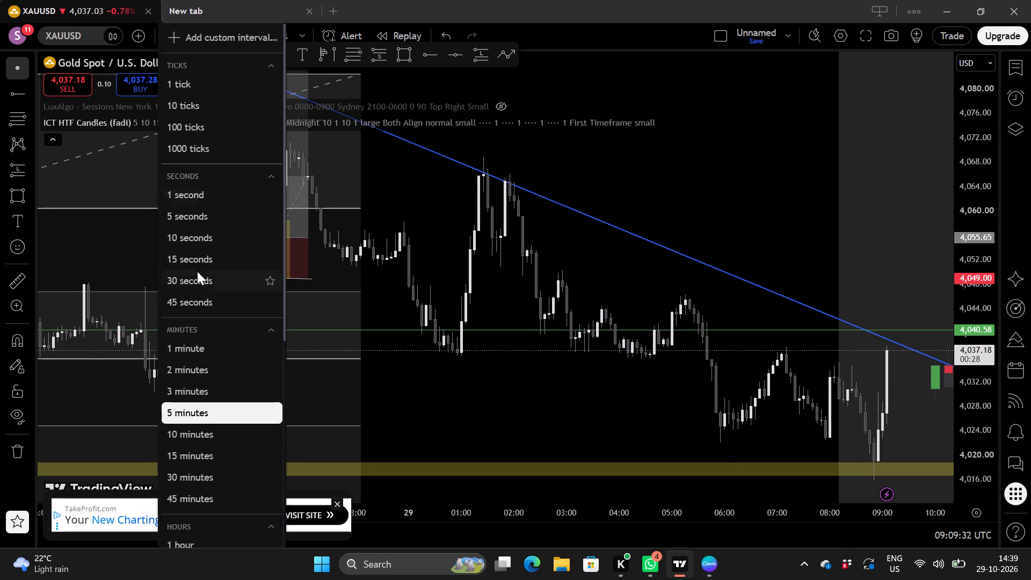
scroll(197, 271, "down", 1)
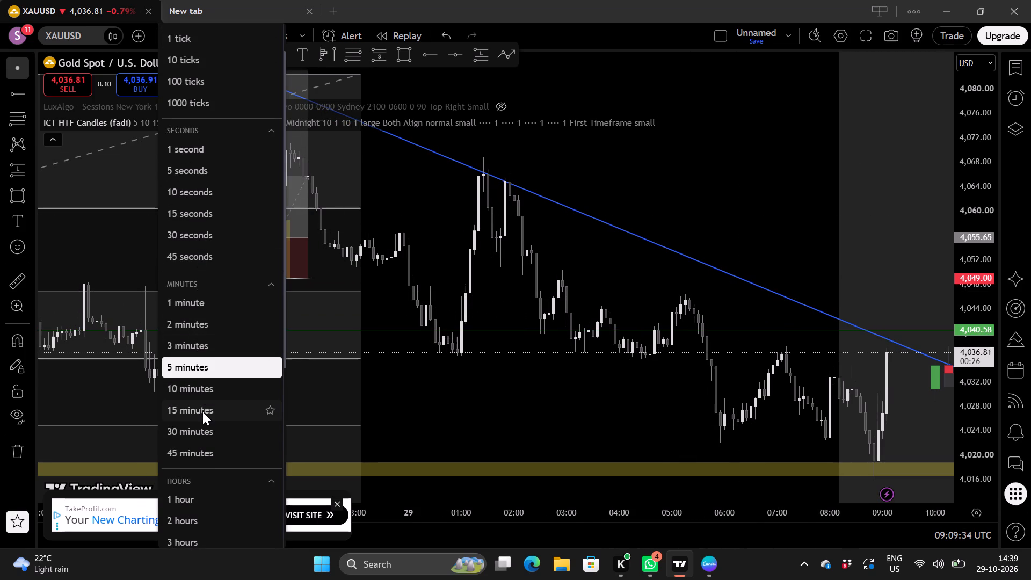
left_click(202, 411)
scroll(613, 321, "up", 2)
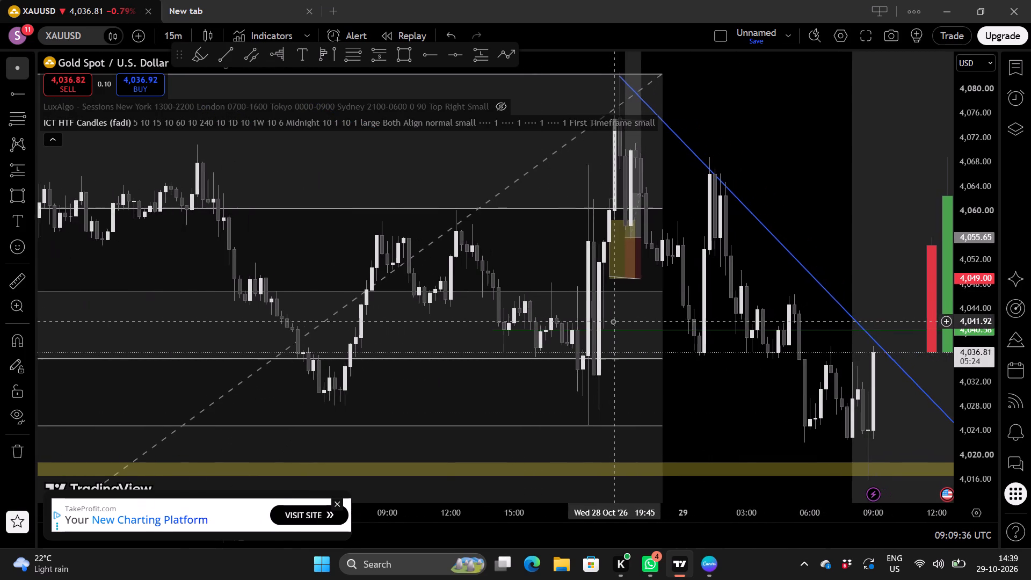
left_click_drag(779, 282, 631, 277)
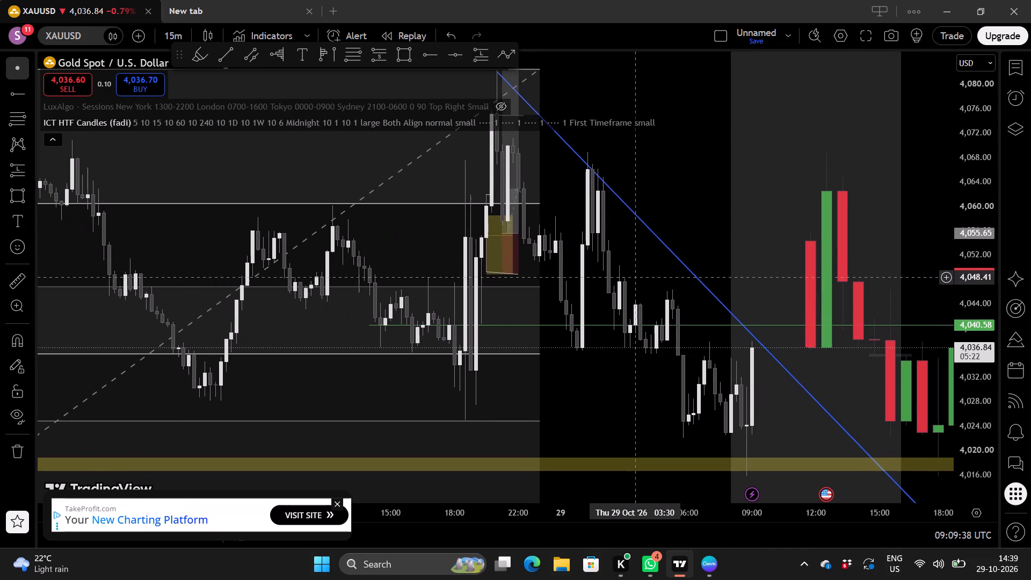
left_click_drag(631, 277, 630, 277)
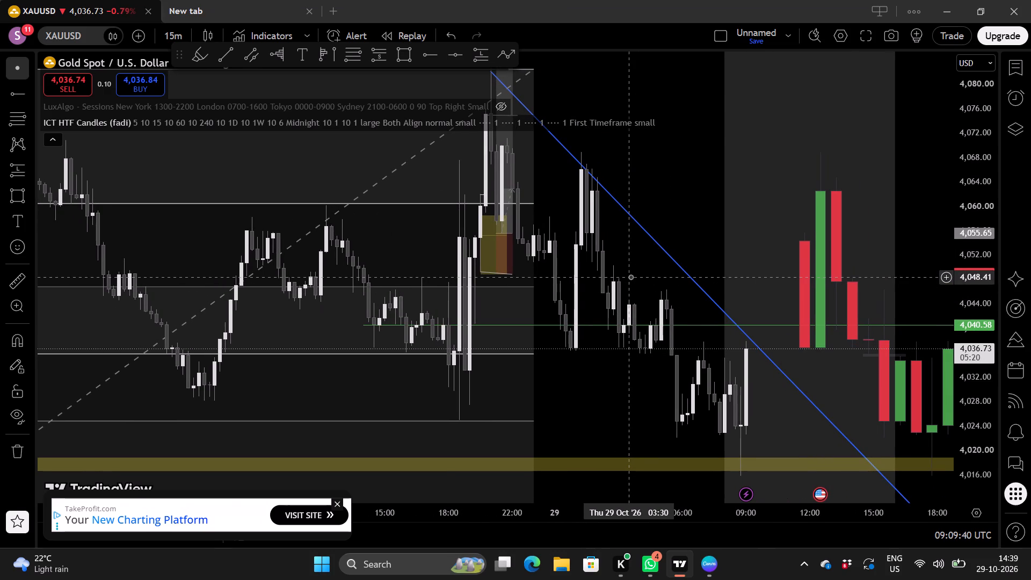
scroll(667, 284, "up", 1)
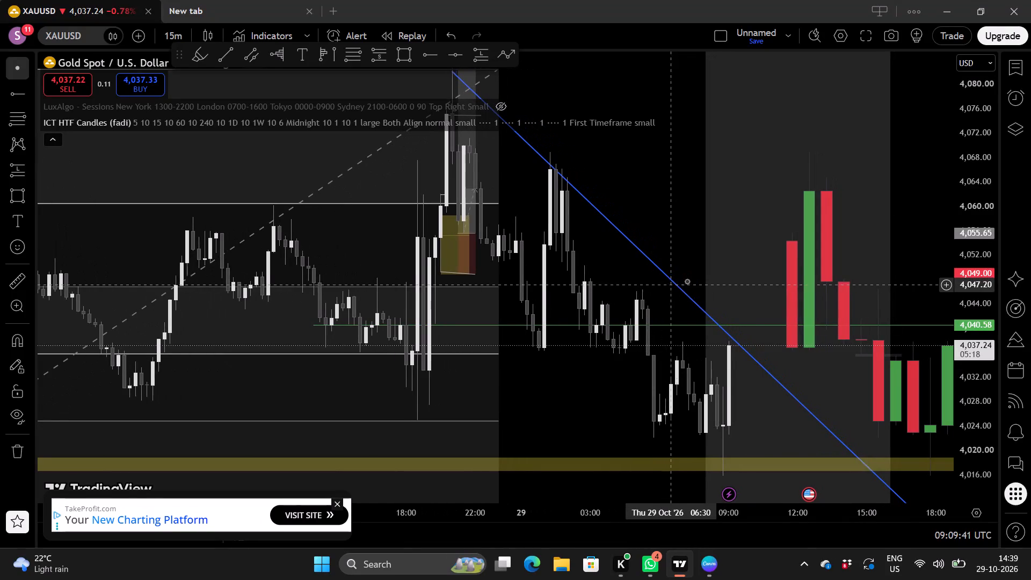
scroll(692, 276, "up", 1)
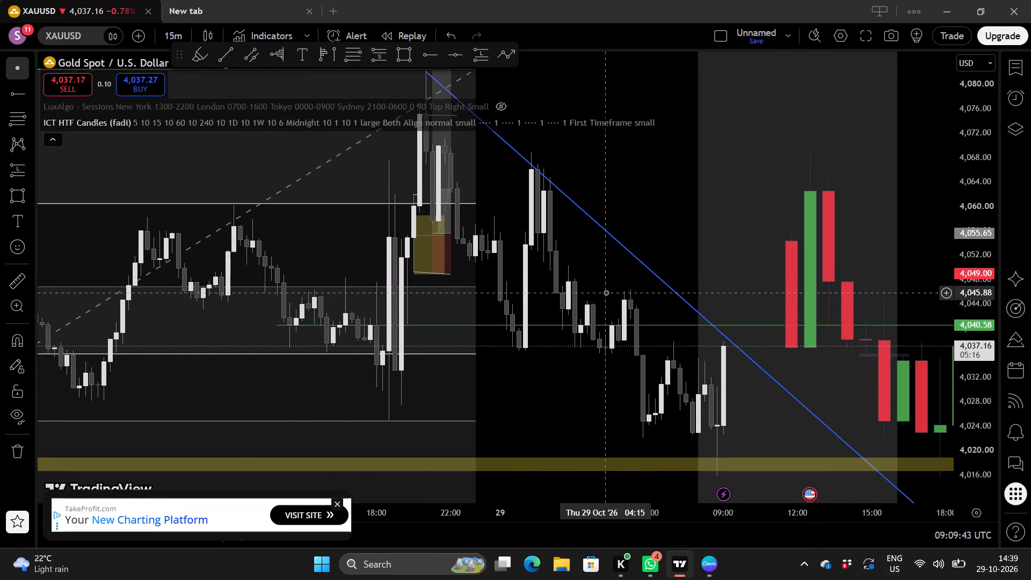
scroll(606, 292, "up", 1)
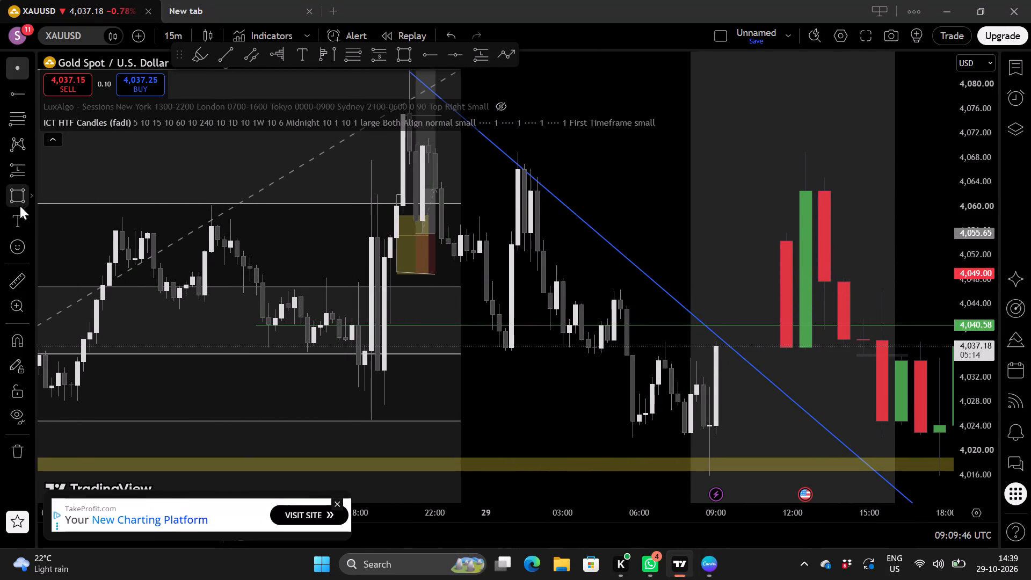
left_click(17, 197)
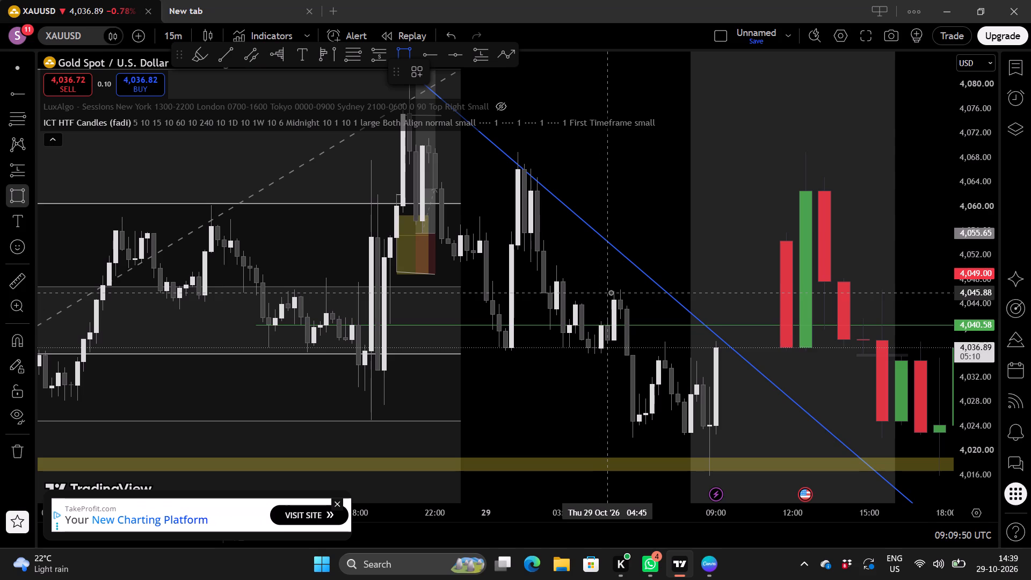
left_click_drag(609, 288, 732, 325)
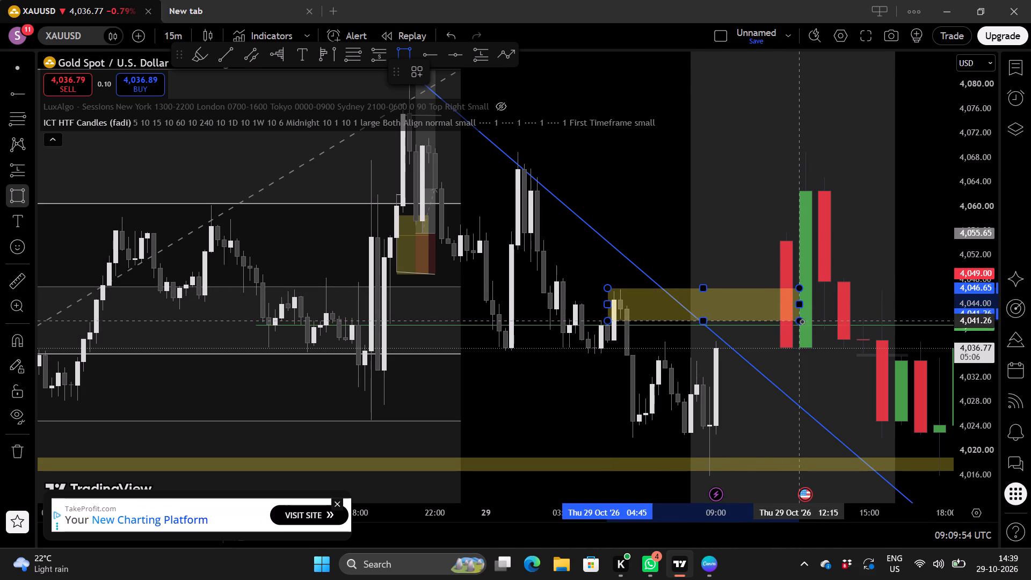
left_click(802, 321)
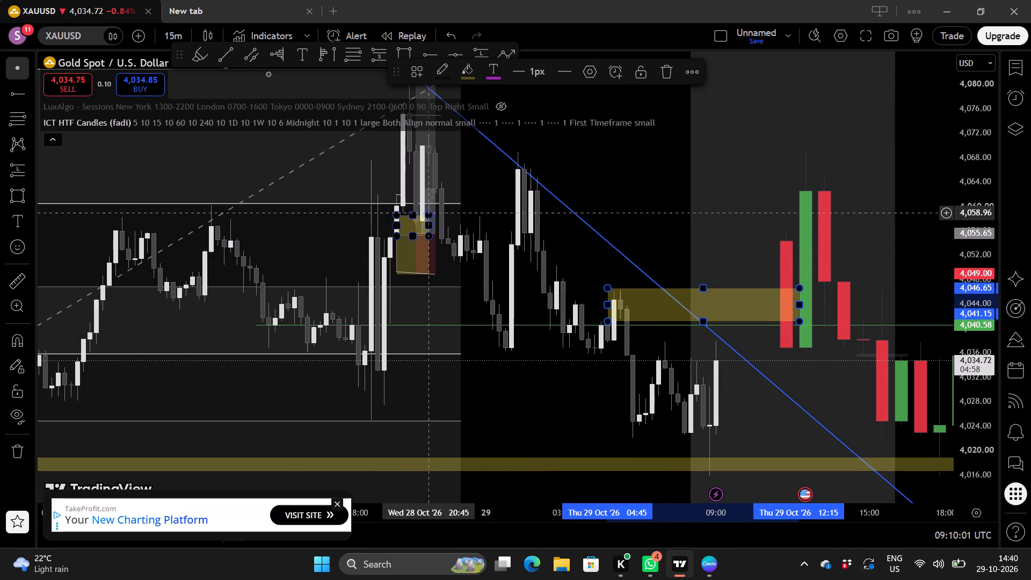
Switch the chart to the 4-hour interval and examine the new rectangle zone against the blue trendline and the 4,040.58 ray.
left_click(172, 39)
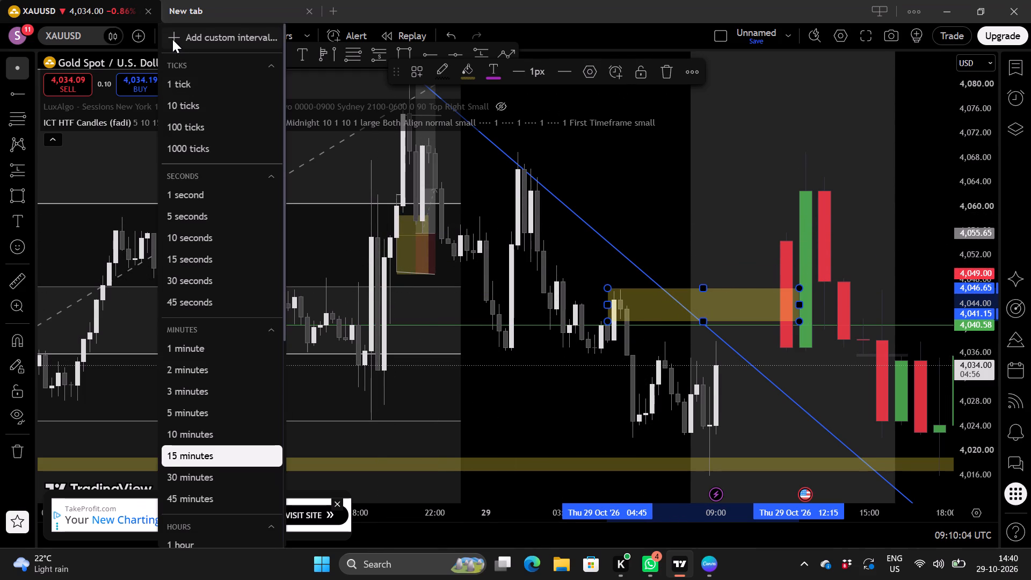
scroll(214, 232, "down", 1)
scroll(213, 475, "down", 1)
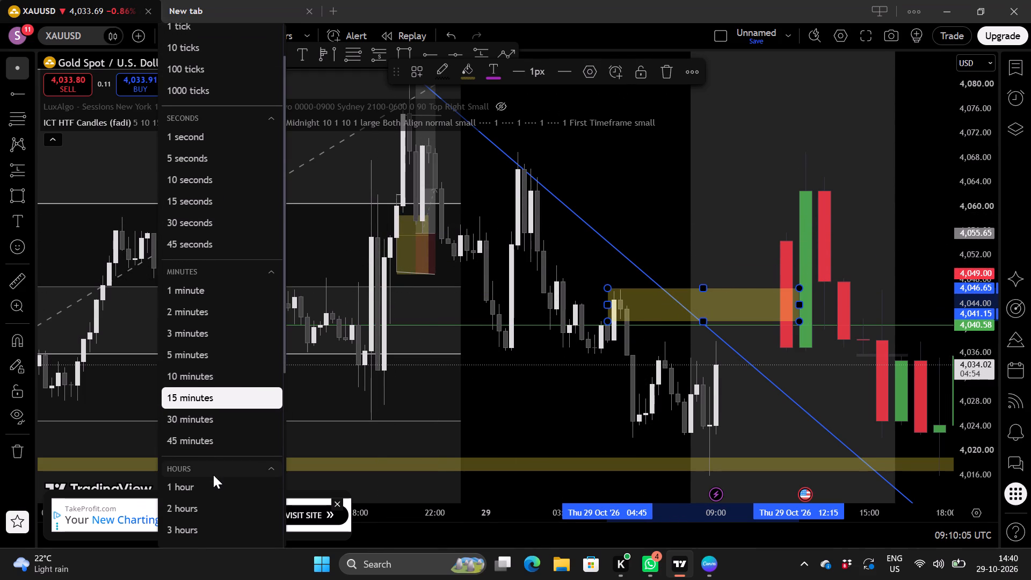
left_click(204, 530)
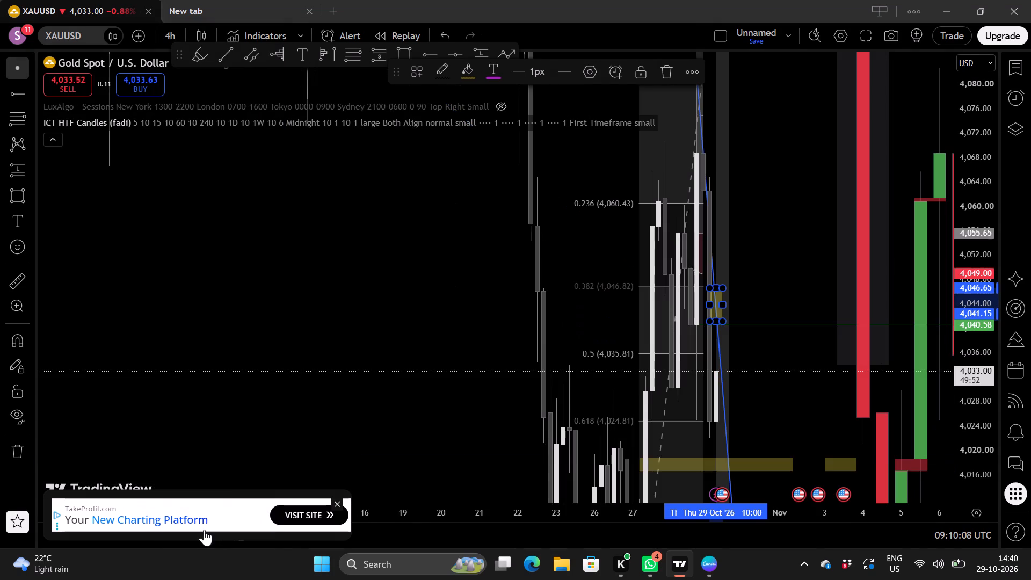
scroll(652, 393, "up", 10)
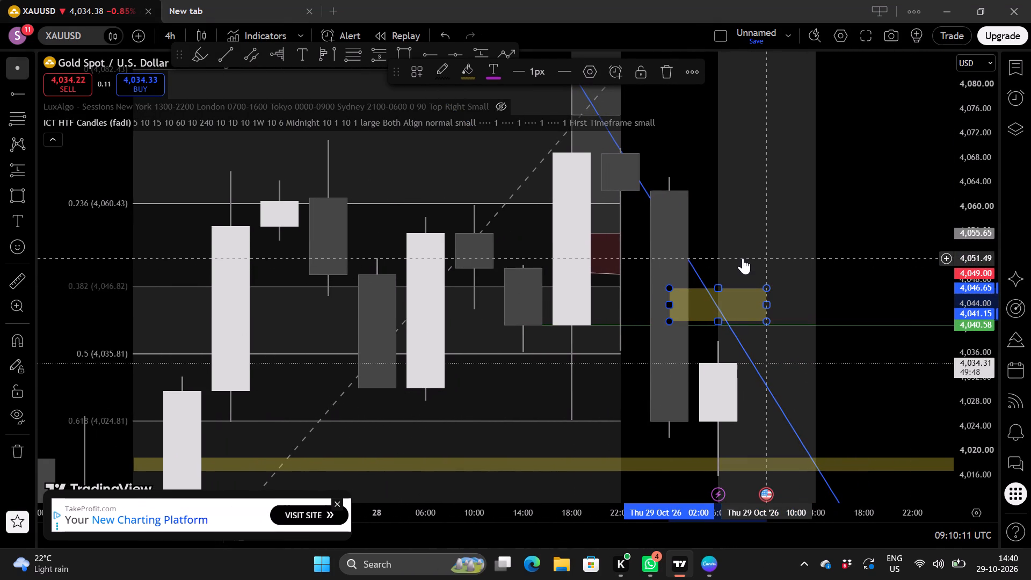
scroll(819, 281, "down", 3)
left_click(886, 270)
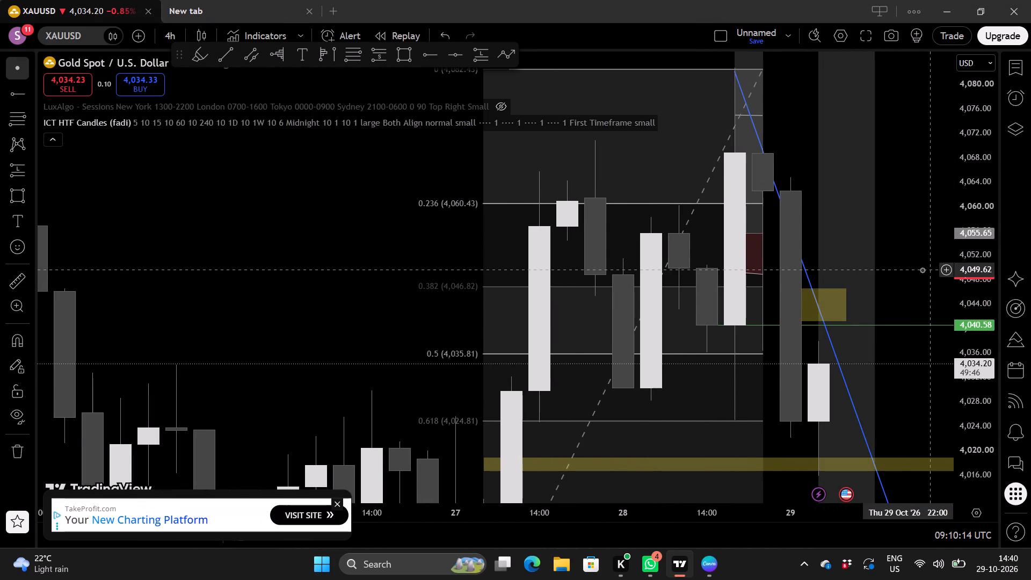
left_click_drag(922, 270, 736, 256)
scroll(796, 256, "up", 1)
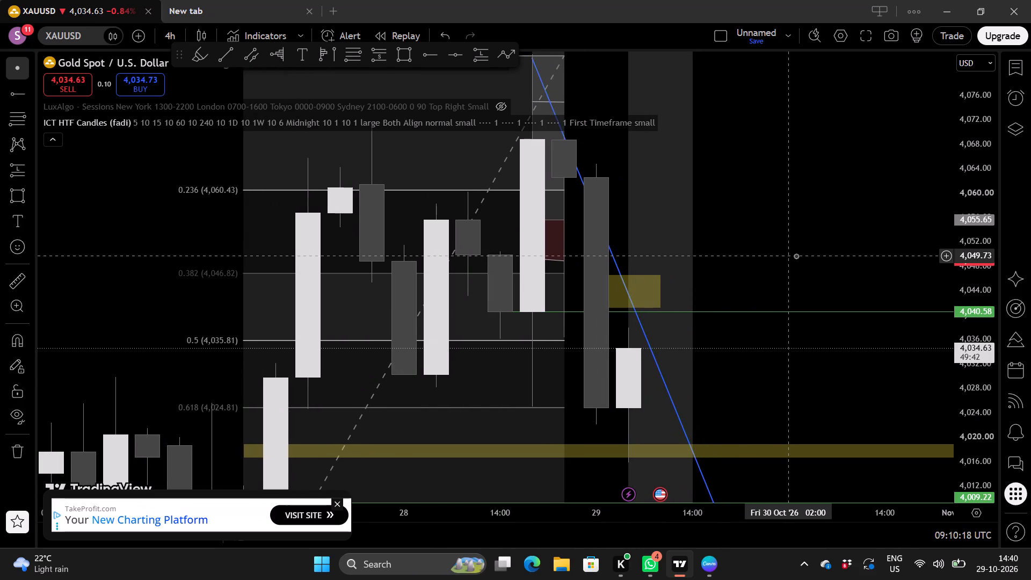
scroll(796, 256, "up", 1)
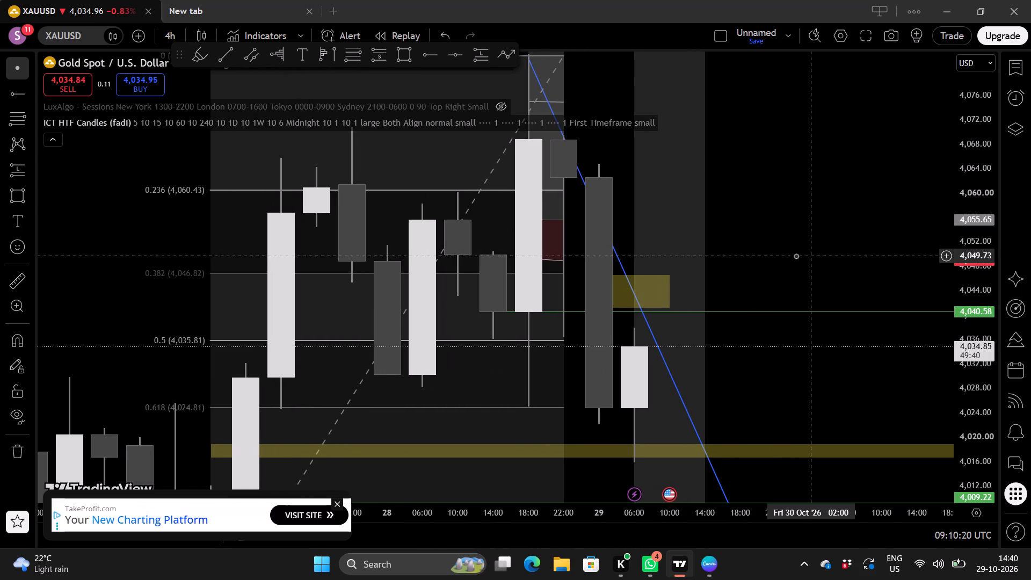
scroll(836, 262, "up", 1)
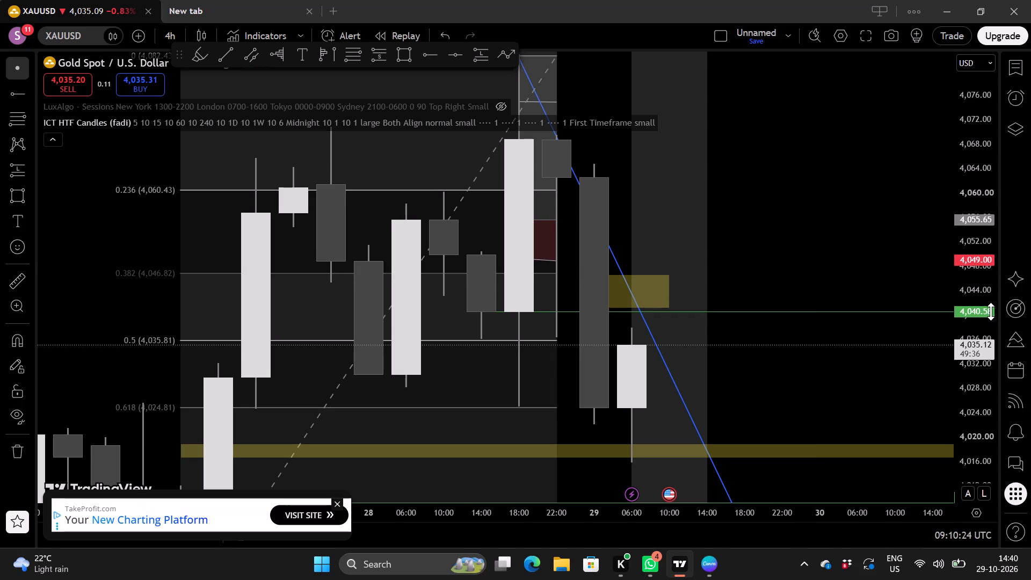
scroll(991, 311, "down", 2)
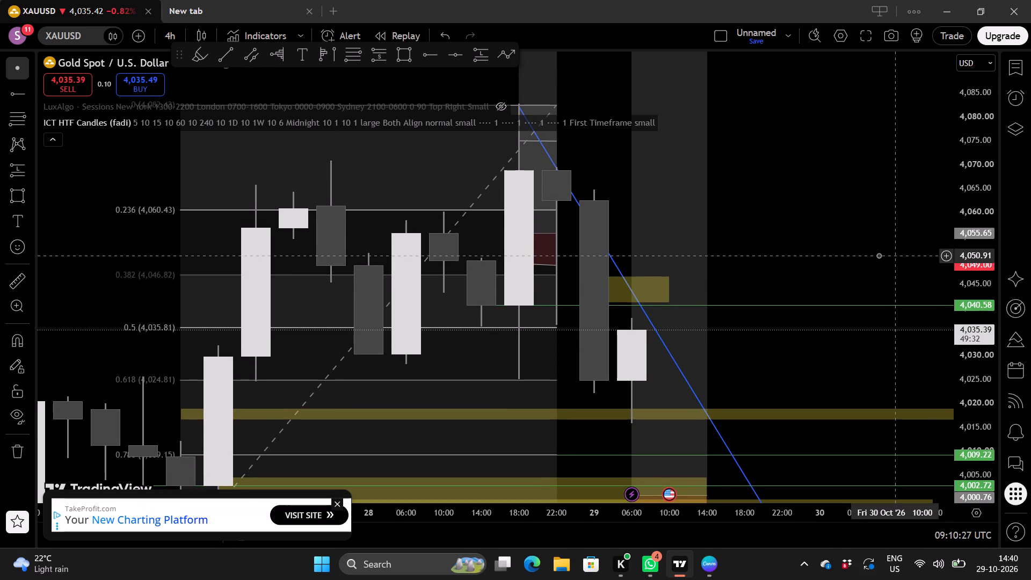
scroll(878, 255, "down", 1)
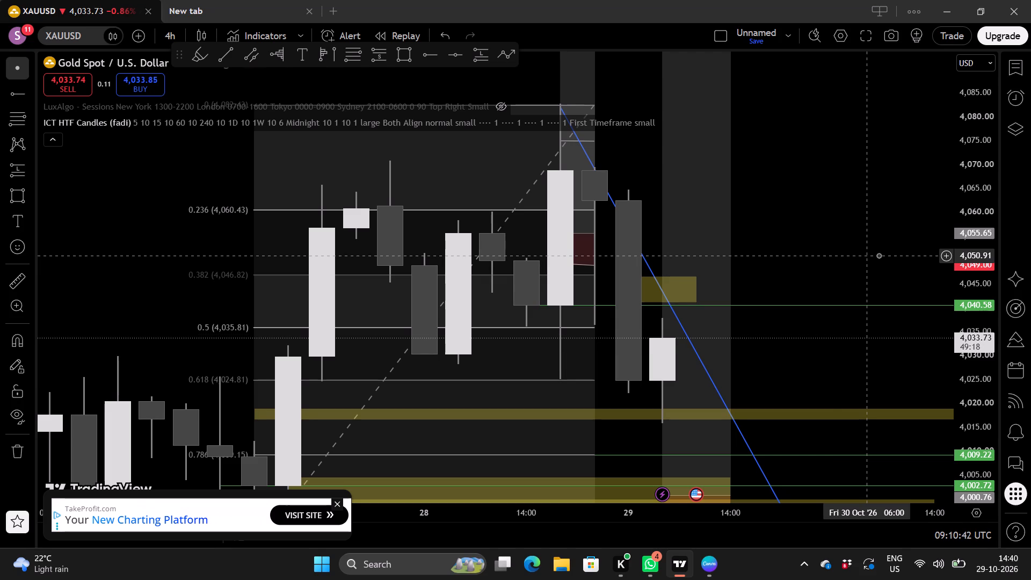
Switch to Canva and add a gold medal with red ribbons and another doll graphic in a patterned dress to the certificate.
left_click(708, 567)
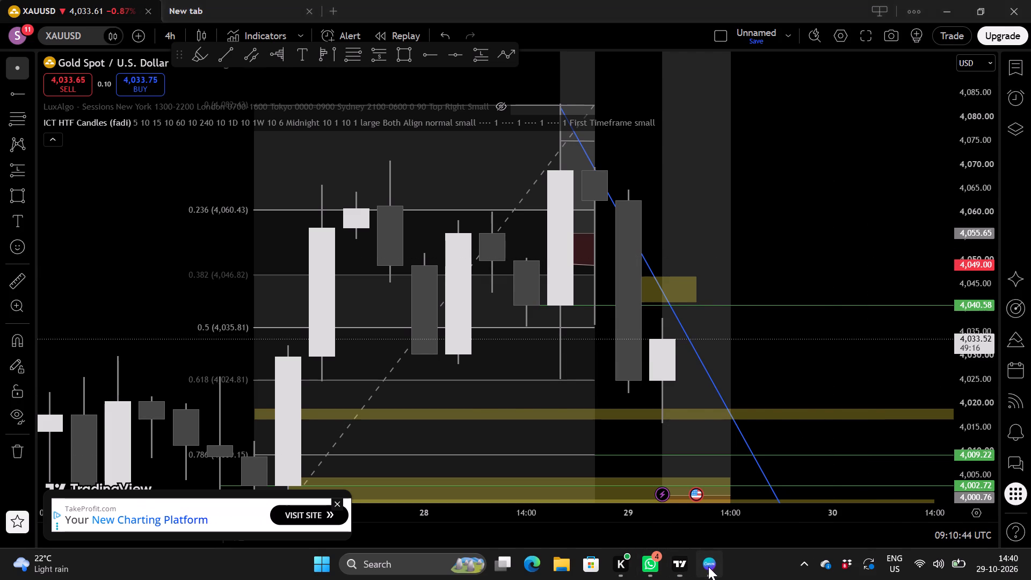
left_click(222, 262)
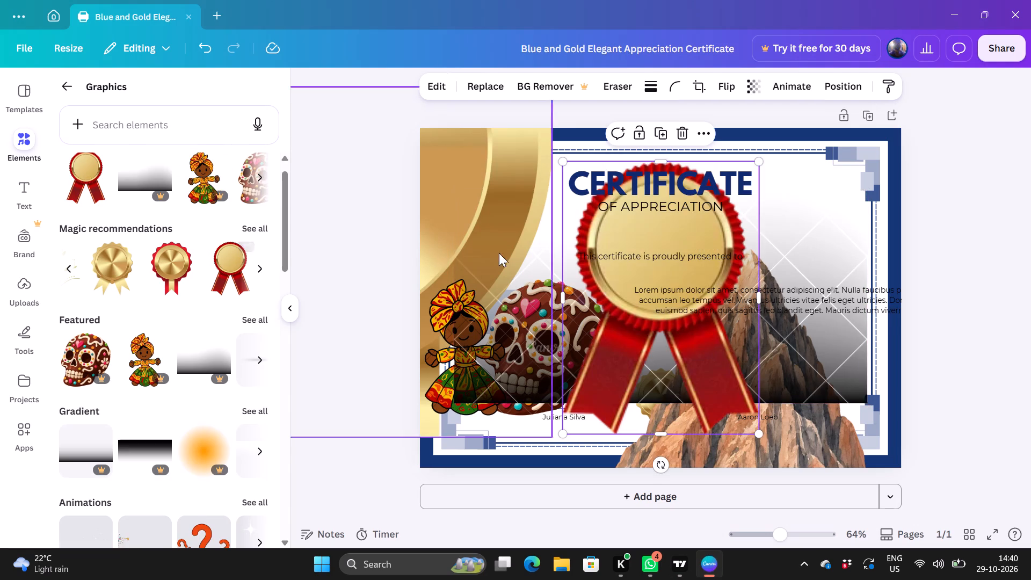
left_click_drag(188, 176, 439, 243)
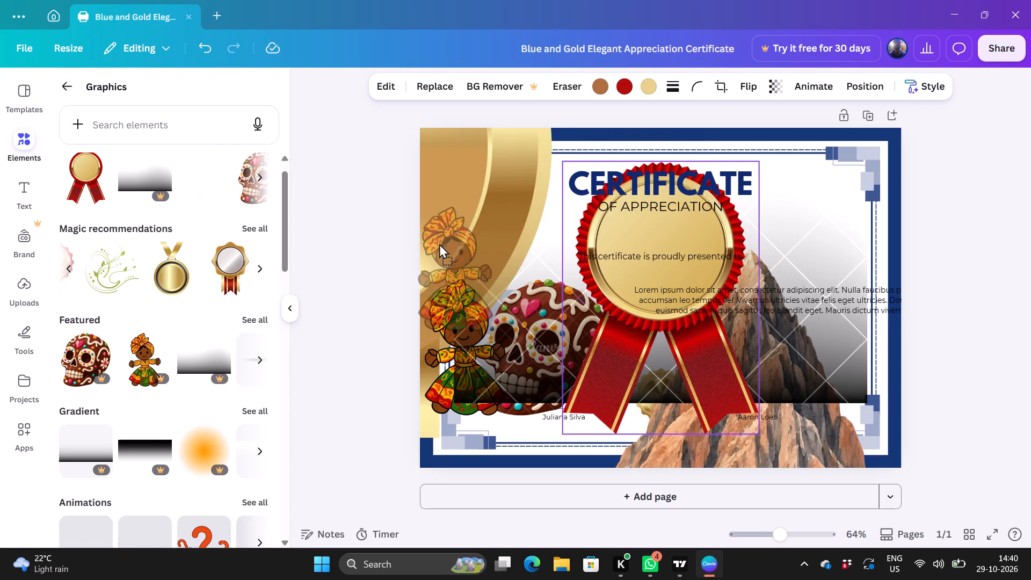
left_click_drag(439, 243, 449, 253)
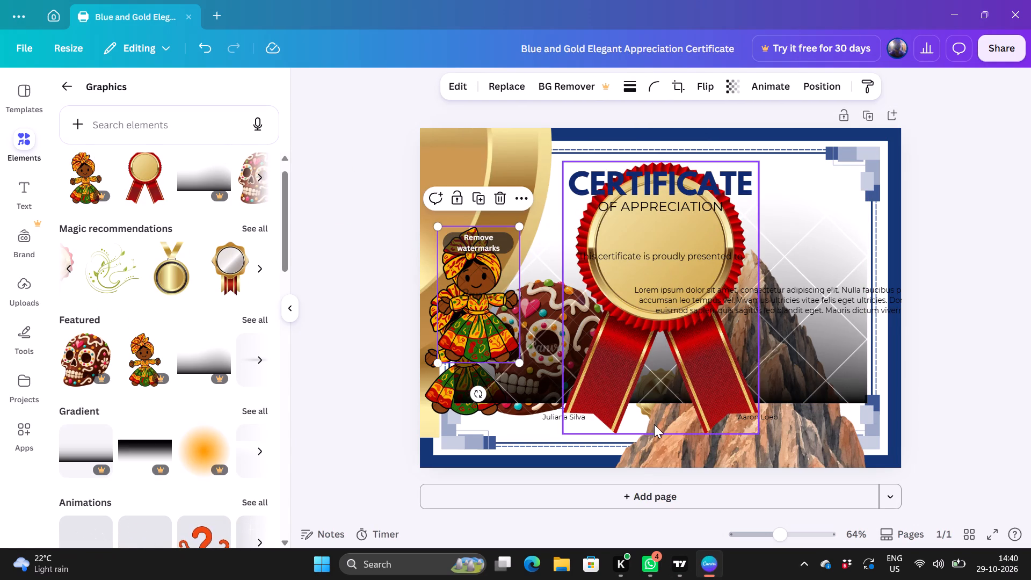
Return to TradingView and examine the 4-hour candles against the Fibonacci levels, the blue trendline and the yellow zones.
left_click(678, 567)
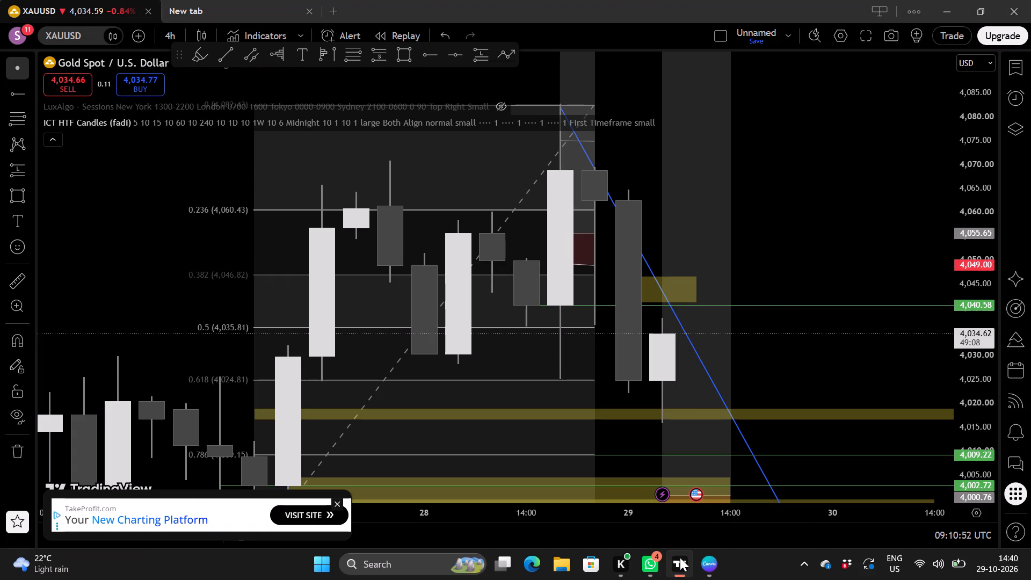
scroll(842, 306, "up", 1)
scroll(972, 300, "up", 5)
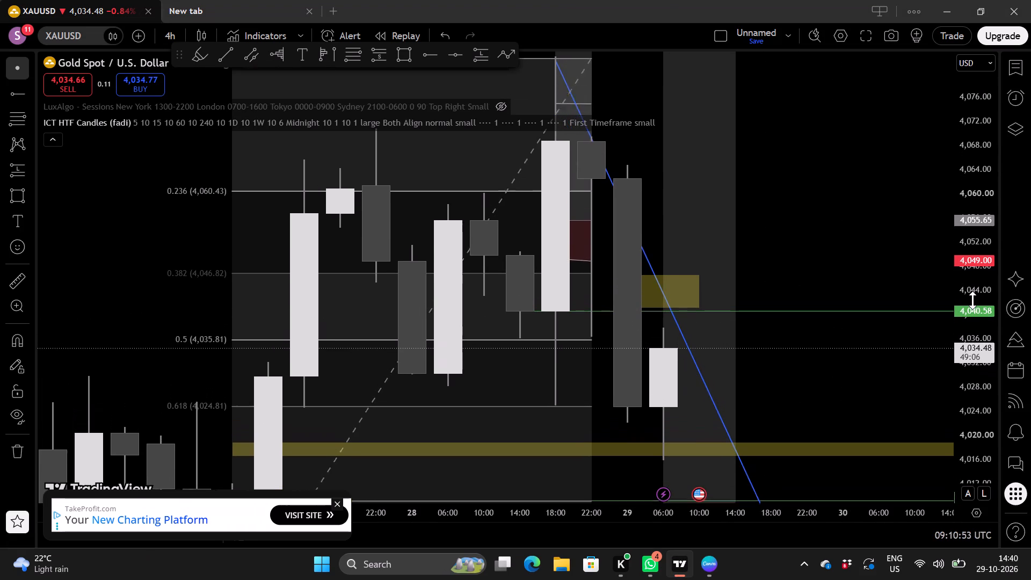
left_click_drag(841, 242, 776, 237)
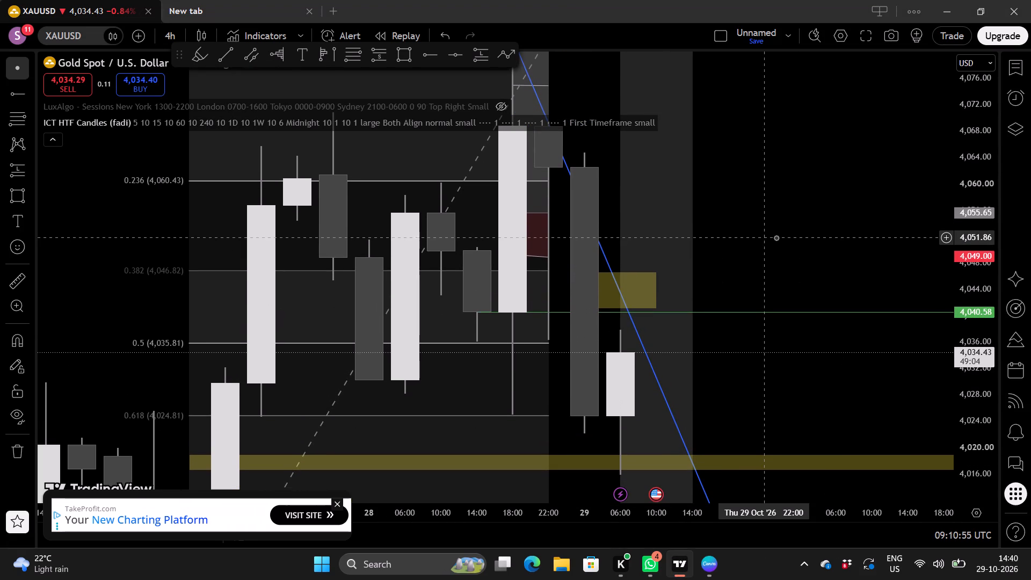
scroll(776, 237, "up", 1)
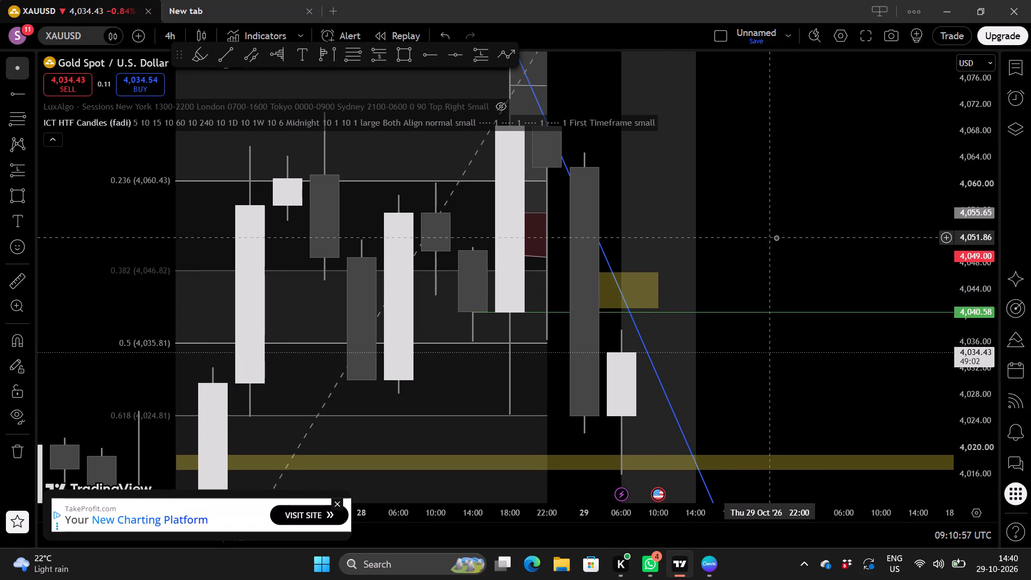
left_click_drag(818, 222, 813, 366)
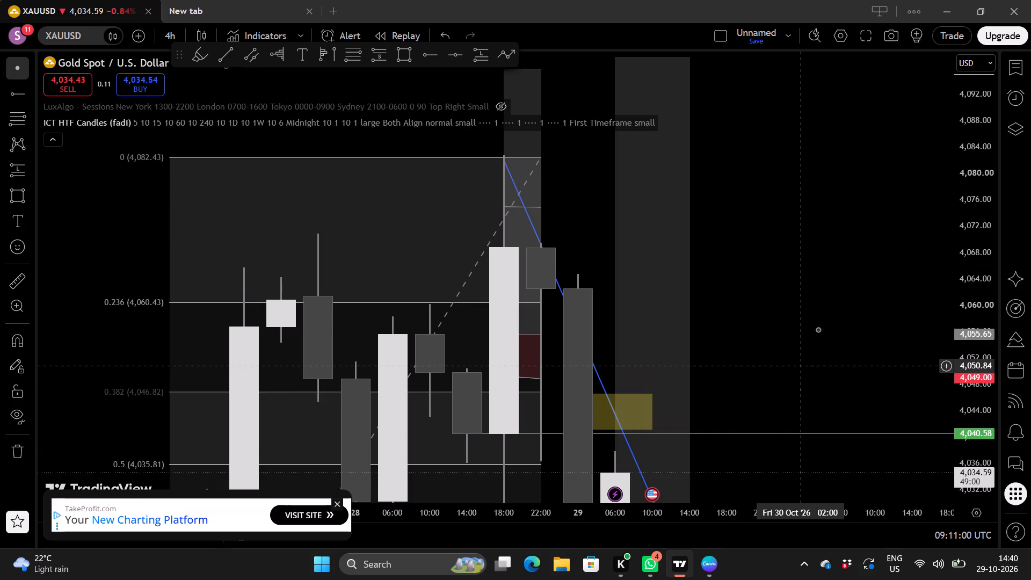
scroll(816, 308, "up", 1)
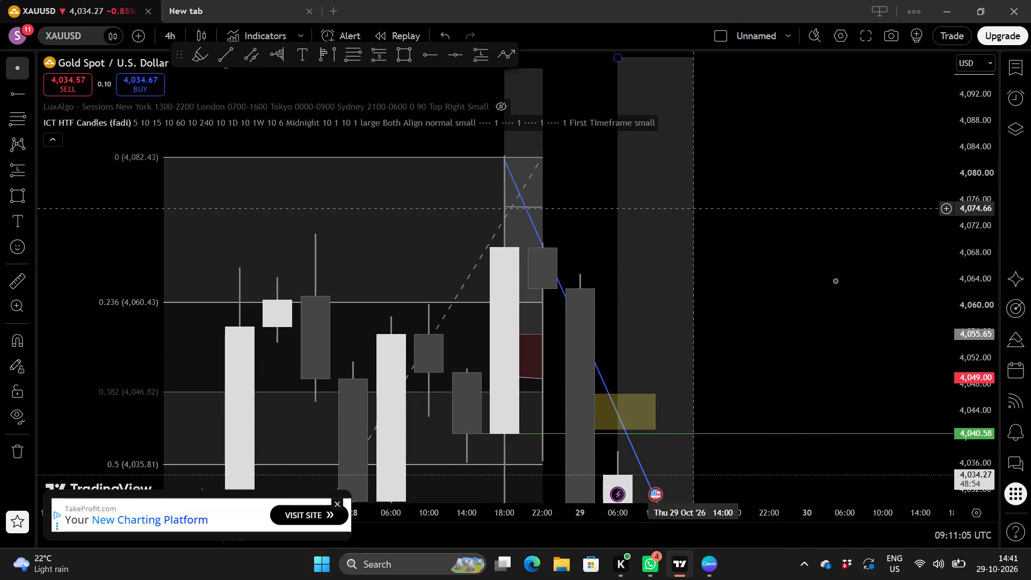
scroll(877, 297, "down", 1)
scroll(973, 324, "down", 2)
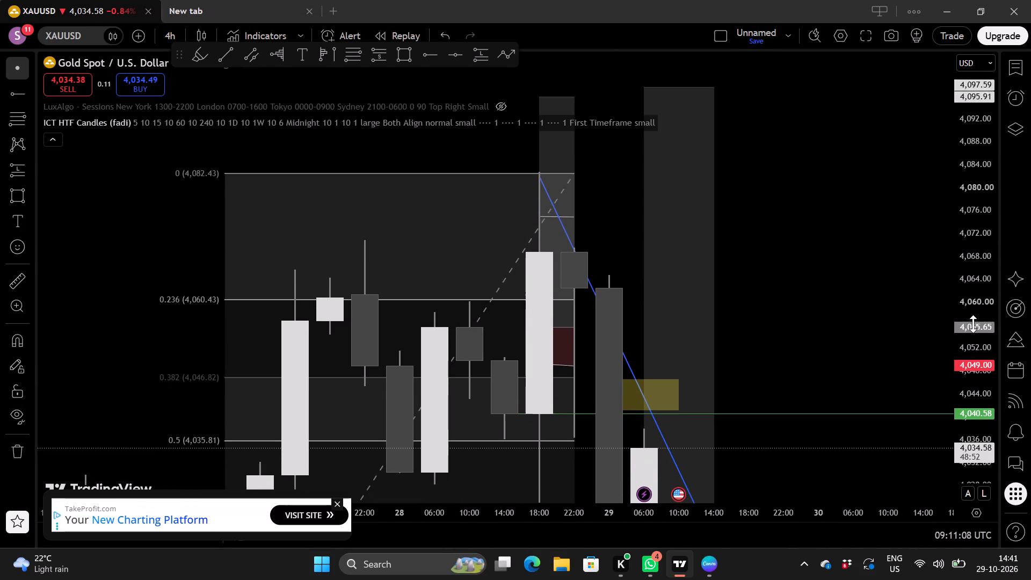
scroll(973, 324, "down", 1)
scroll(878, 305, "down", 1)
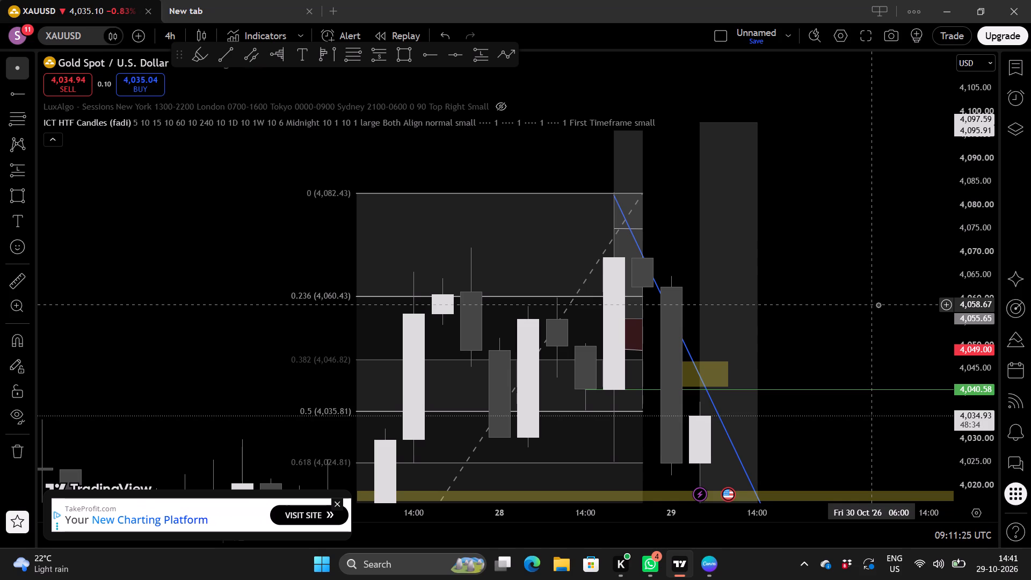
scroll(965, 318, "up", 2)
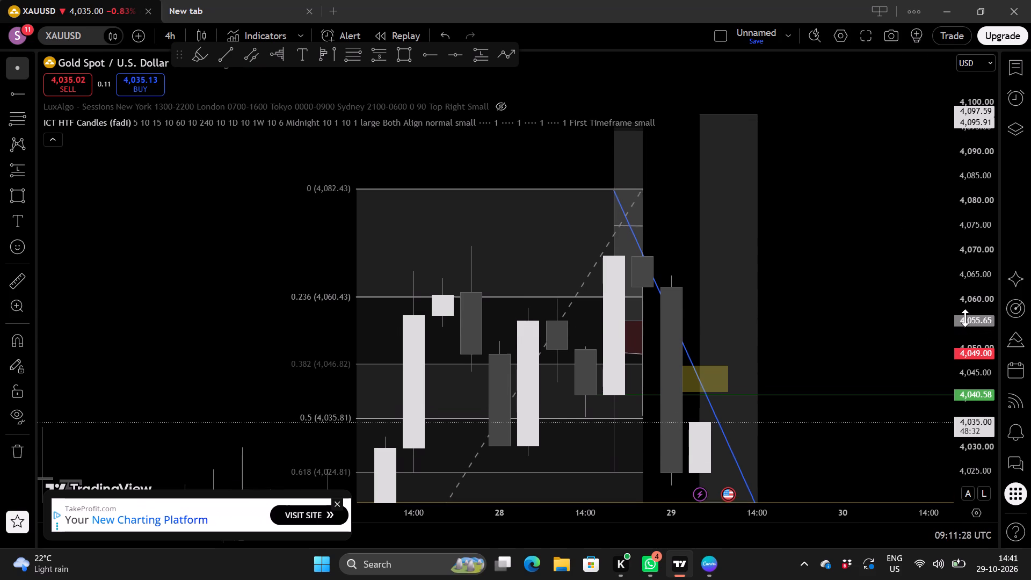
left_click(873, 309)
left_click(873, 309)
left_click_drag(873, 309, 844, 190)
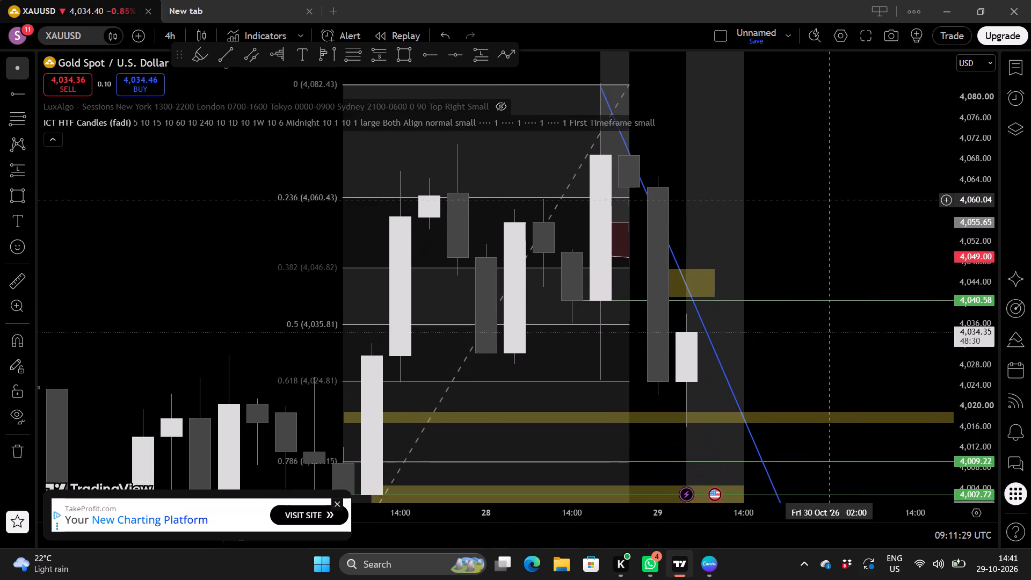
Examine the recent 4-hour XAUUSD candles against the Fibonacci levels, the blue trendline, the 4,040.58 ray and the yellow zones.
scroll(844, 190, "up", 2)
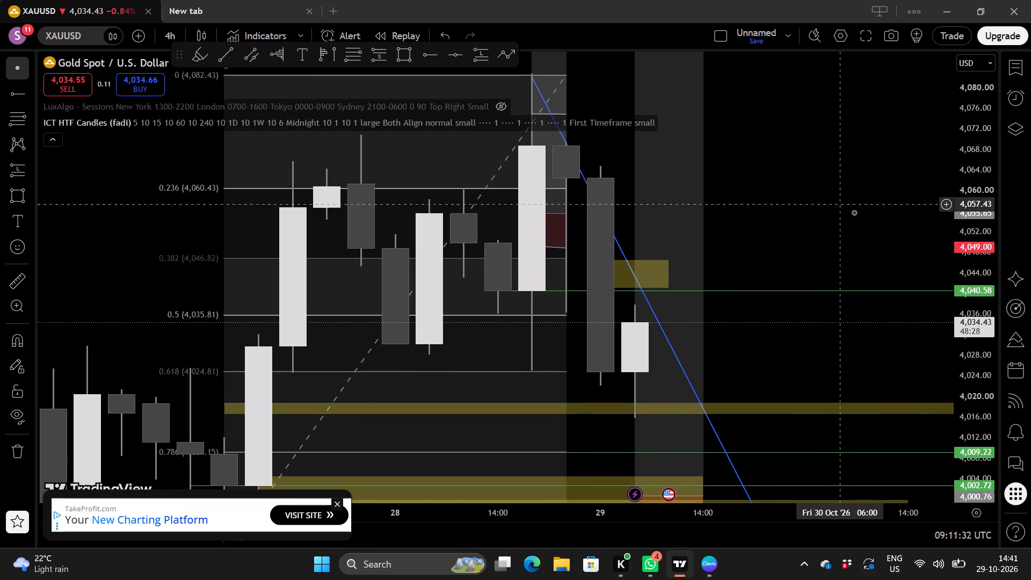
scroll(854, 212, "down", 1)
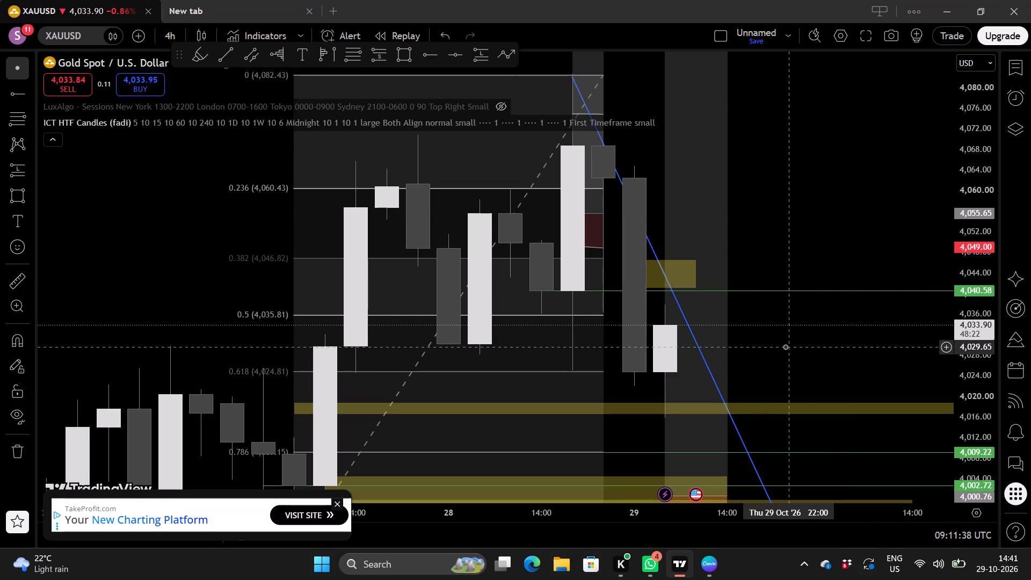
scroll(968, 328, "up", 2)
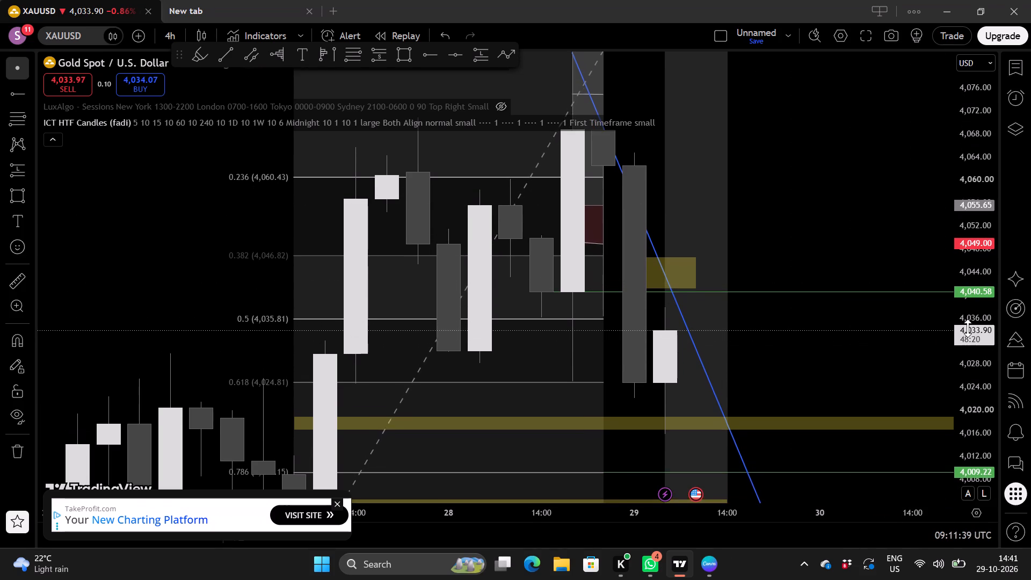
scroll(882, 326, "up", 1)
scroll(982, 337, "up", 1)
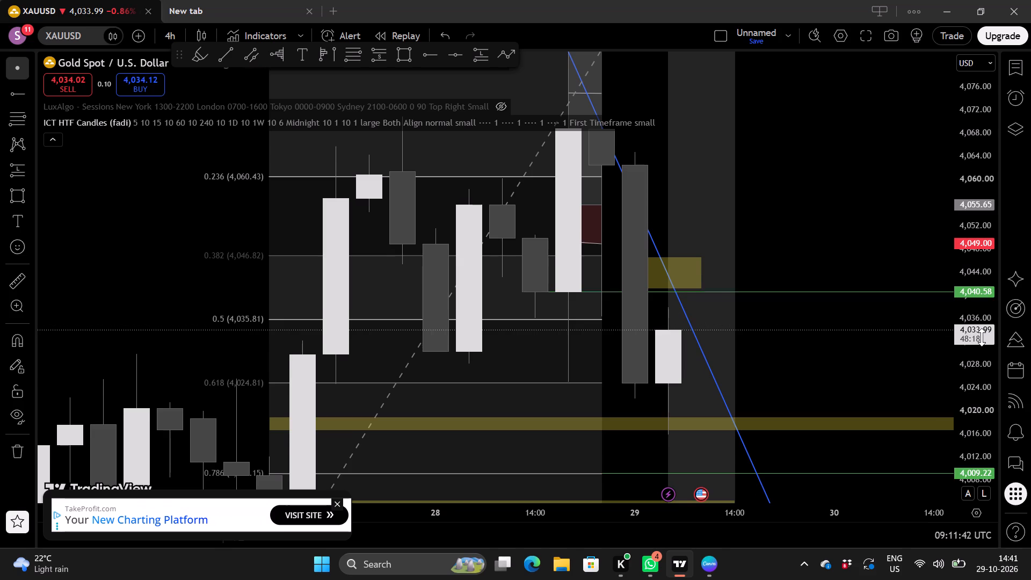
scroll(982, 337, "up", 1)
left_click_drag(842, 237, 787, 190)
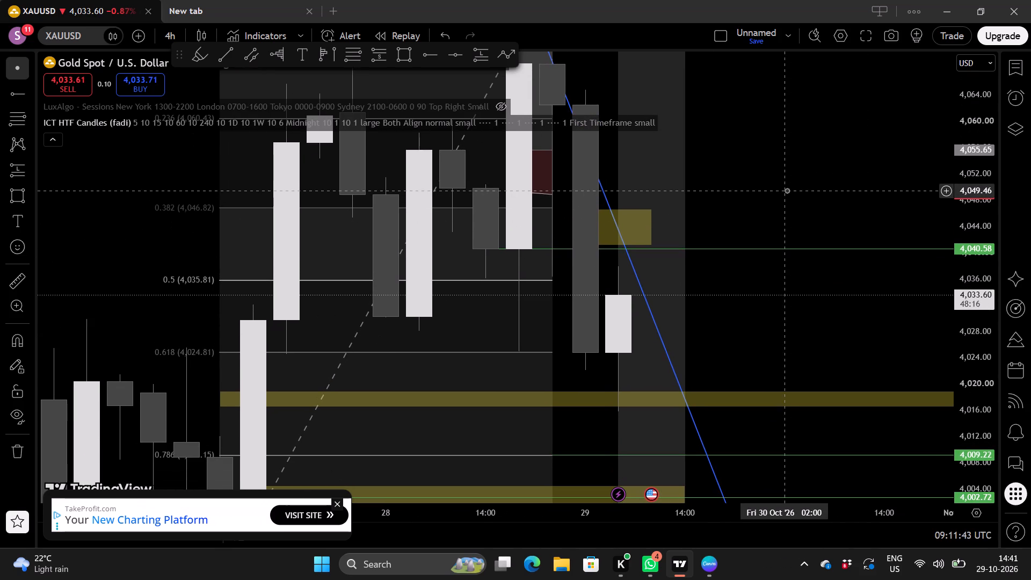
scroll(787, 190, "up", 1)
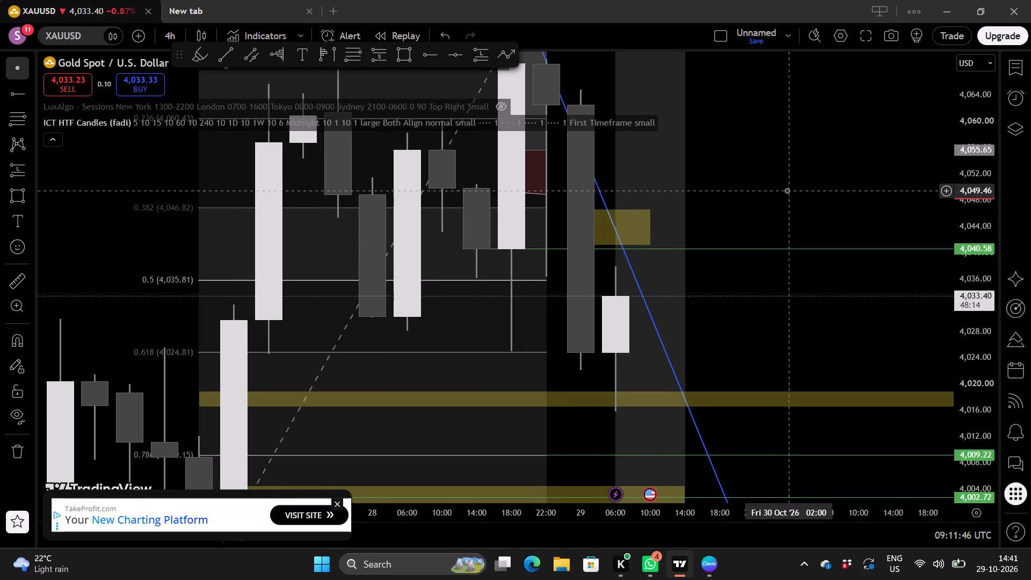
scroll(984, 284, "up", 2)
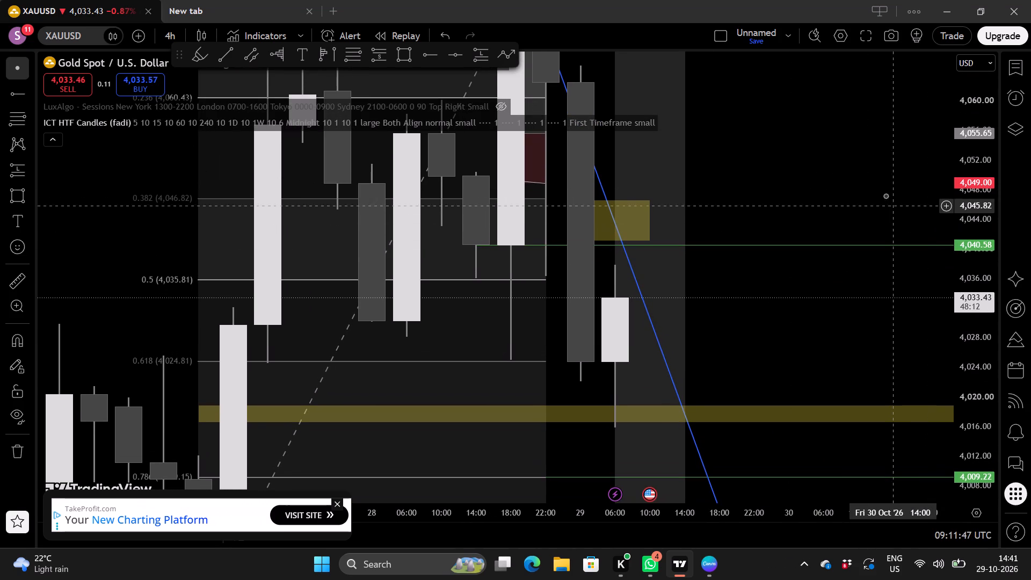
left_click_drag(885, 195, 761, 167)
scroll(789, 173, "right", 1)
scroll(789, 173, "down", 1)
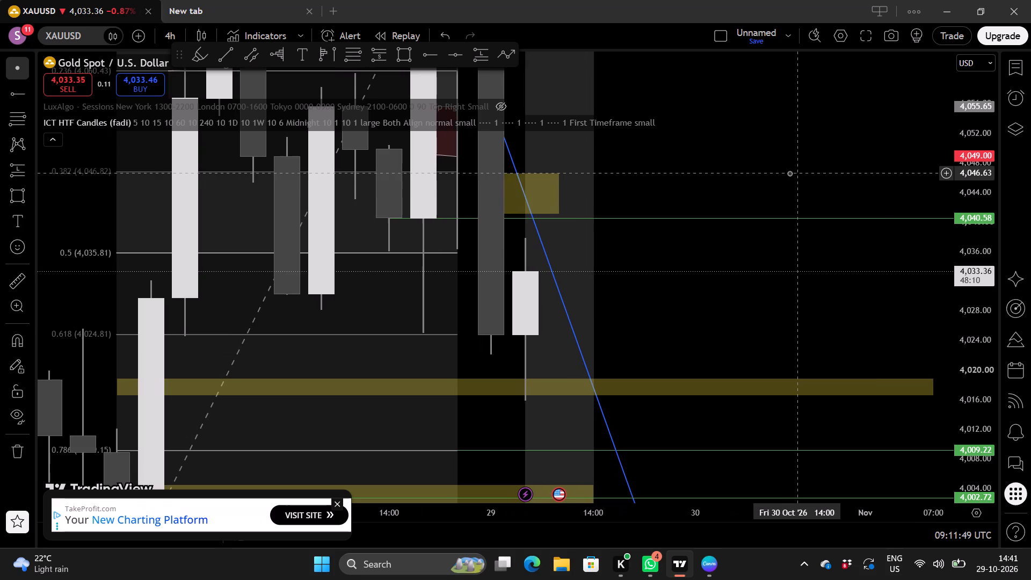
scroll(969, 301, "down", 4)
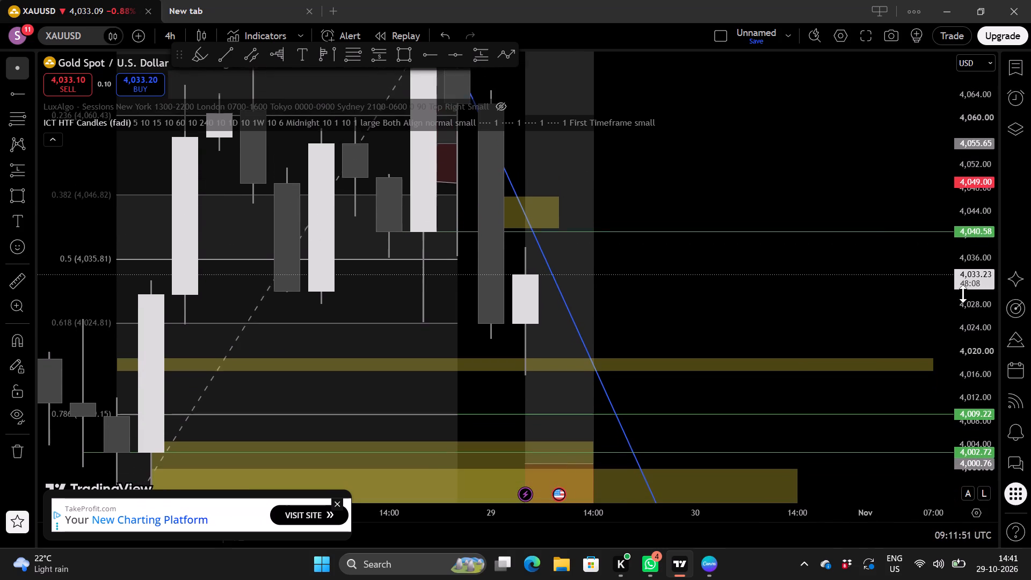
left_click_drag(810, 189, 788, 273)
scroll(788, 273, "down", 1)
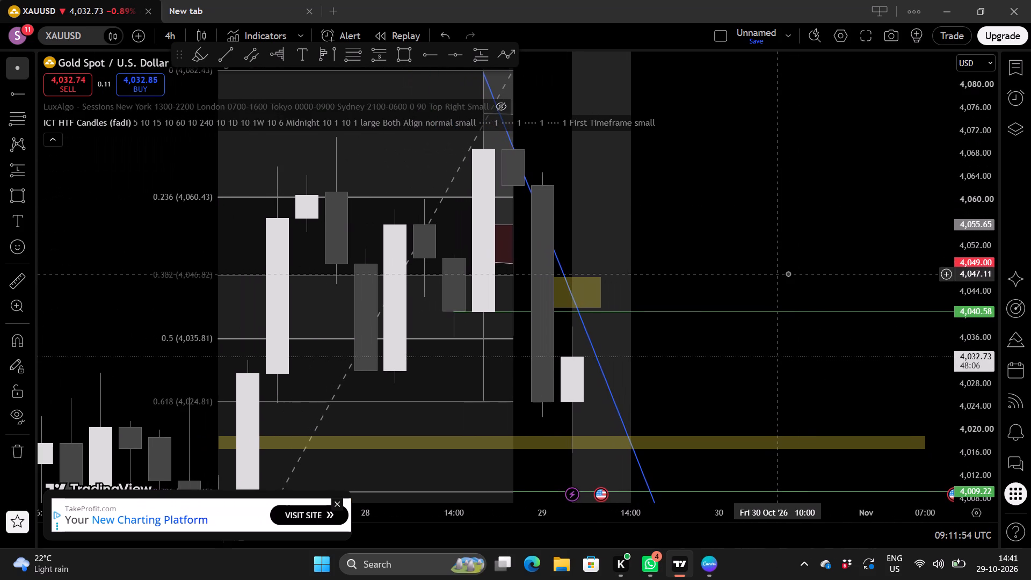
scroll(788, 273, "down", 2)
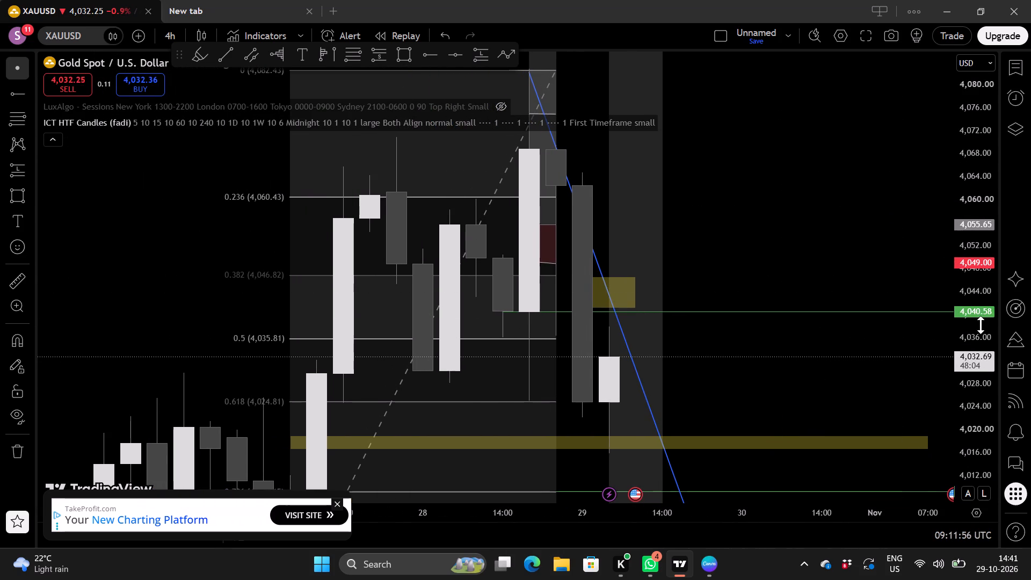
scroll(974, 337, "down", 3)
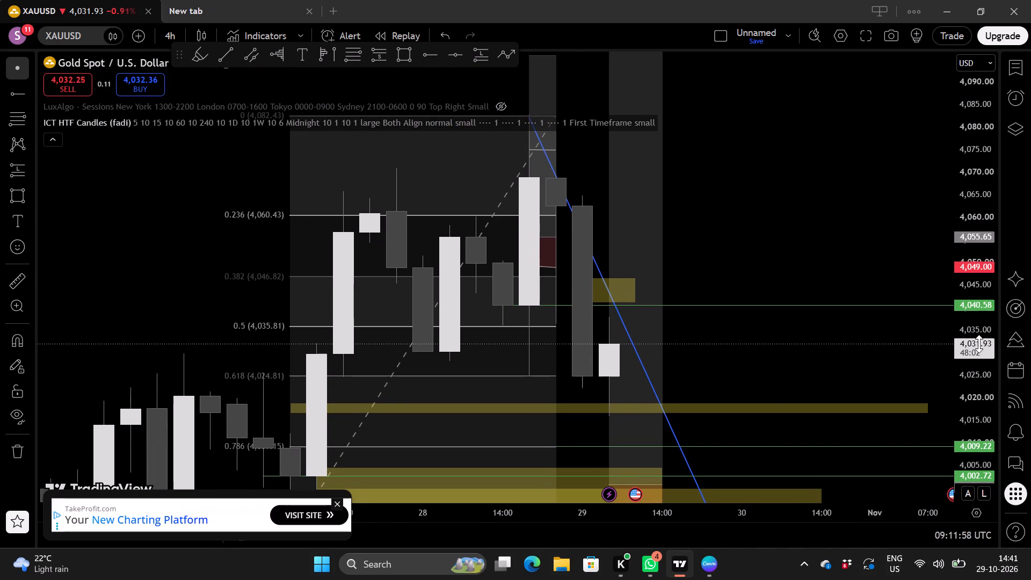
scroll(979, 344, "down", 1)
left_click_drag(837, 261, 745, 262)
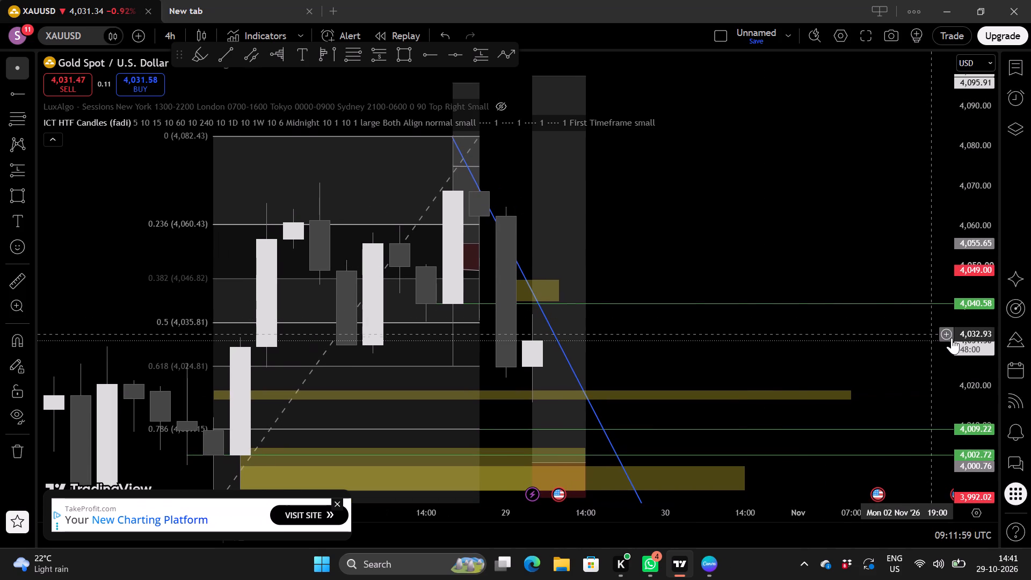
Examine the higher-timeframe candles plotted beyond the current price alongside the yellow zones and the green price rays.
scroll(978, 356, "up", 2)
left_click_drag(831, 345, 567, 271)
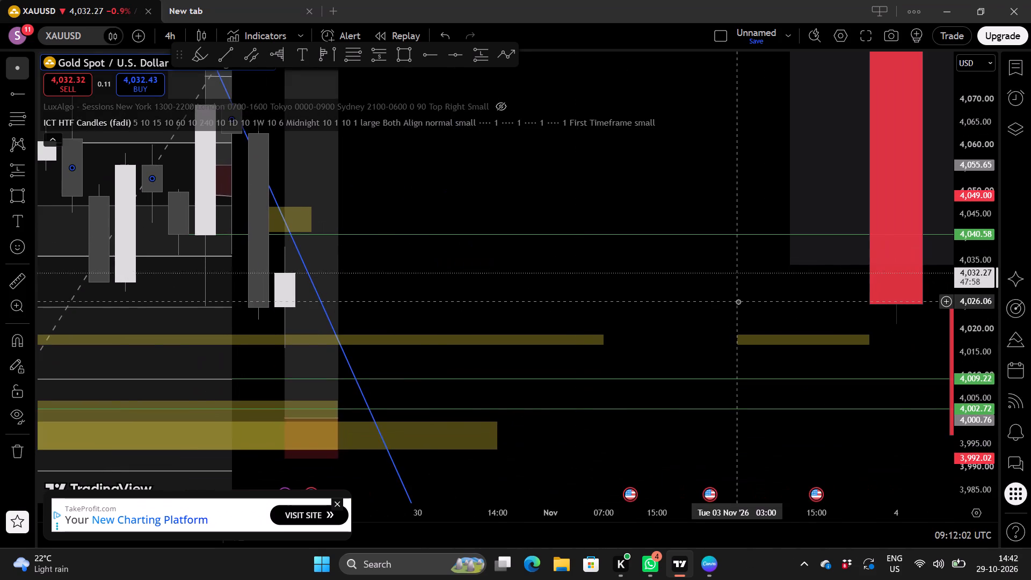
scroll(738, 301, "down", 2)
left_click_drag(756, 308, 477, 242)
scroll(630, 315, "down", 1)
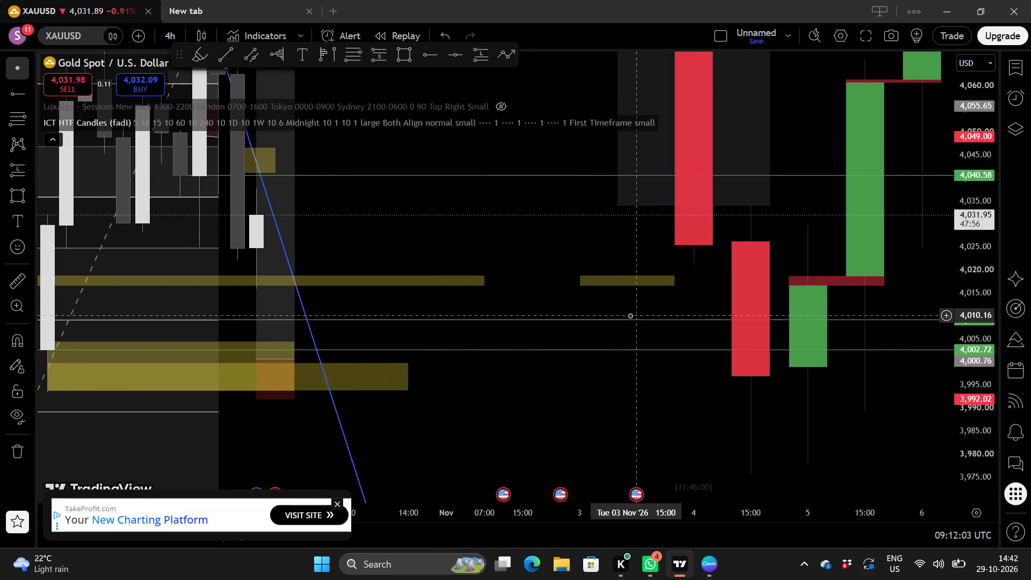
left_click_drag(569, 247, 496, 306)
scroll(496, 306, "down", 1)
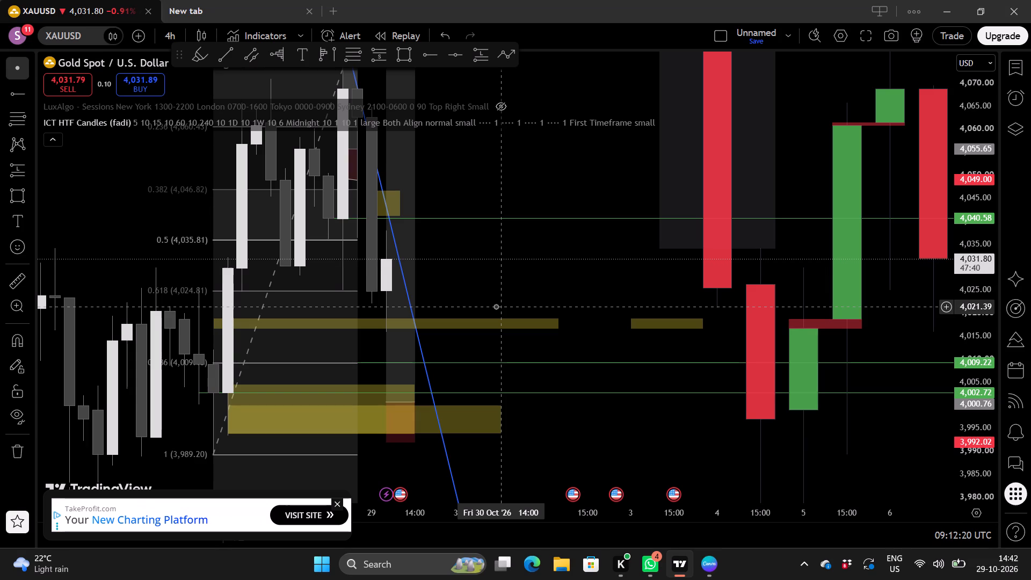
scroll(975, 290, "down", 2)
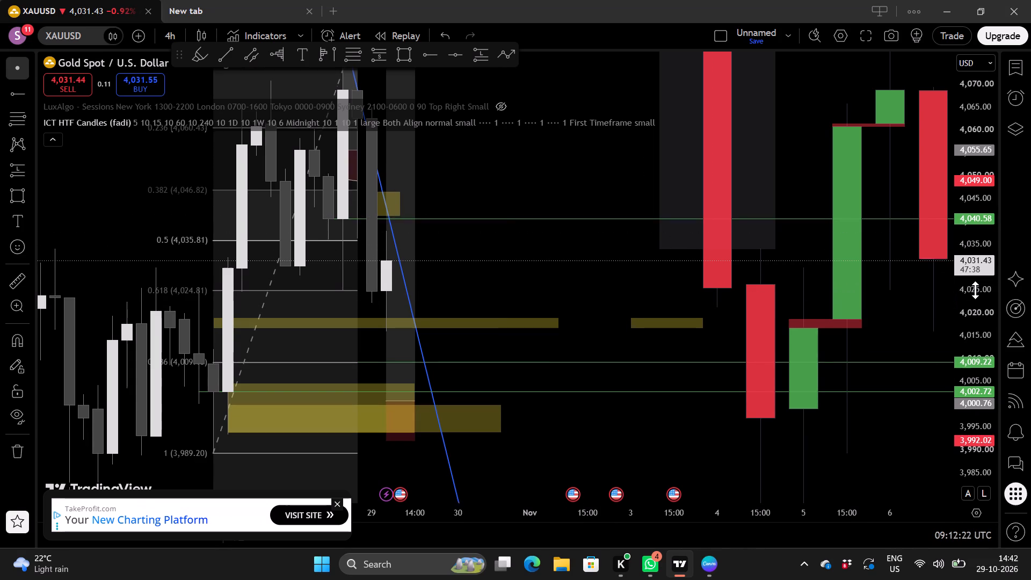
scroll(557, 277, "up", 2)
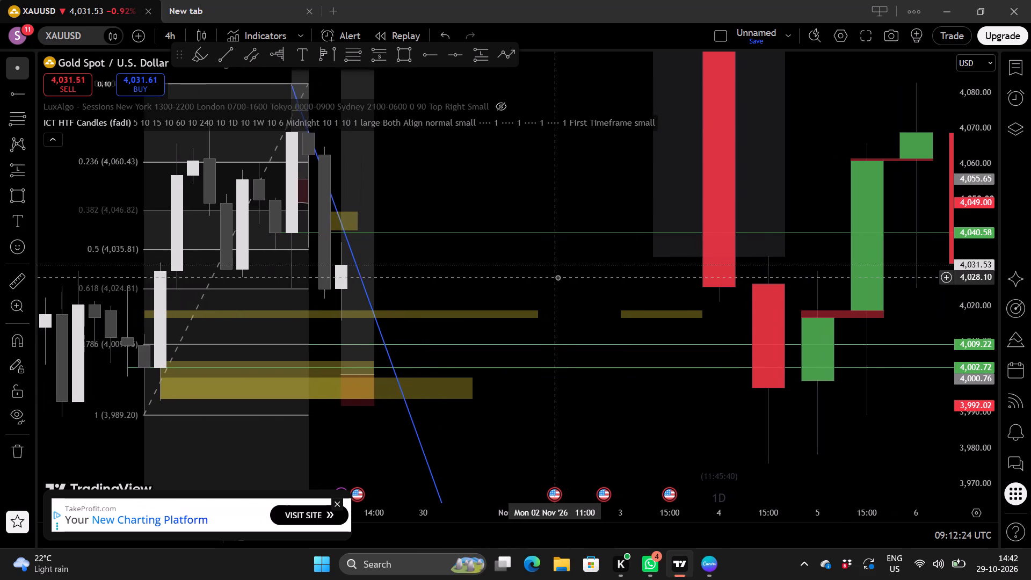
scroll(544, 280, "up", 1)
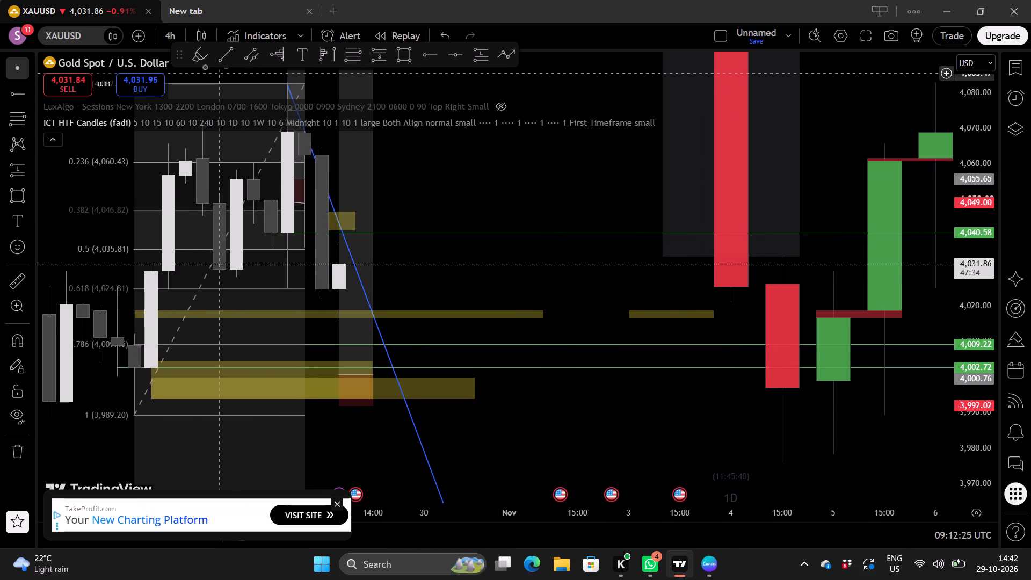
Switch the chart to the 5-minute interval and examine recent price action between the blue trendline and the yellow zones.
left_click(168, 43)
scroll(186, 325, "down", 1)
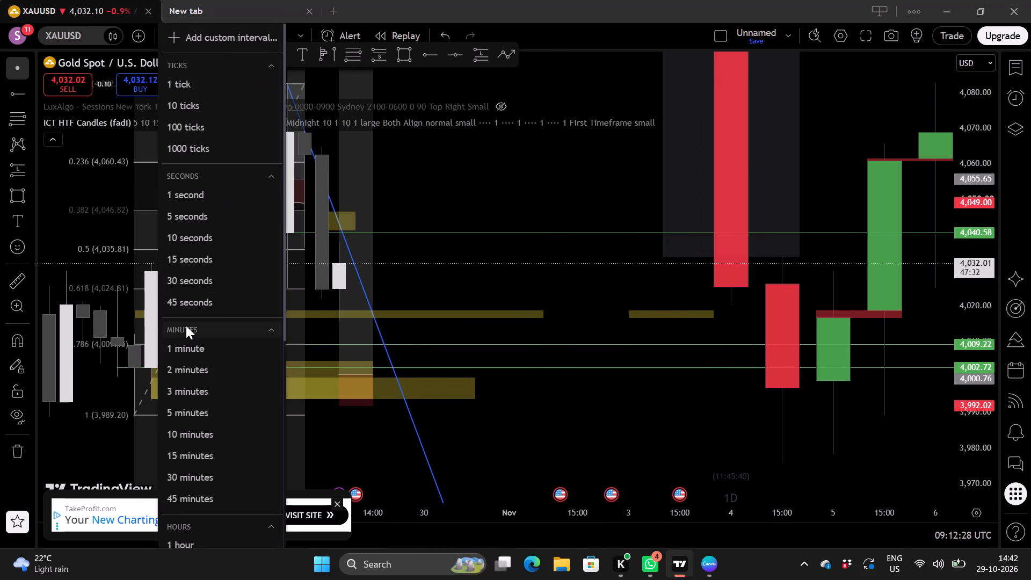
scroll(186, 325, "down", 1)
left_click(186, 337)
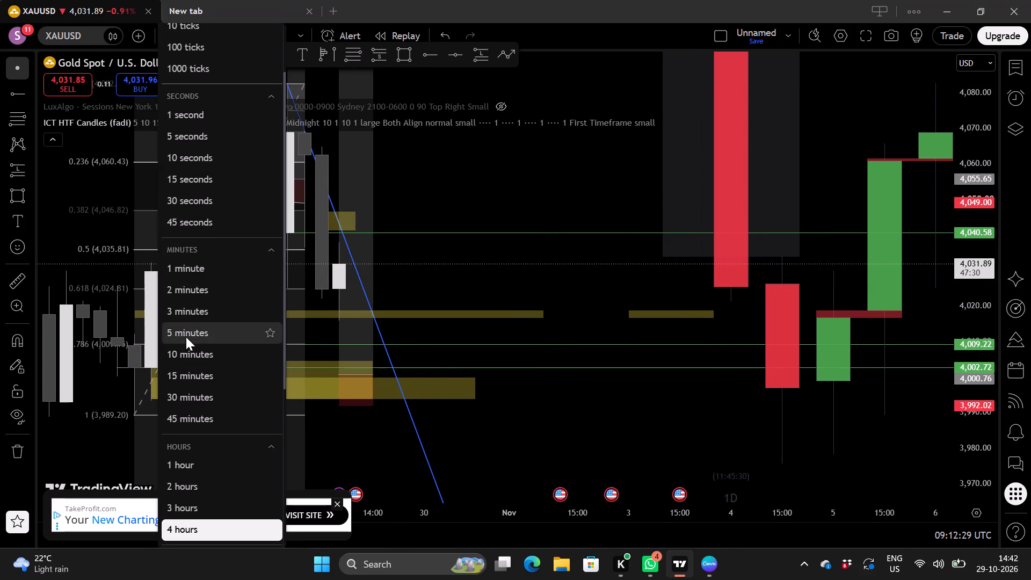
scroll(308, 326, "down", 4)
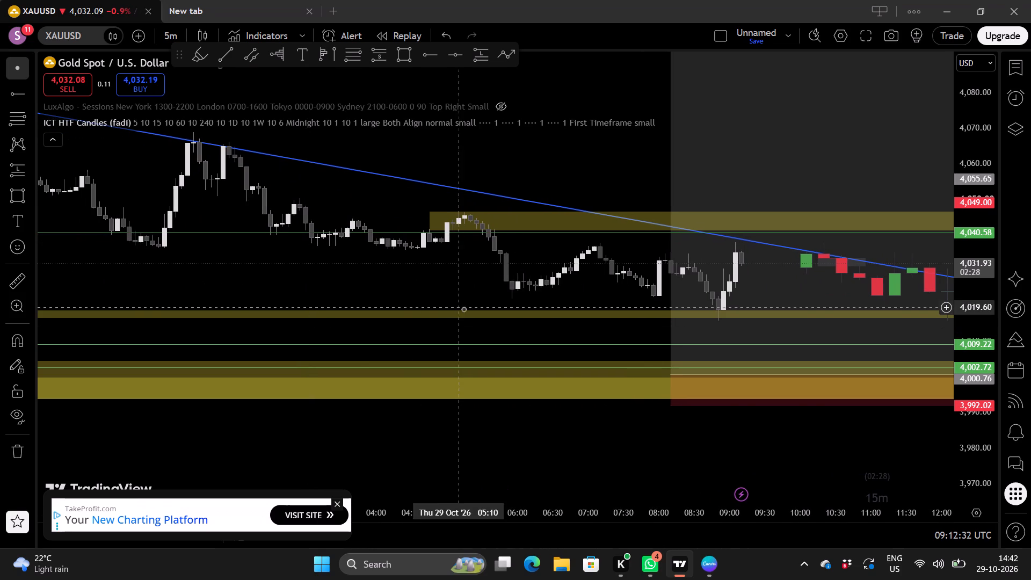
scroll(596, 266, "down", 1)
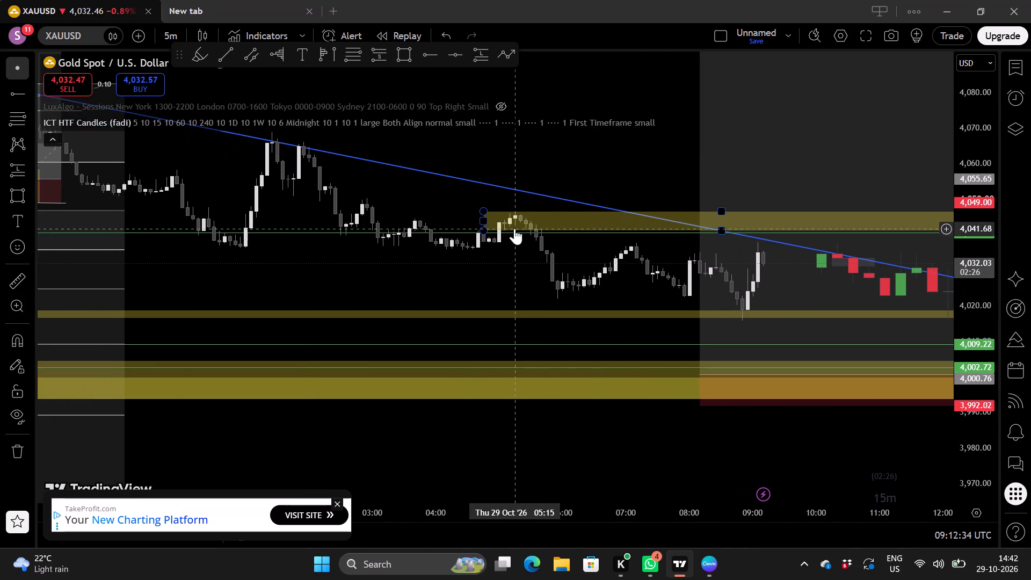
scroll(519, 275, "down", 1)
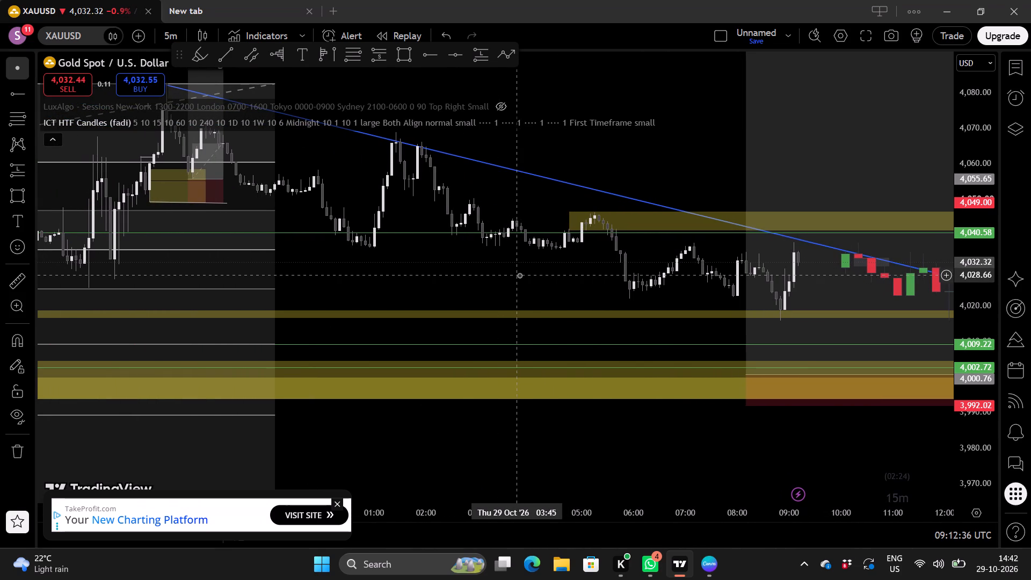
left_click_drag(577, 270, 536, 276)
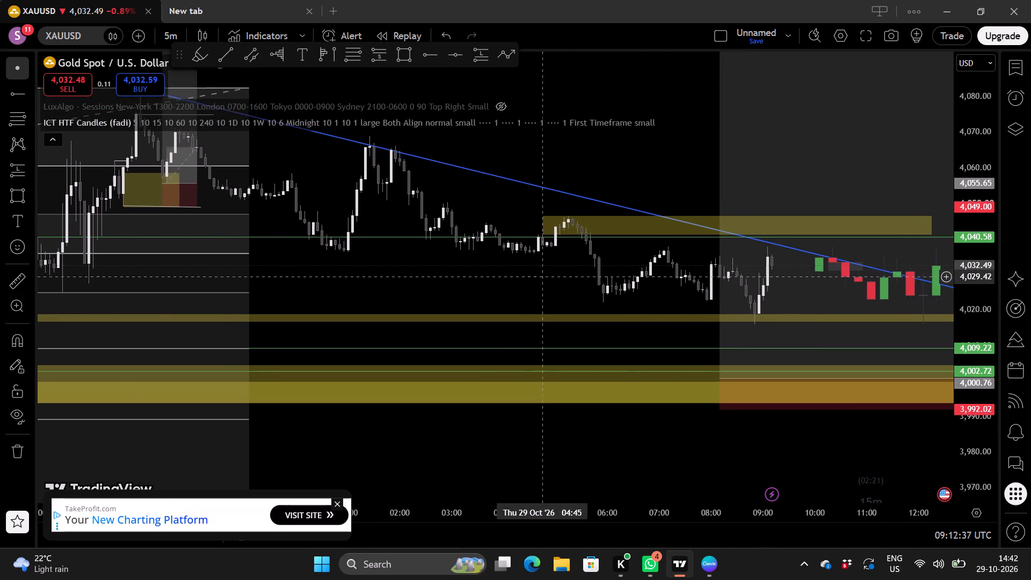
left_click_drag(536, 276, 505, 274)
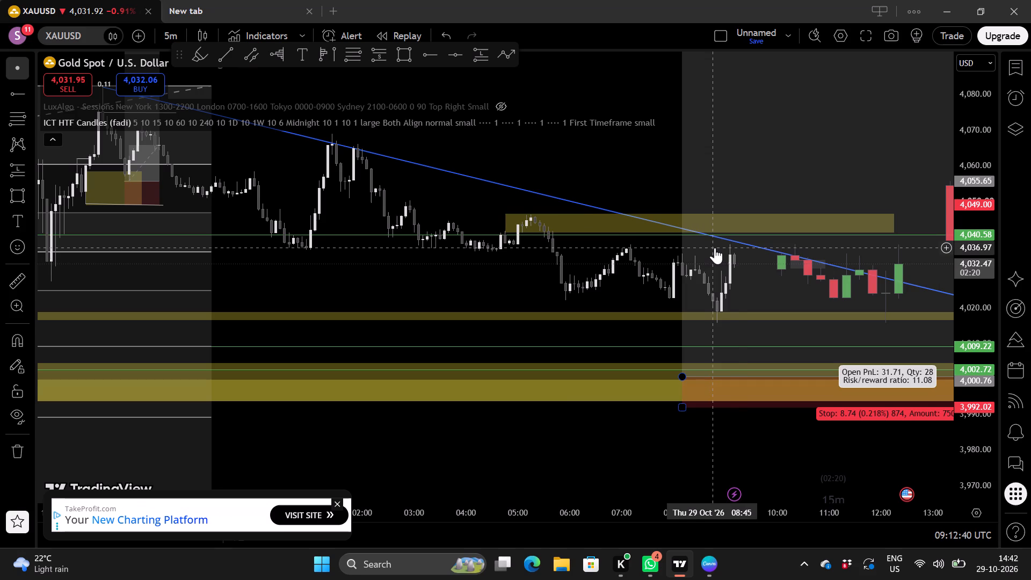
left_click_drag(611, 180, 498, 180)
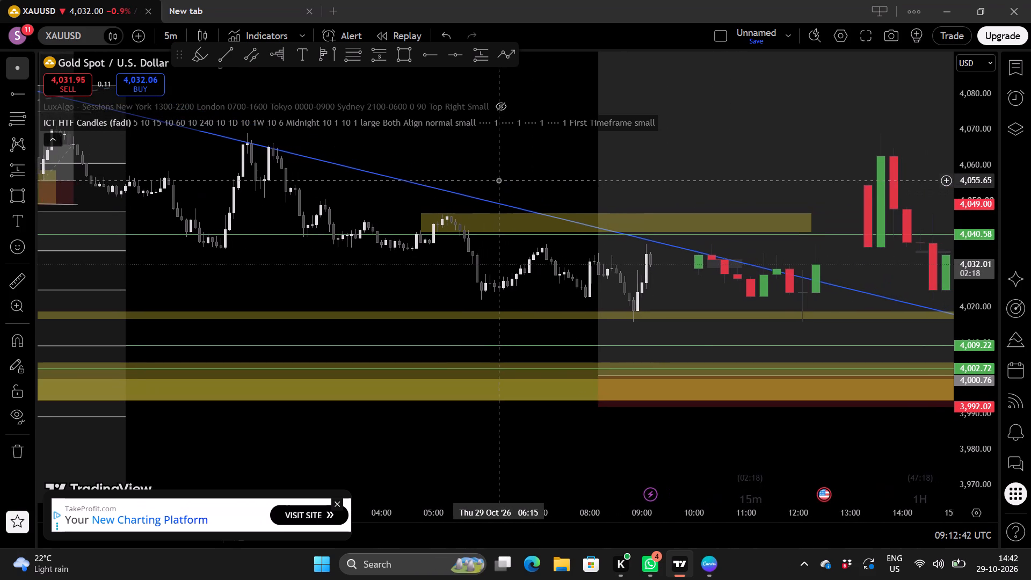
scroll(538, 206, "down", 1)
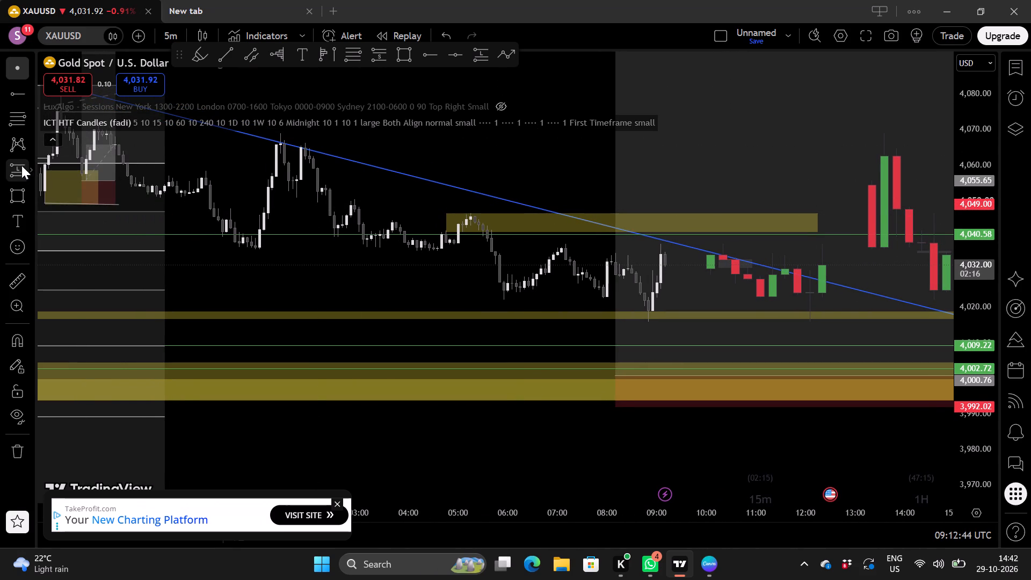
Place a short position from 29 Oct 09:10 to 10:25 with entry at 4,031.30, stop at 4,045.65 and target at about 4,007.90.
left_click(32, 169)
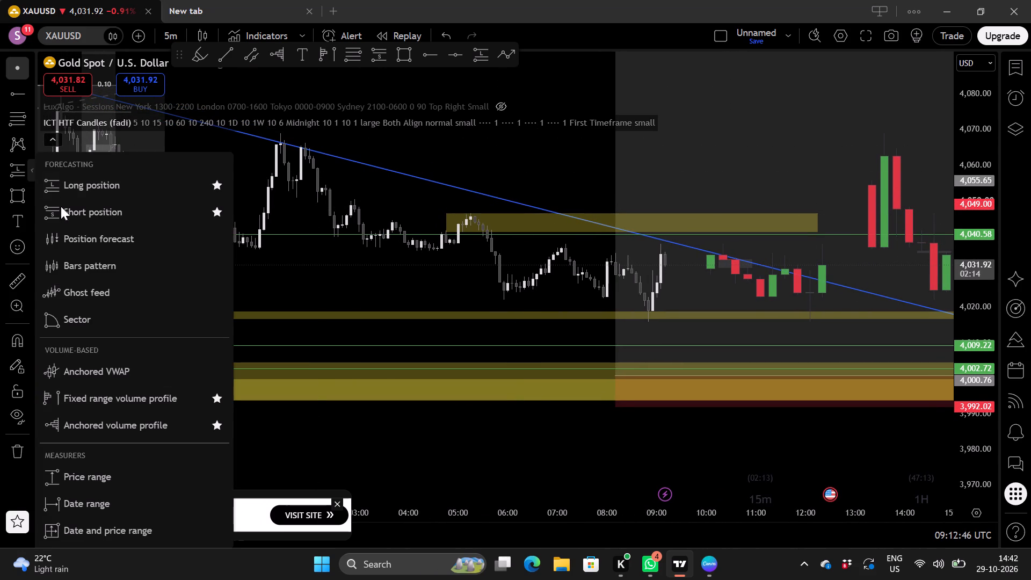
left_click(76, 215)
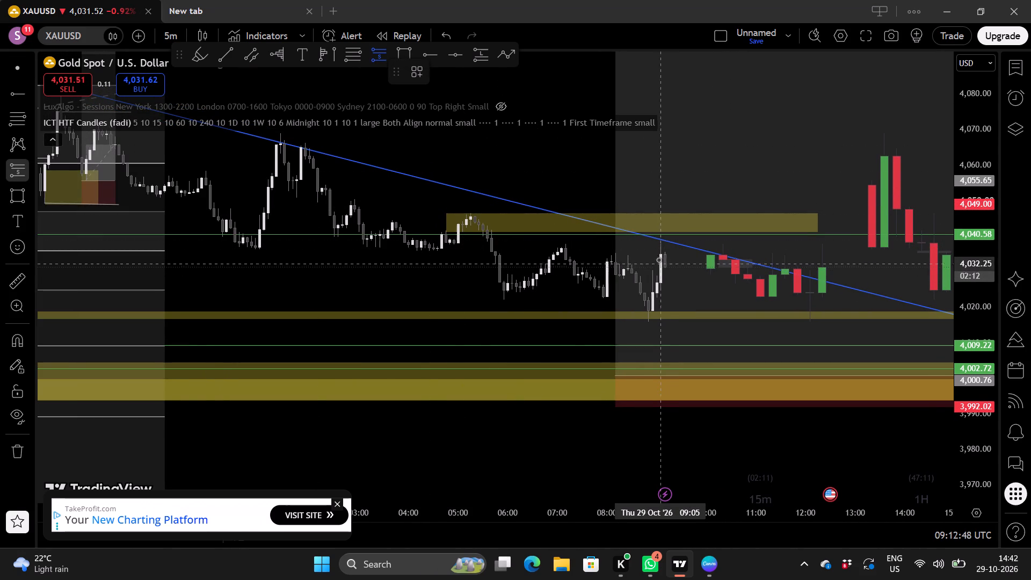
left_click(663, 267)
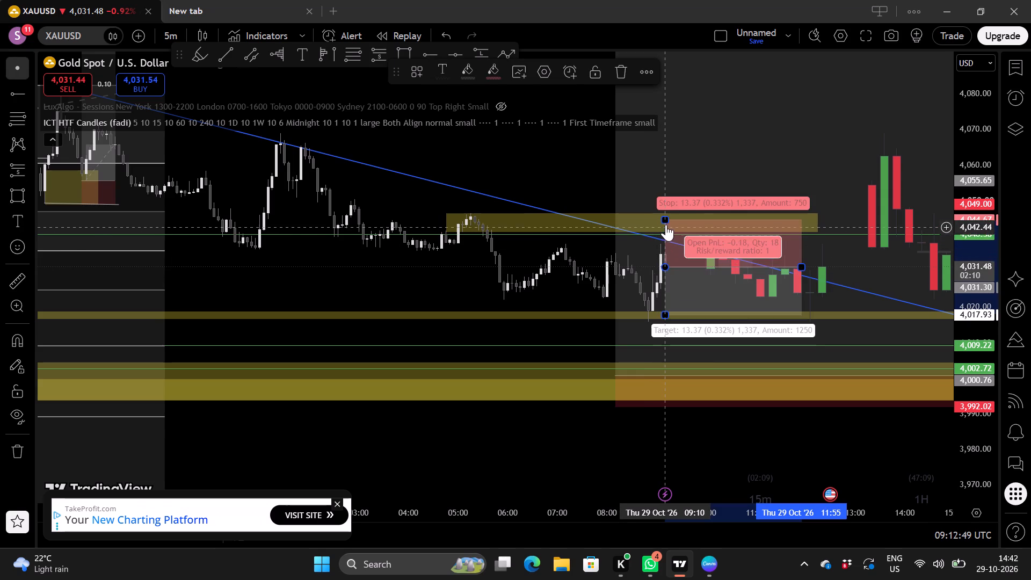
left_click_drag(664, 221, 664, 216)
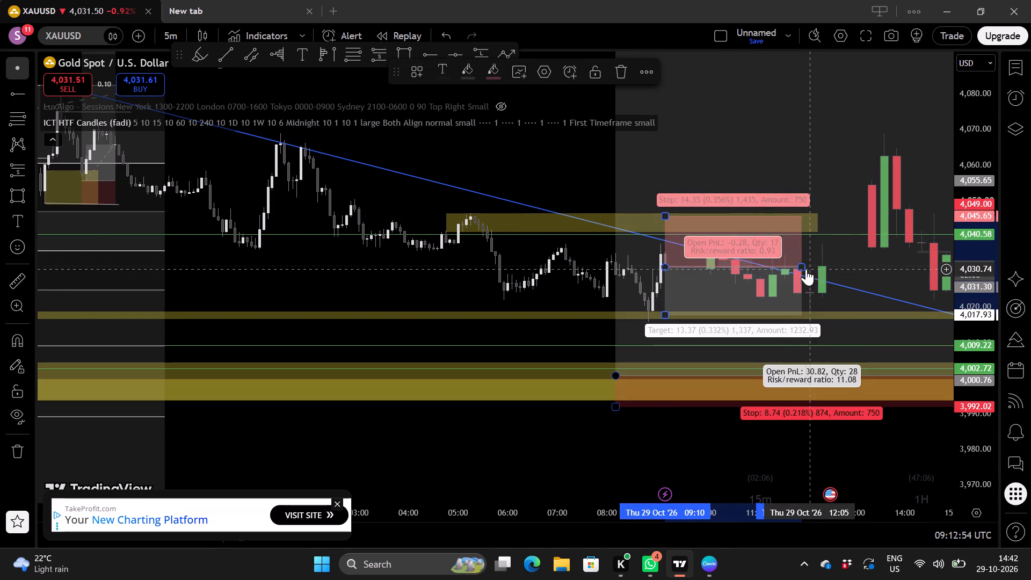
left_click_drag(800, 267, 729, 271)
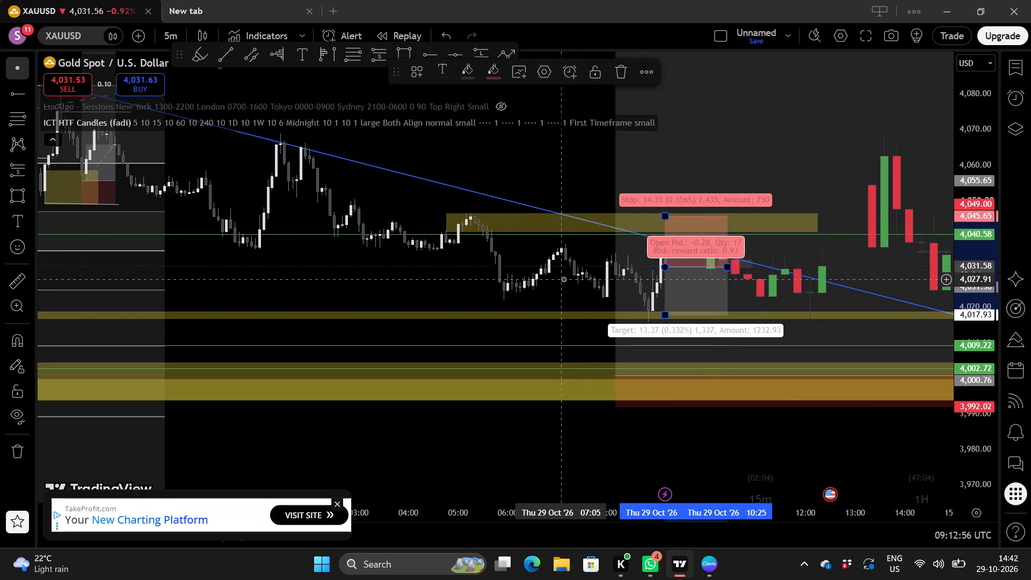
left_click(542, 290)
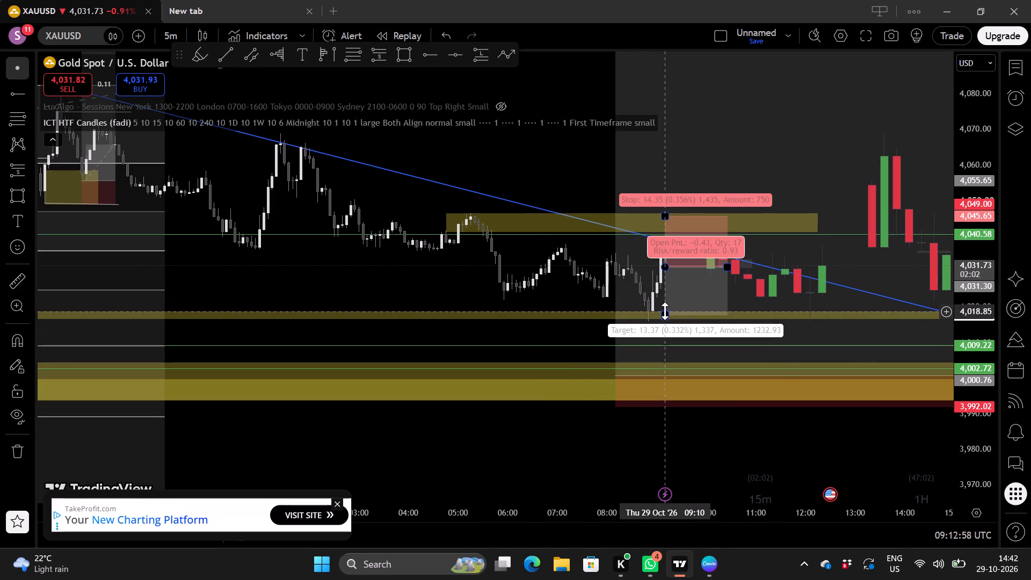
left_click_drag(665, 311, 657, 349)
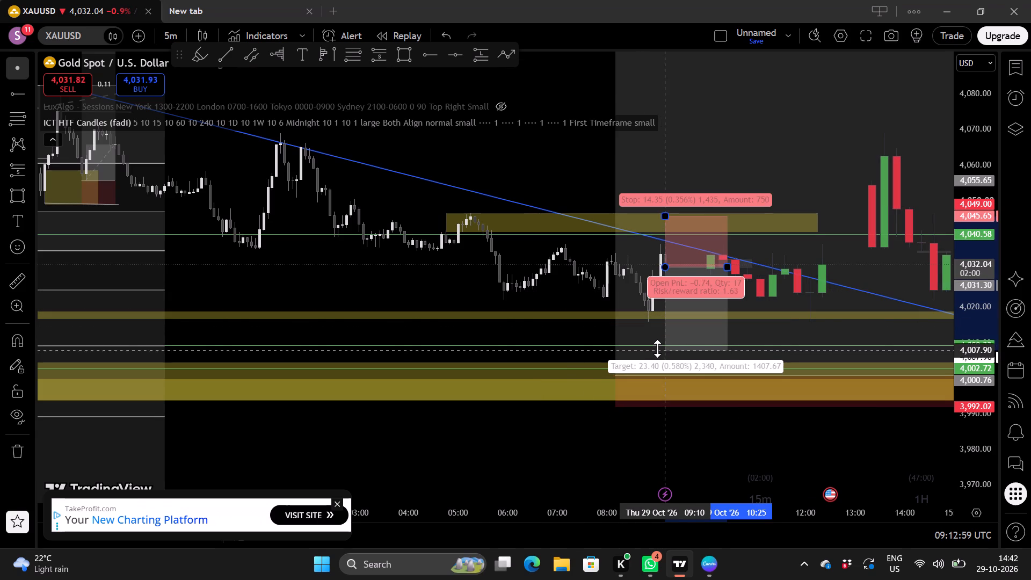
Adjust the short position's target to about 4,008.84, just below the 4,009.22 green ray.
left_click_drag(657, 349, 653, 353)
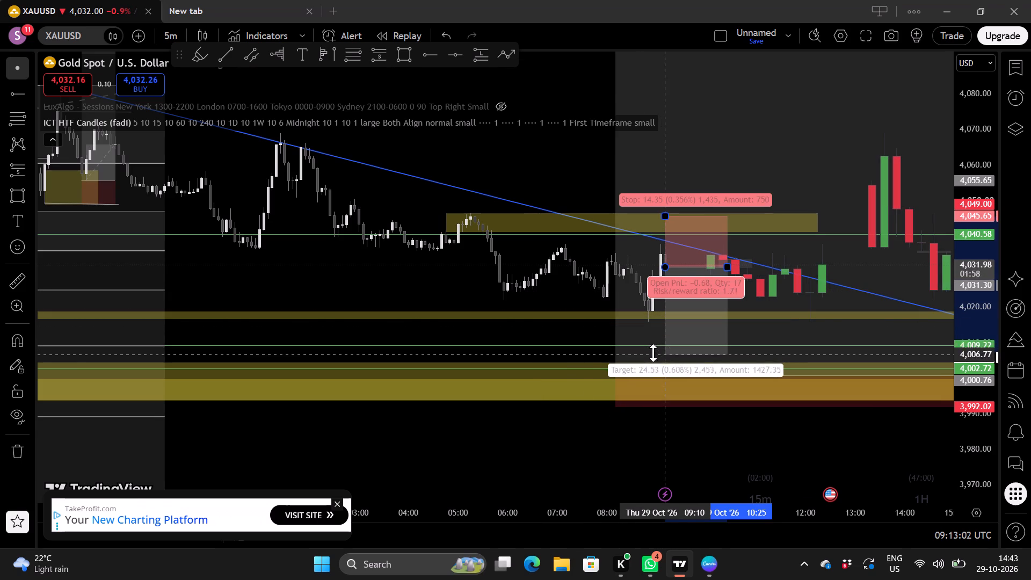
left_click_drag(653, 353, 653, 347)
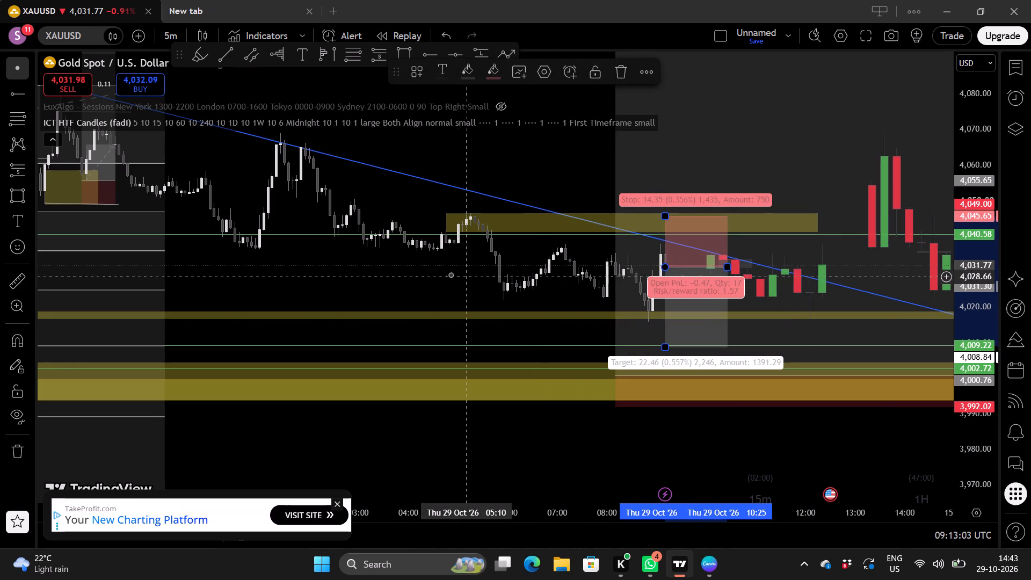
left_click(447, 274)
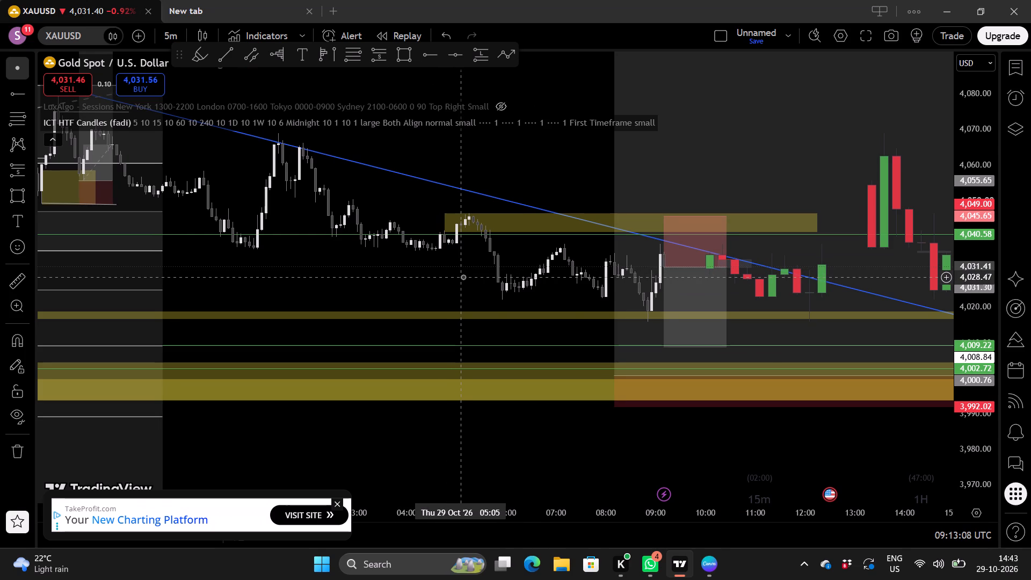
Raise the short position's entry to 4,035.27, keeping the stop at 4,045.65 and the target at 4,008.84.
scroll(474, 277, "down", 1)
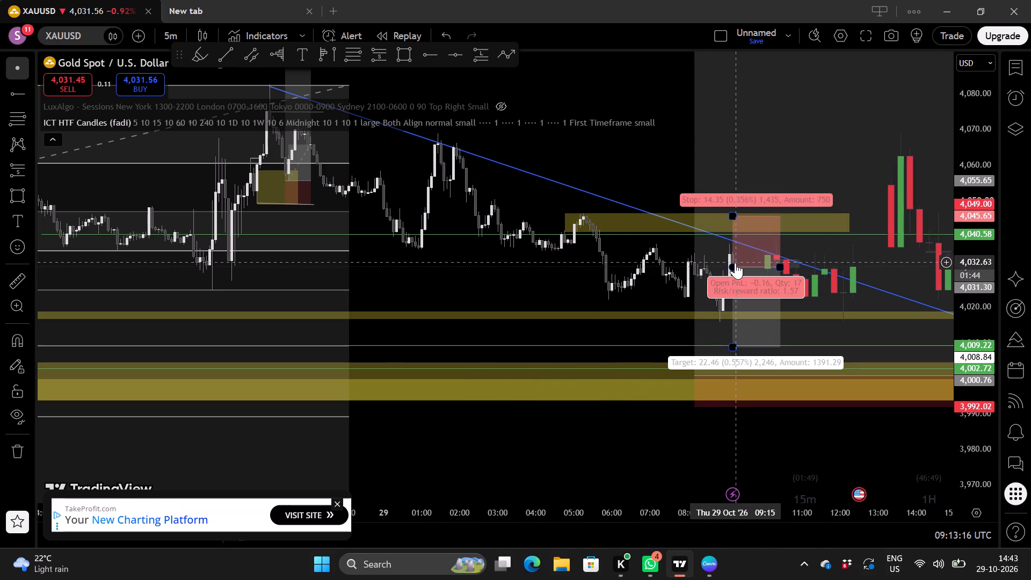
left_click_drag(734, 264, 728, 252)
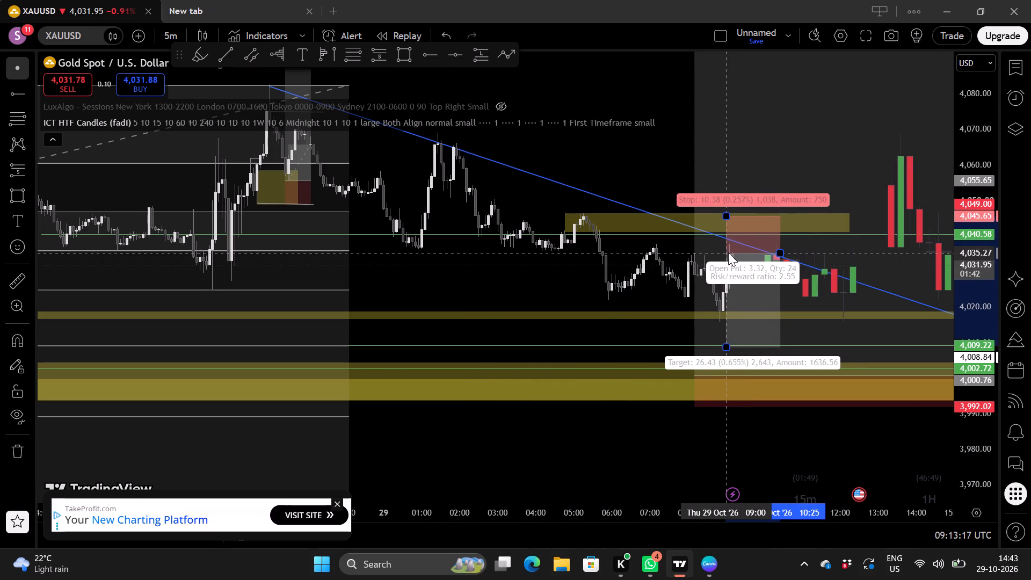
left_click_drag(728, 252, 729, 252)
left_click(542, 291)
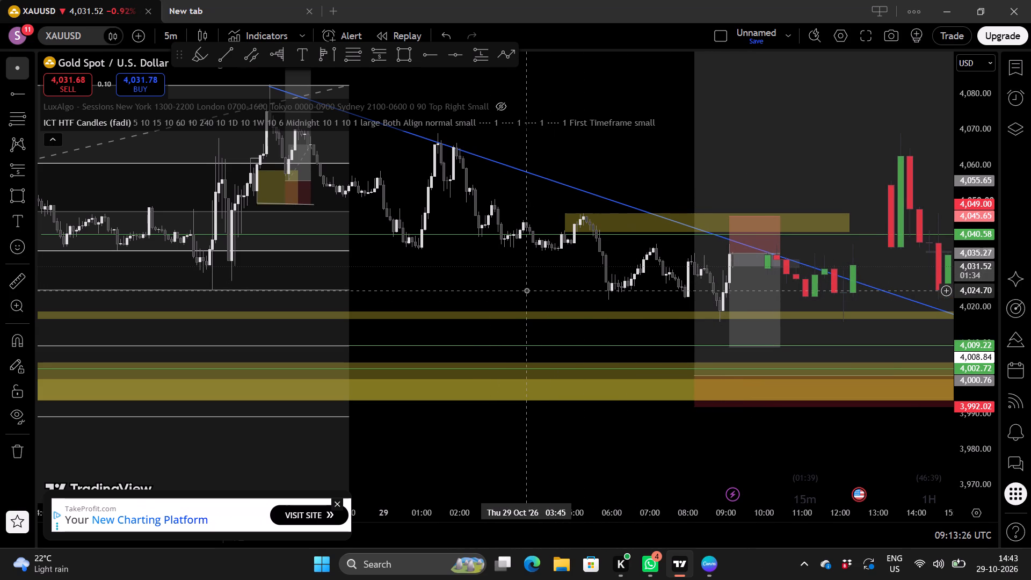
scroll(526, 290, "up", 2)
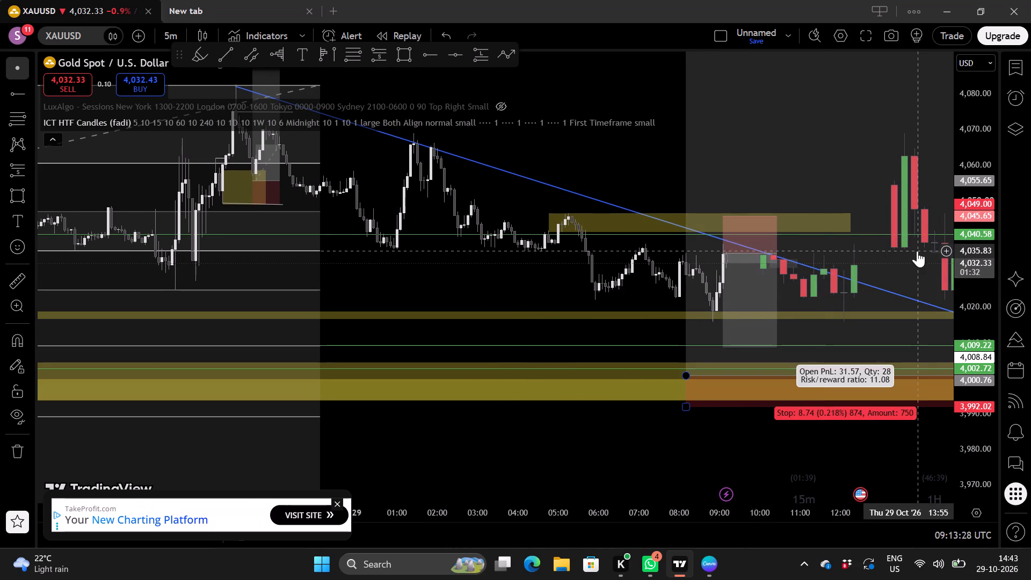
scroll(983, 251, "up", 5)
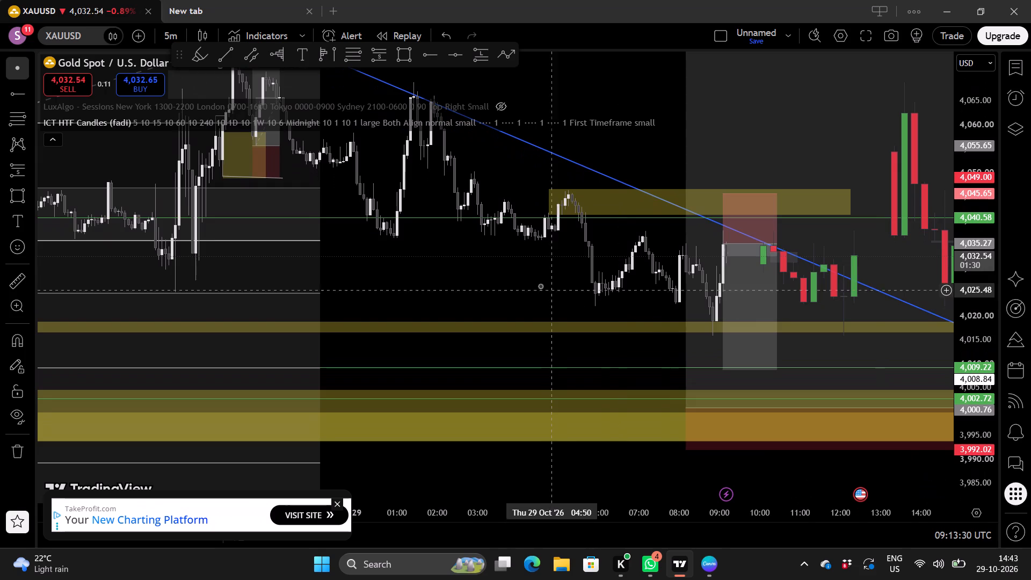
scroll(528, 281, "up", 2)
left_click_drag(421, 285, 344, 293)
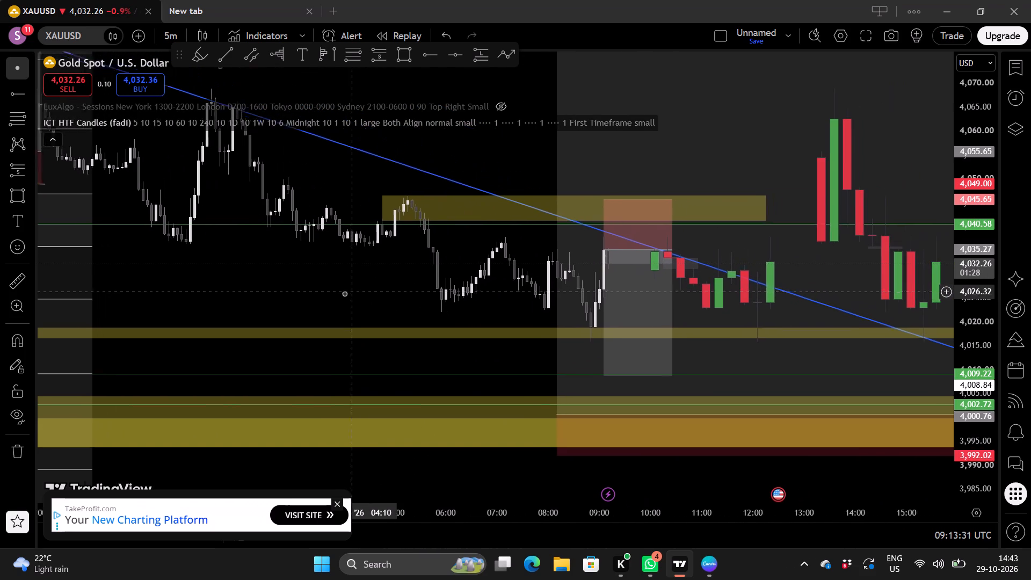
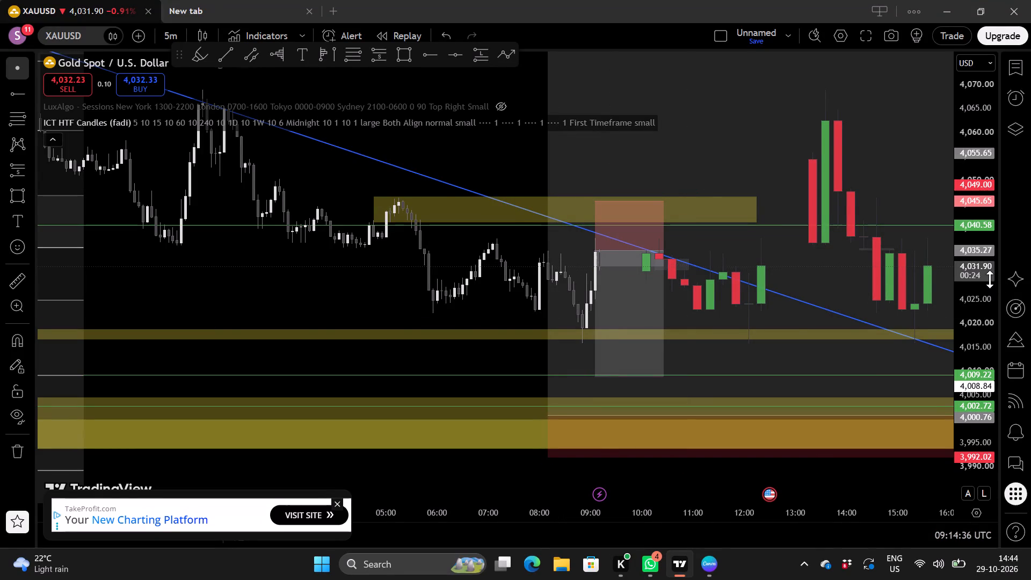
Examine the 5-minute candles around the short position, from the upper yellow zone down to the zones near 4,000.
scroll(990, 279, "up", 5)
scroll(466, 288, "right", 1)
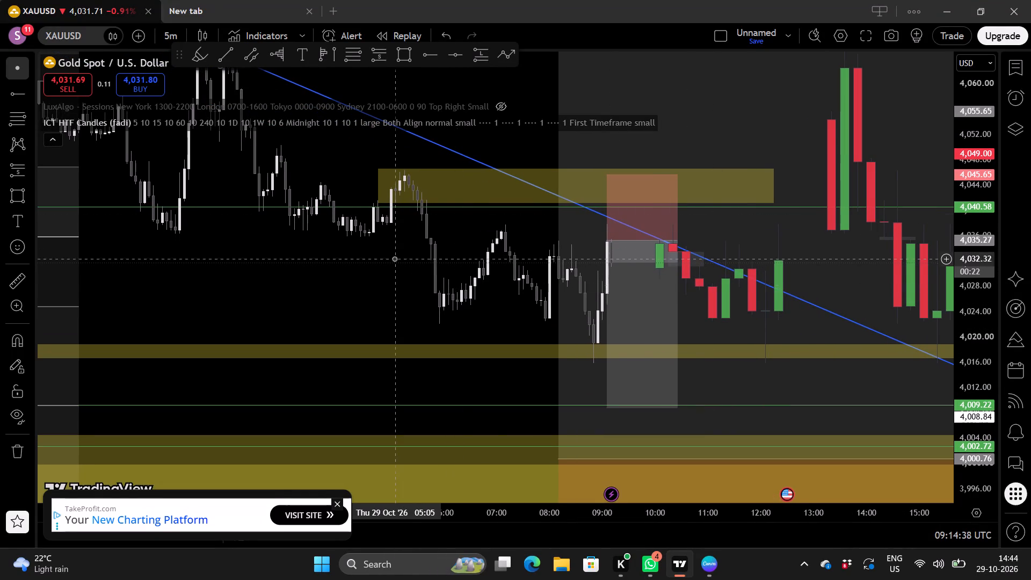
left_click_drag(394, 258, 408, 192)
scroll(408, 192, "up", 1)
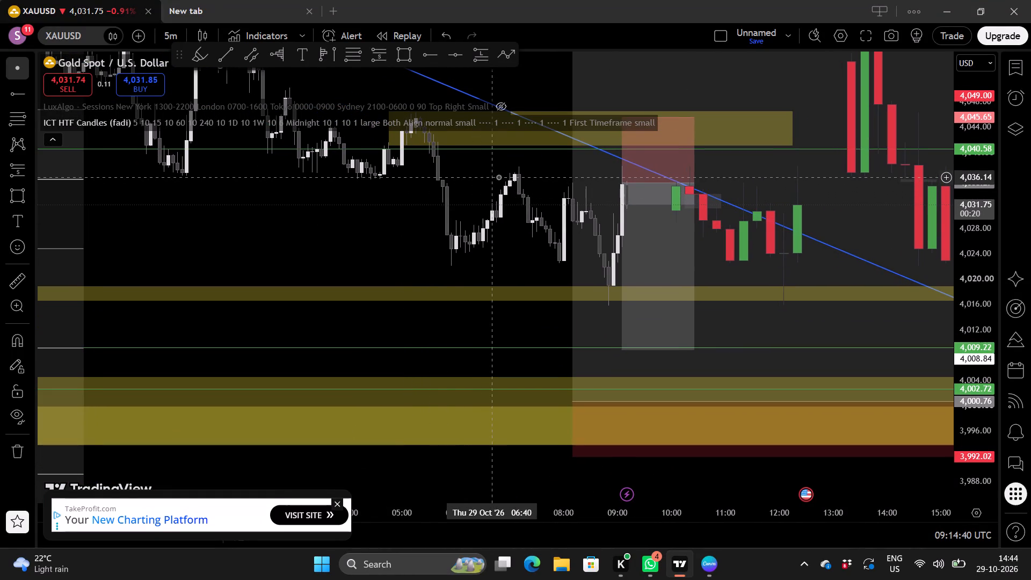
left_click_drag(522, 178, 529, 289)
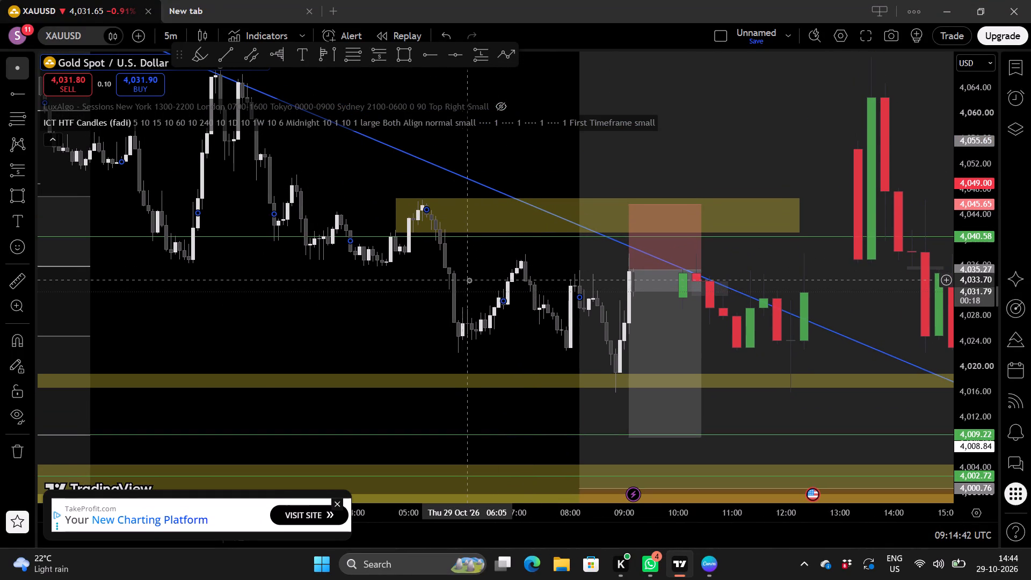
left_click_drag(469, 280, 492, 246)
scroll(492, 246, "up", 1)
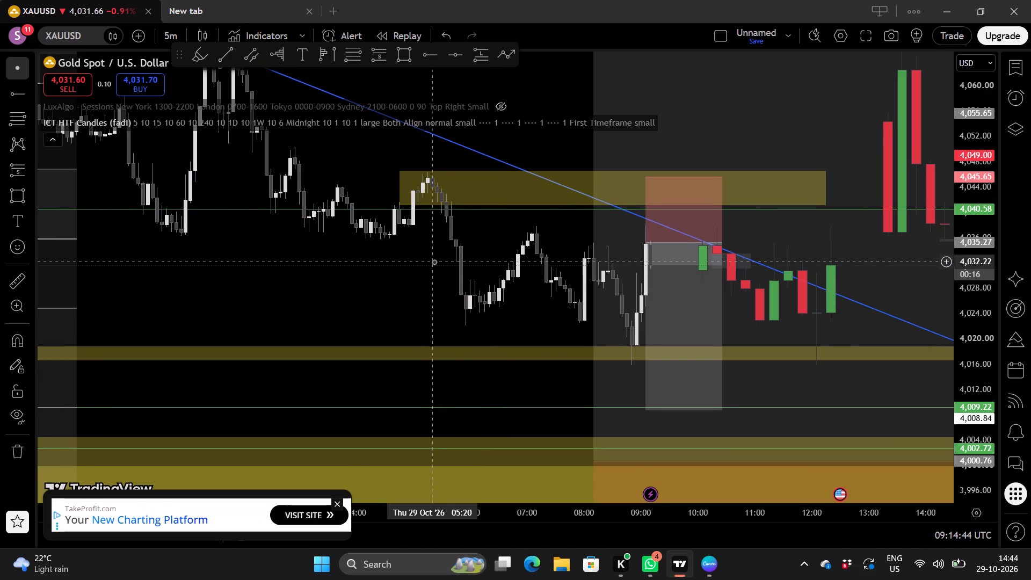
scroll(434, 262, "right", 1)
left_click_drag(425, 282, 438, 255)
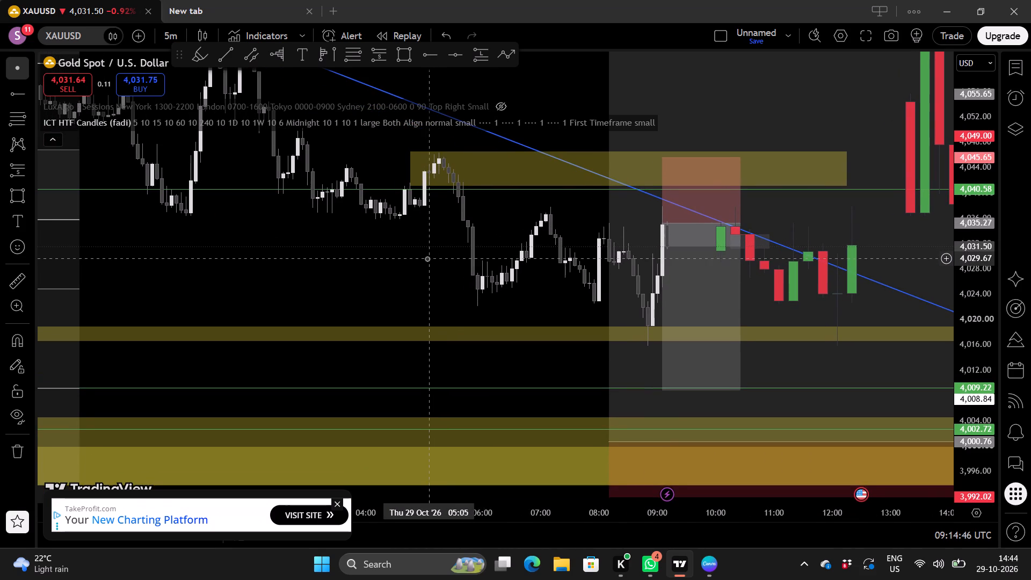
scroll(427, 258, "right", 2)
scroll(427, 258, "down", 1)
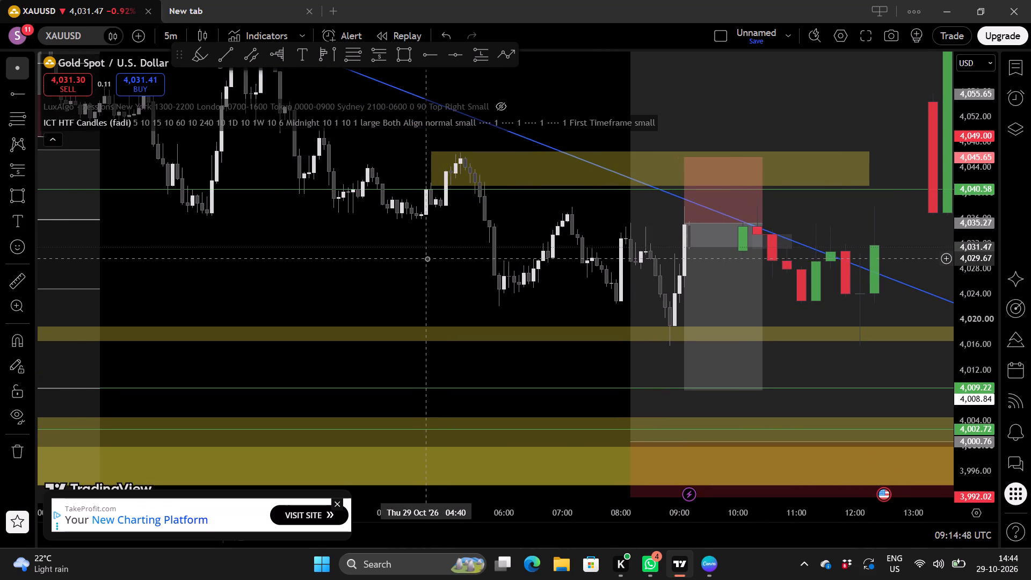
scroll(427, 258, "down", 1)
scroll(459, 256, "right", 1)
left_click(480, 259)
left_click_drag(480, 259, 467, 127)
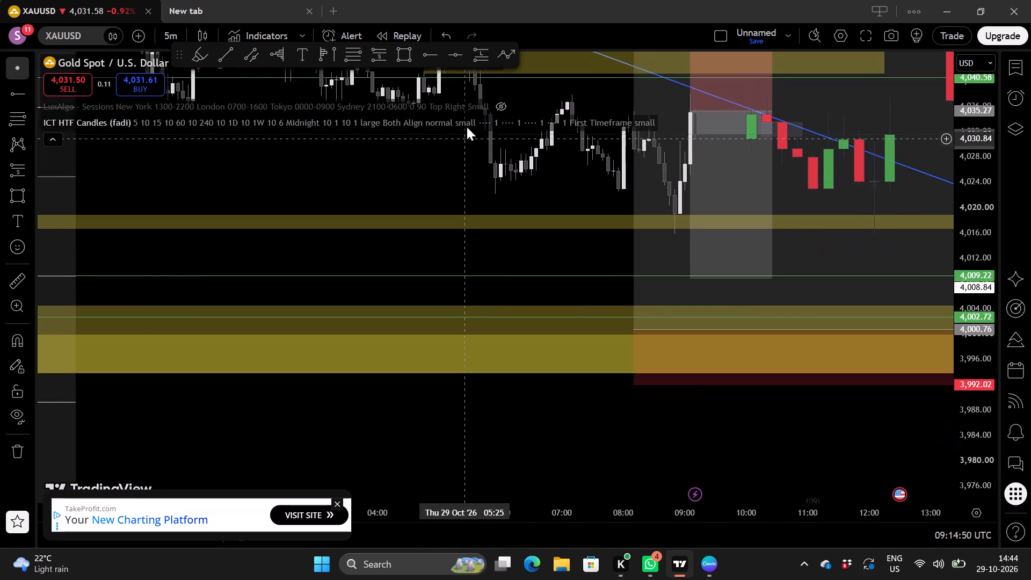
left_click_drag(467, 127, 524, 174)
Examine the wider 28–29 October price action against the Fibonacci retracement, blue trendline and yellow support zones.
scroll(489, 175, "down", 2)
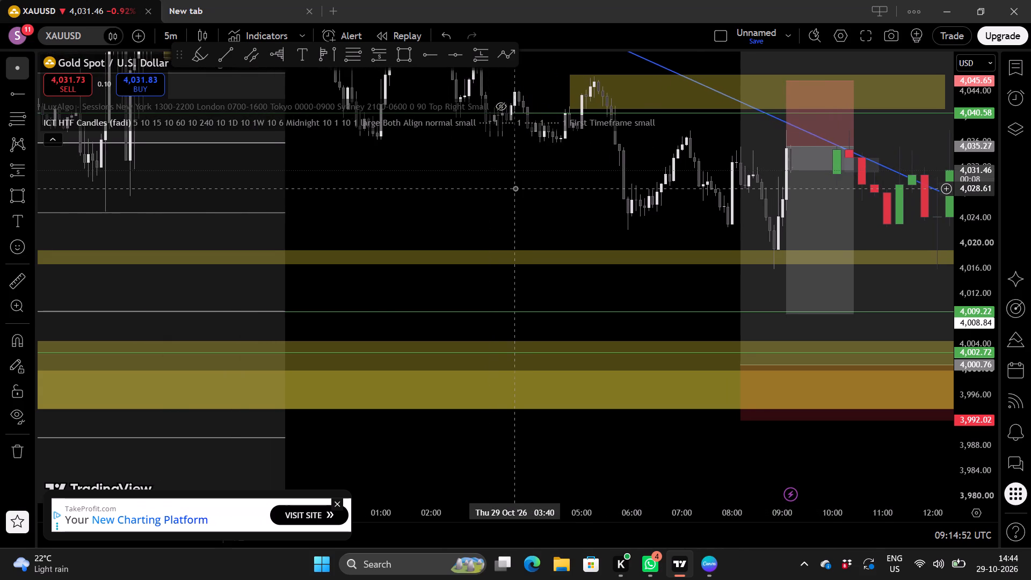
scroll(515, 188, "down", 3)
left_click_drag(647, 212, 506, 194)
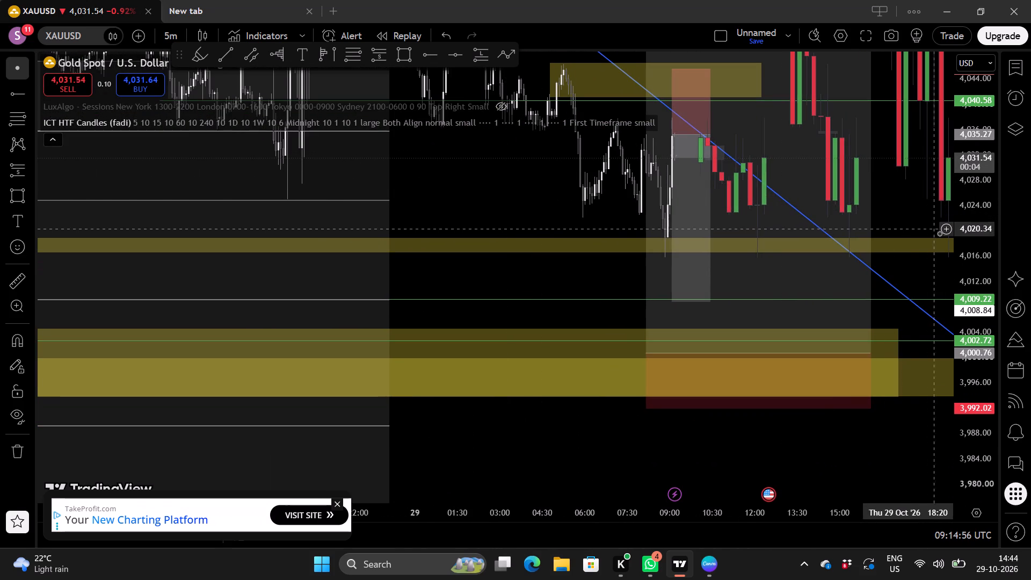
scroll(992, 272, "down", 7)
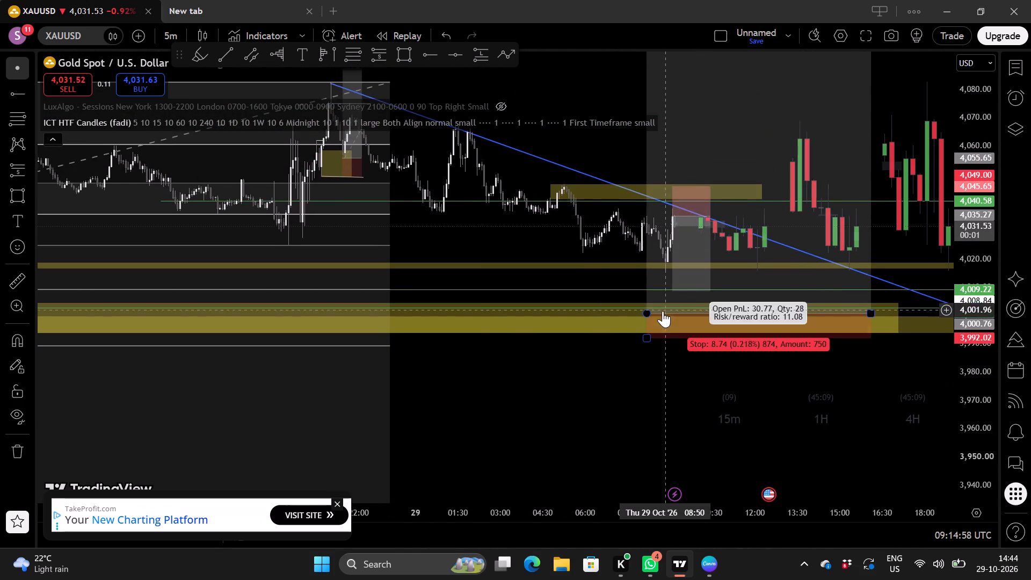
scroll(663, 311, "down", 4)
scroll(822, 343, "down", 1)
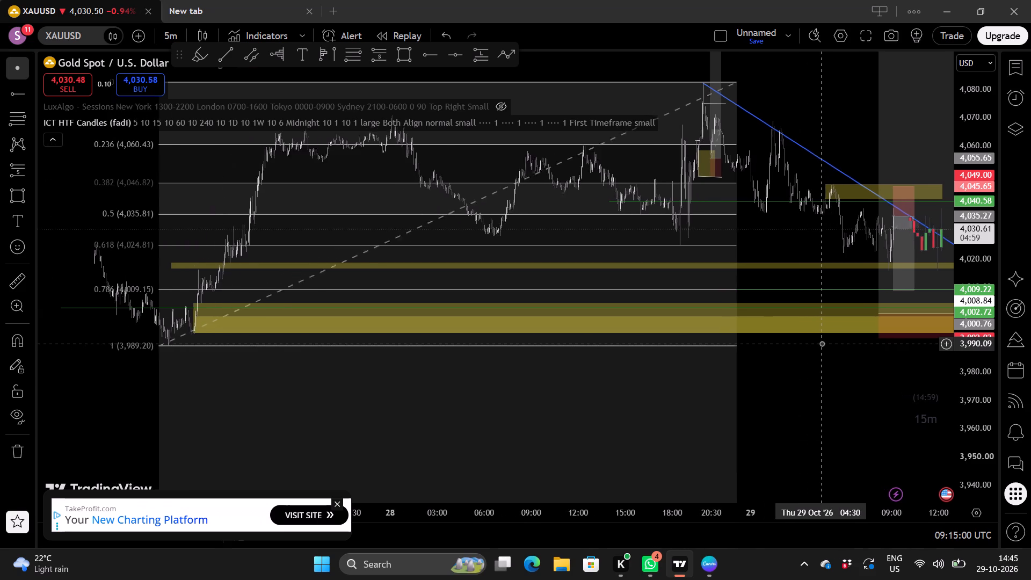
left_click_drag(826, 354, 677, 350)
scroll(677, 350, "down", 1)
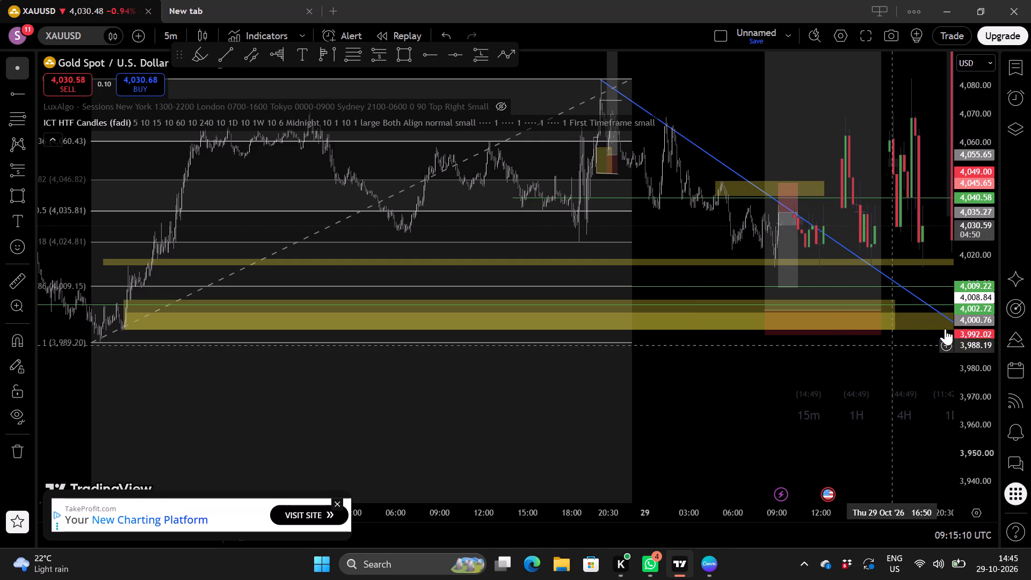
Examine the latest 5-minute candles at the short position's entry, between the blue trendline and the 4,009.22 ray.
scroll(971, 247, "up", 6)
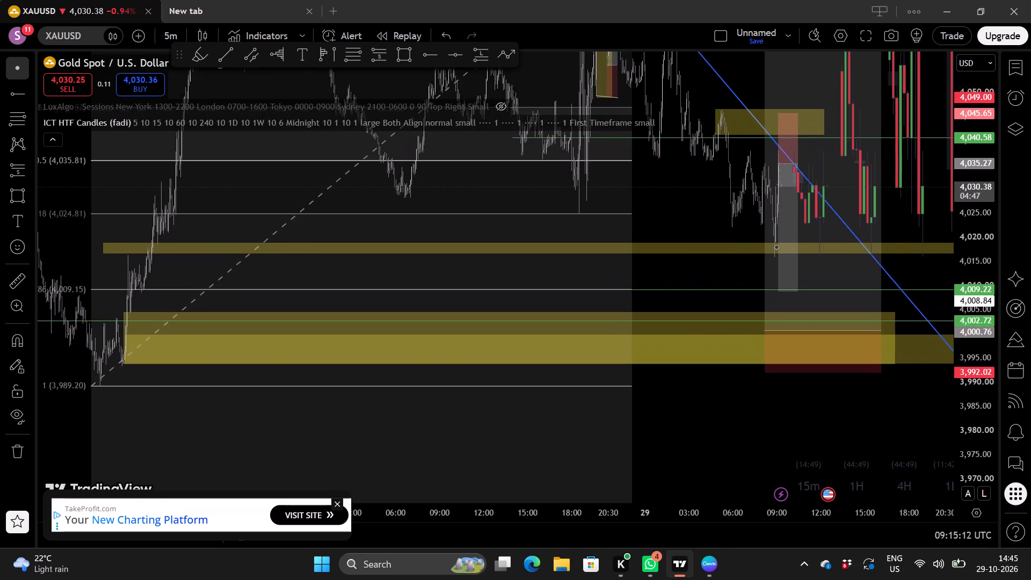
scroll(734, 249, "up", 3)
scroll(573, 195, "up", 1)
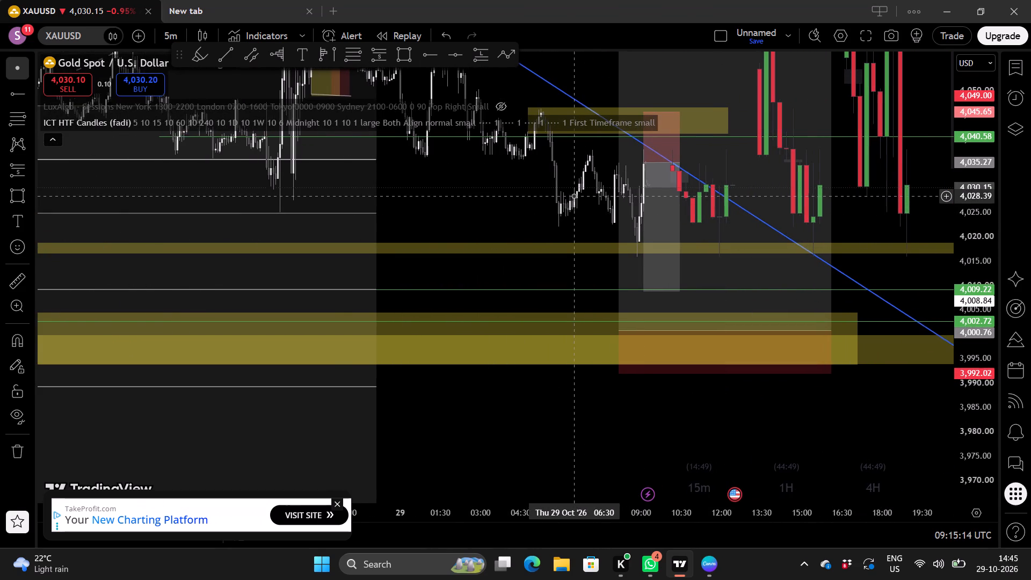
scroll(532, 192, "up", 1)
scroll(455, 198, "up", 1)
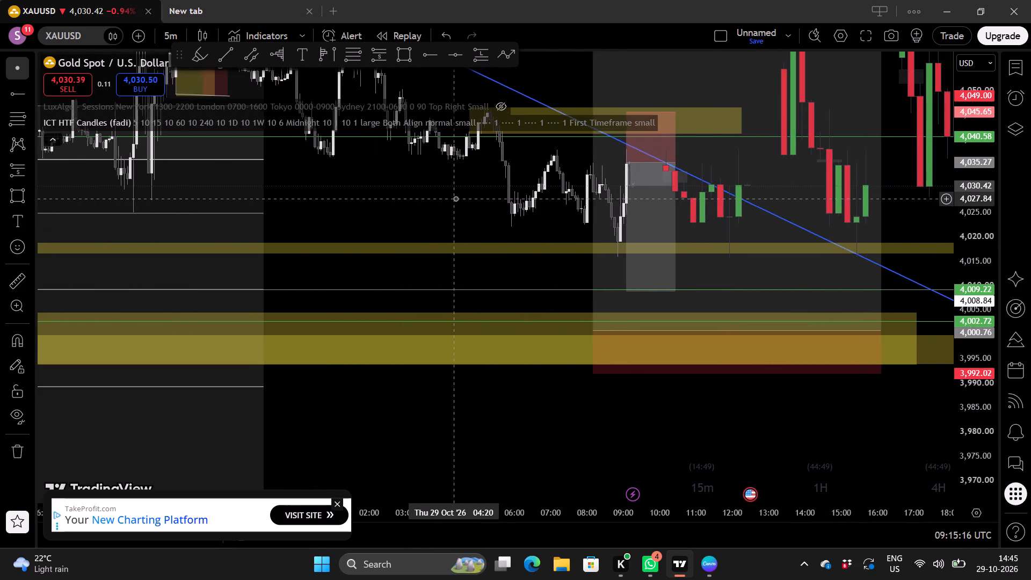
scroll(983, 219, "up", 4)
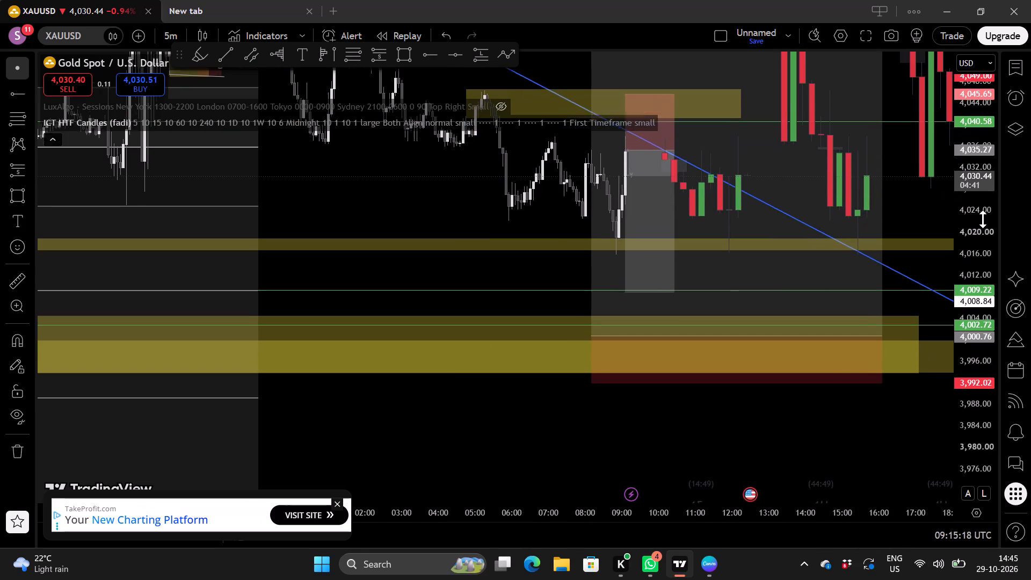
scroll(564, 186, "up", 1)
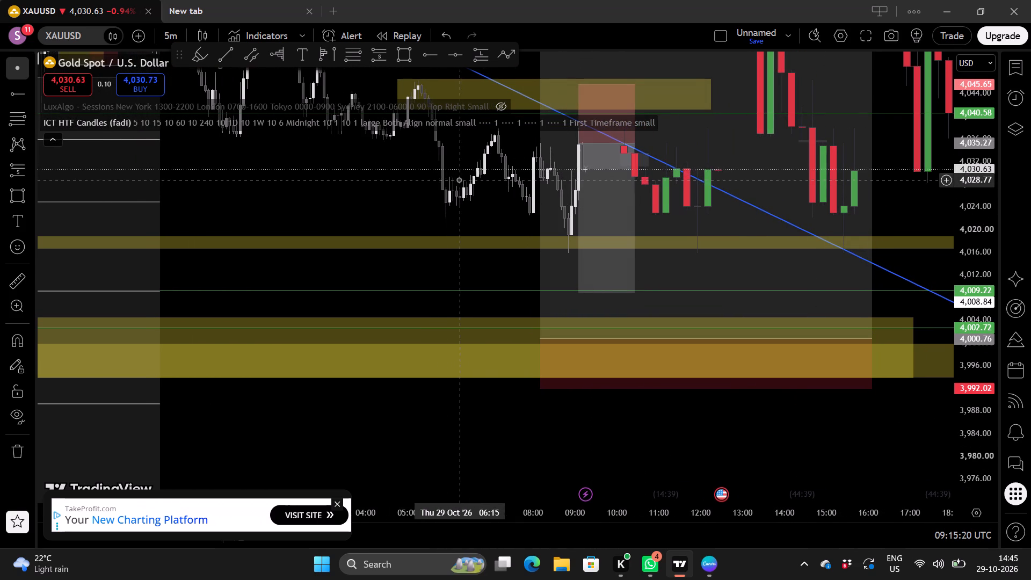
scroll(459, 179, "up", 1)
scroll(389, 183, "up", 1)
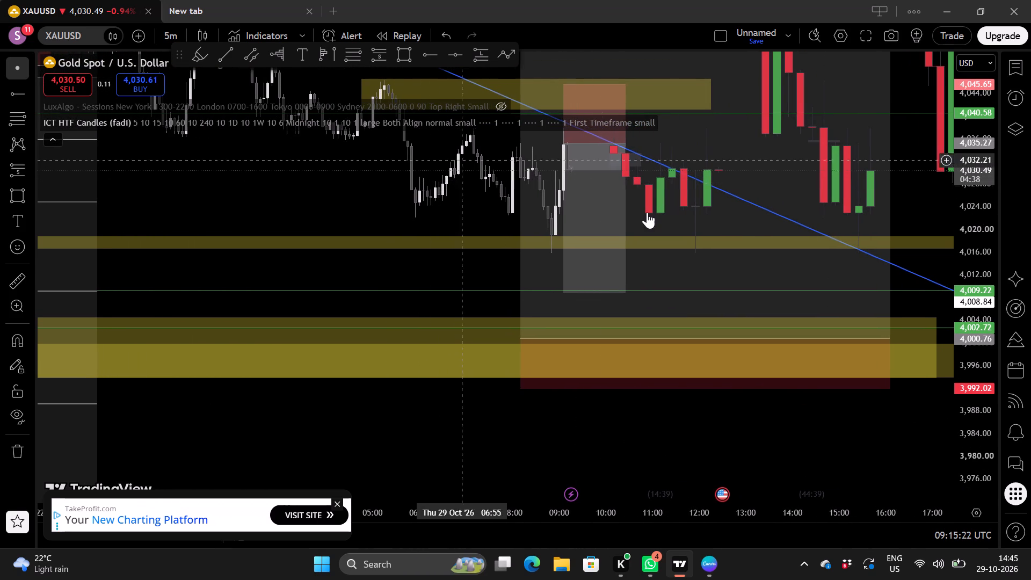
scroll(981, 237, "up", 4)
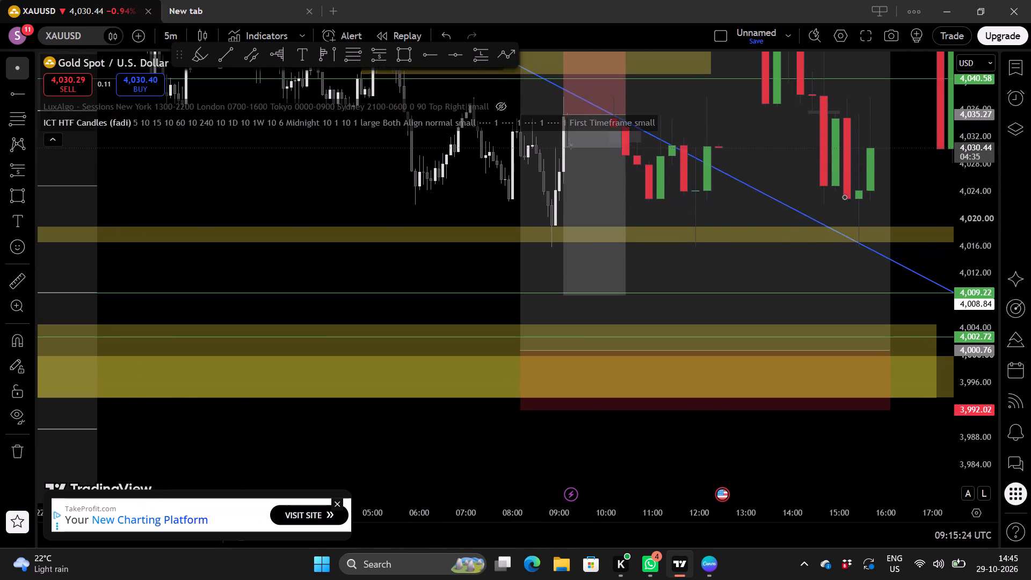
left_click_drag(467, 189, 452, 267)
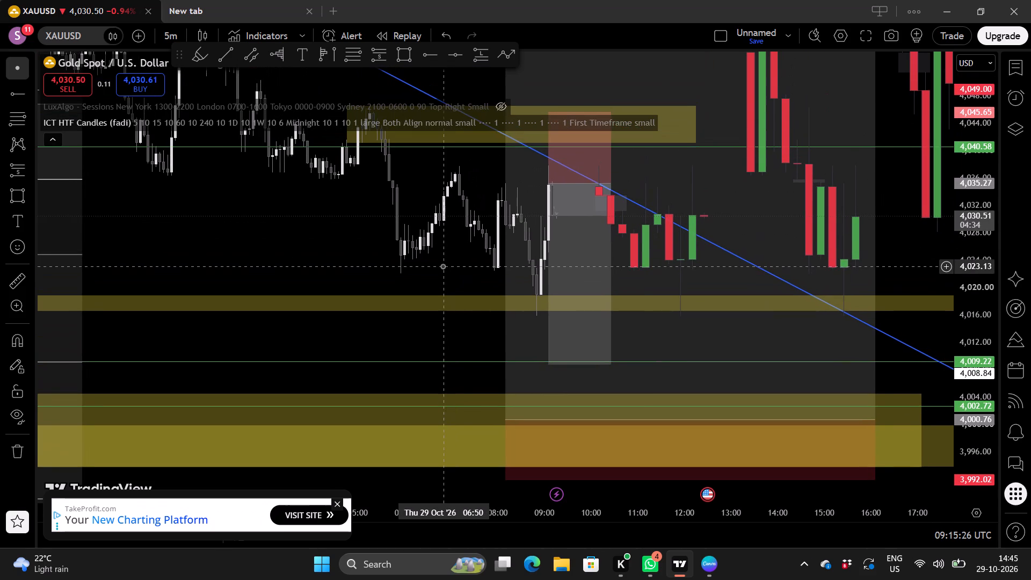
scroll(442, 266, "up", 1)
scroll(979, 267, "up", 3)
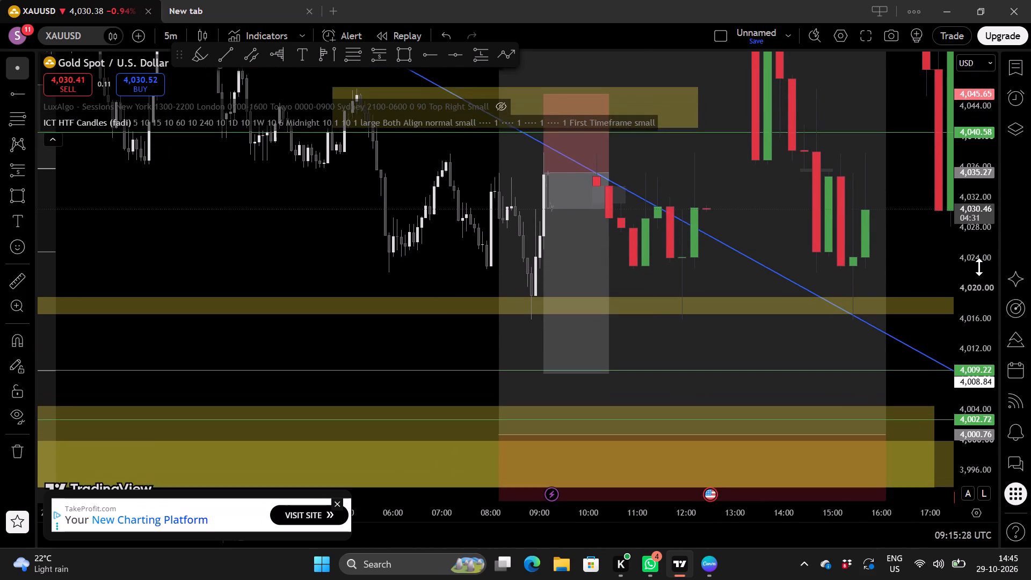
scroll(449, 257, "up", 1)
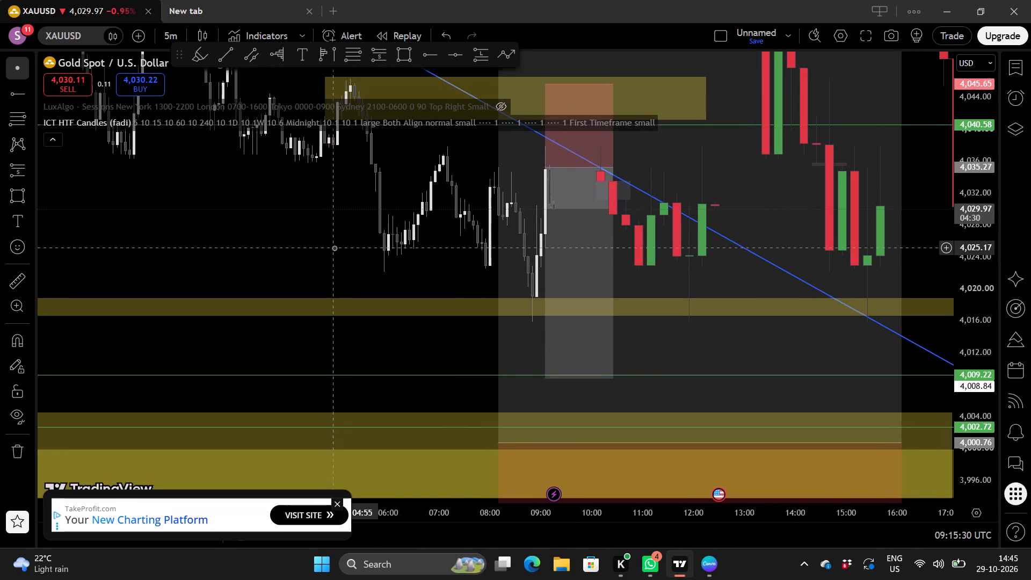
left_click_drag(334, 248, 350, 264)
scroll(362, 263, "up", 1)
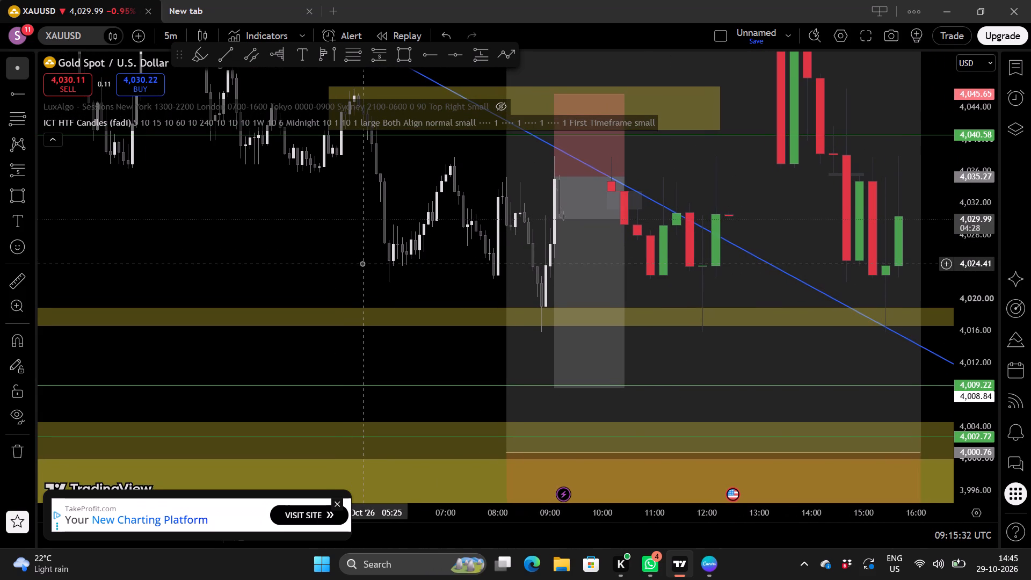
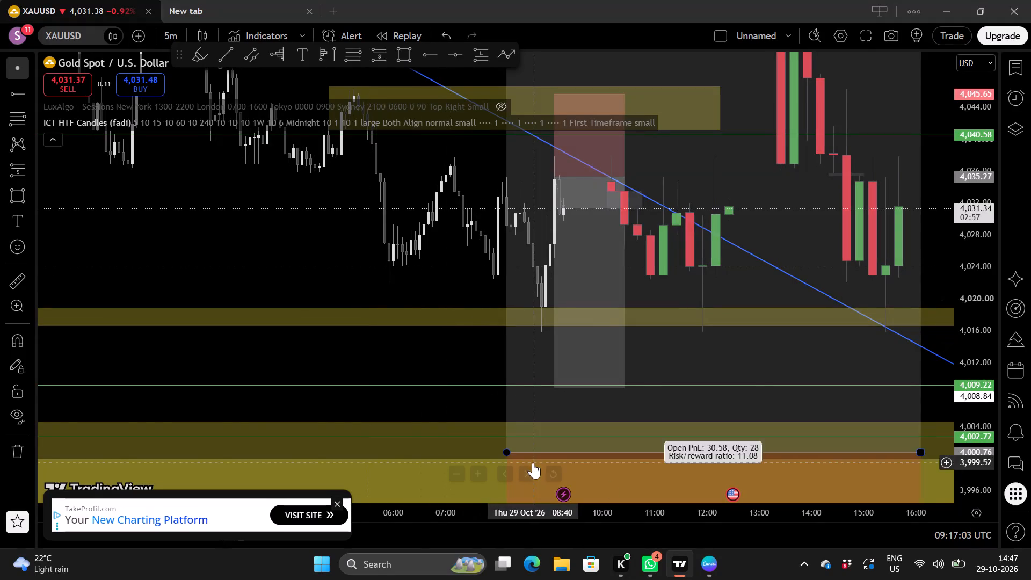
Switch to Canva and add the gold medal graphic with the pale gold ribbon at the bottom centre of the certificate.
left_click(713, 570)
left_click_drag(166, 286, 513, 351)
left_click_drag(259, 307, 687, 398)
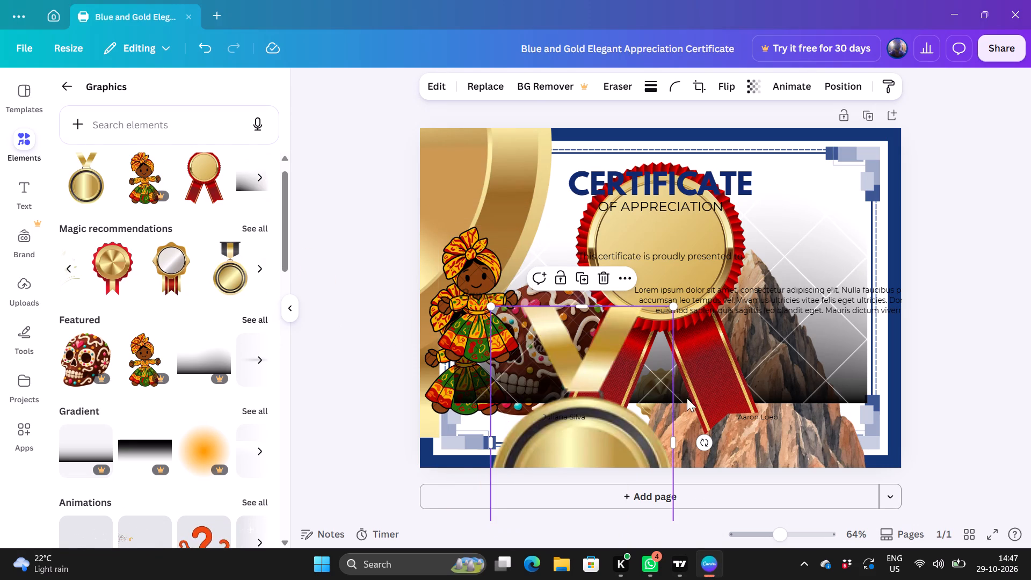
left_click_drag(687, 398, 696, 400)
left_click_drag(175, 376, 583, 405)
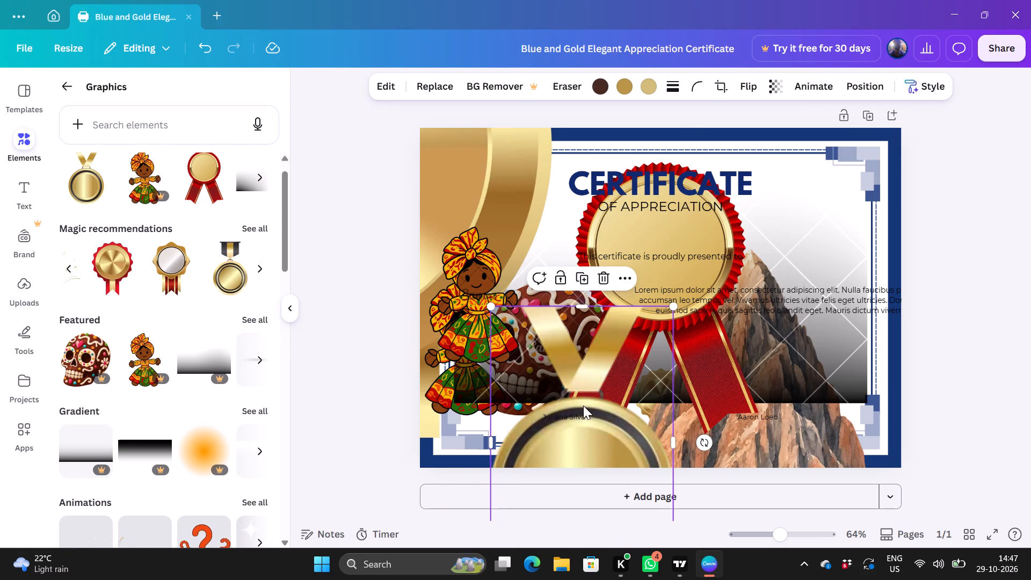
Add two more copies of the featured doll graphic along the certificate's bottom edge, over the gold medal.
left_click_drag(150, 369, 653, 415)
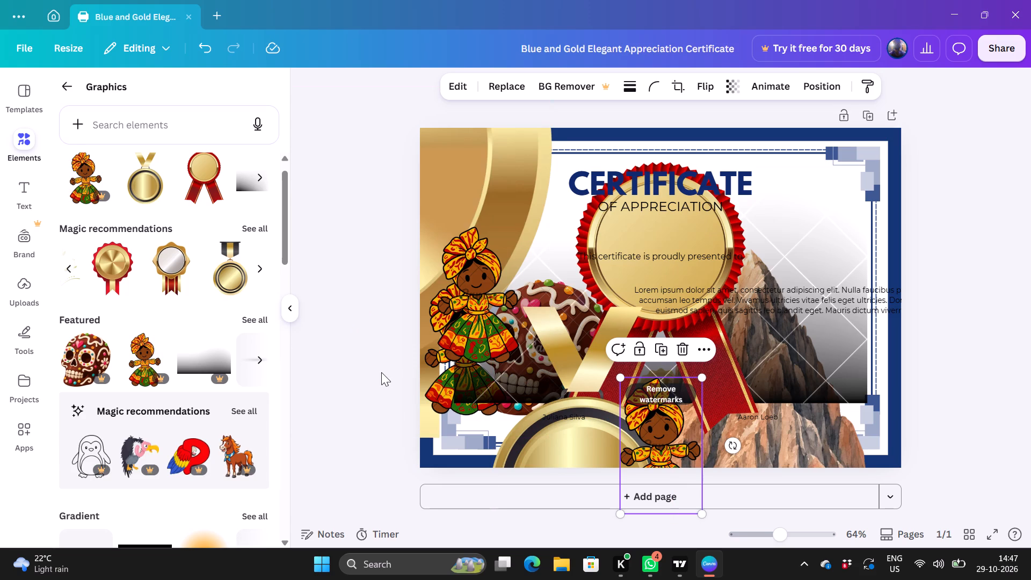
left_click_drag(126, 355, 466, 430)
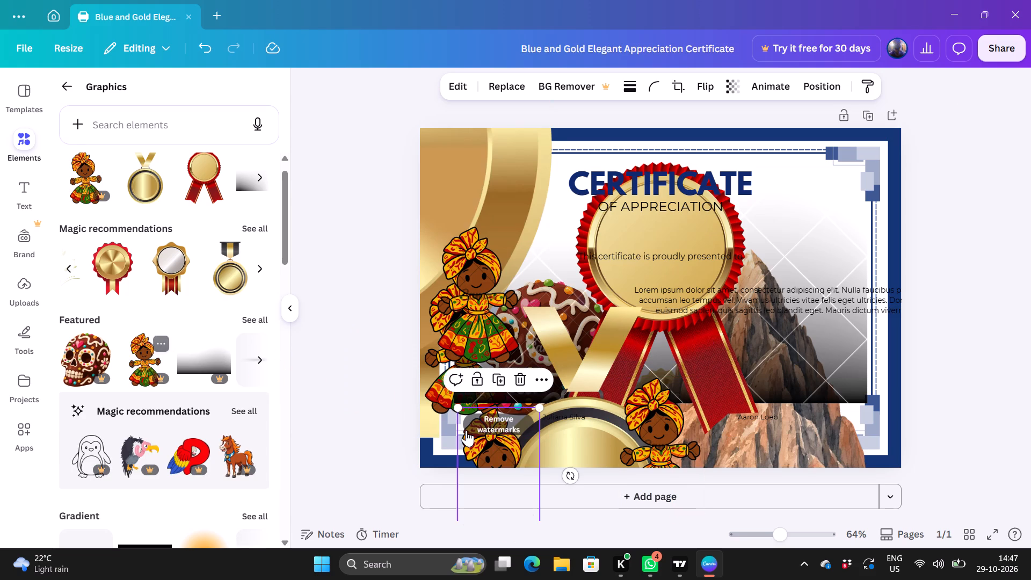
Add the recommended vulture graphic and place it beside the start of the CERTIFICATE title.
left_click_drag(141, 438, 310, 333)
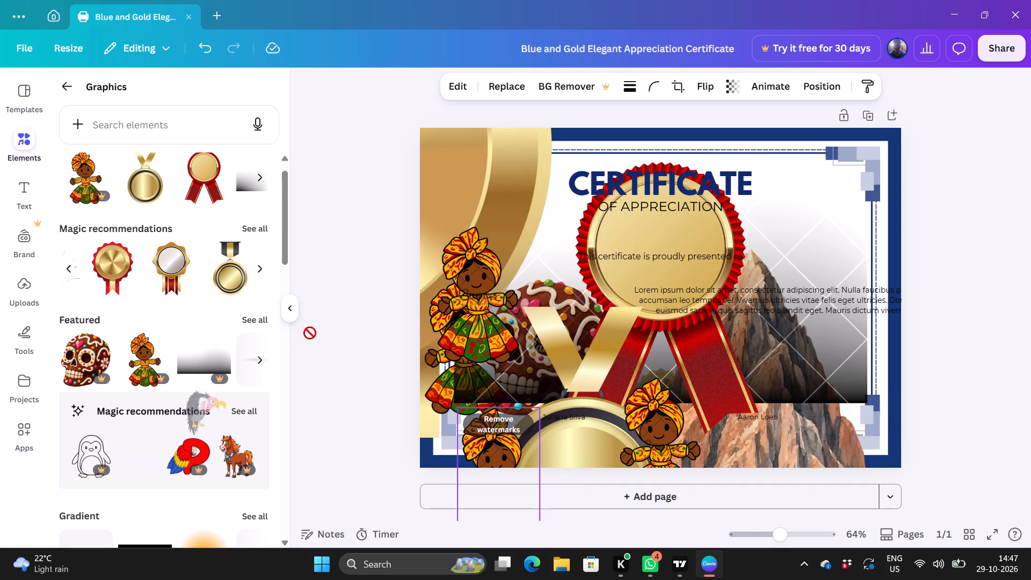
left_click_drag(310, 333, 477, 242)
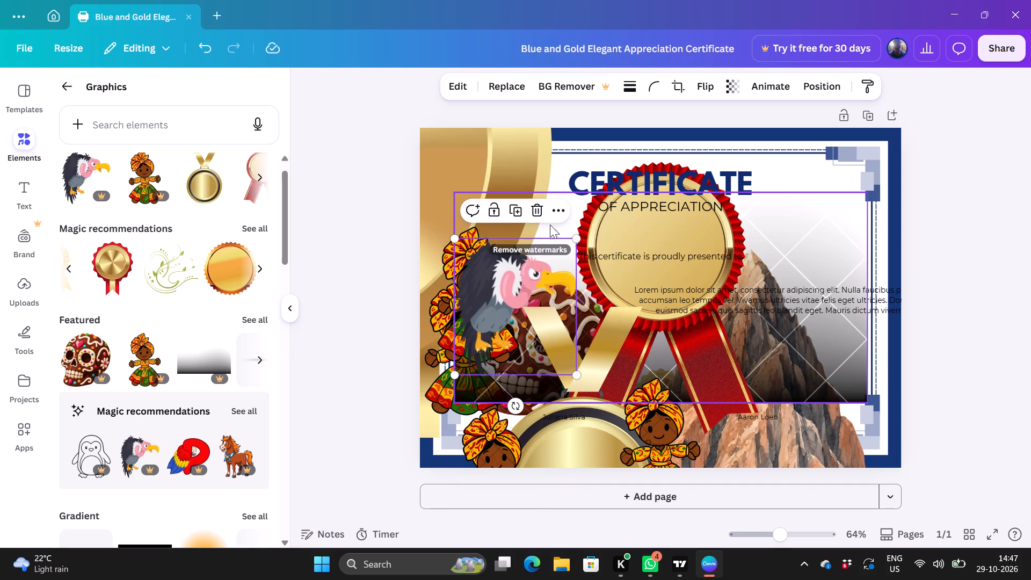
left_click_drag(512, 274, 597, 164)
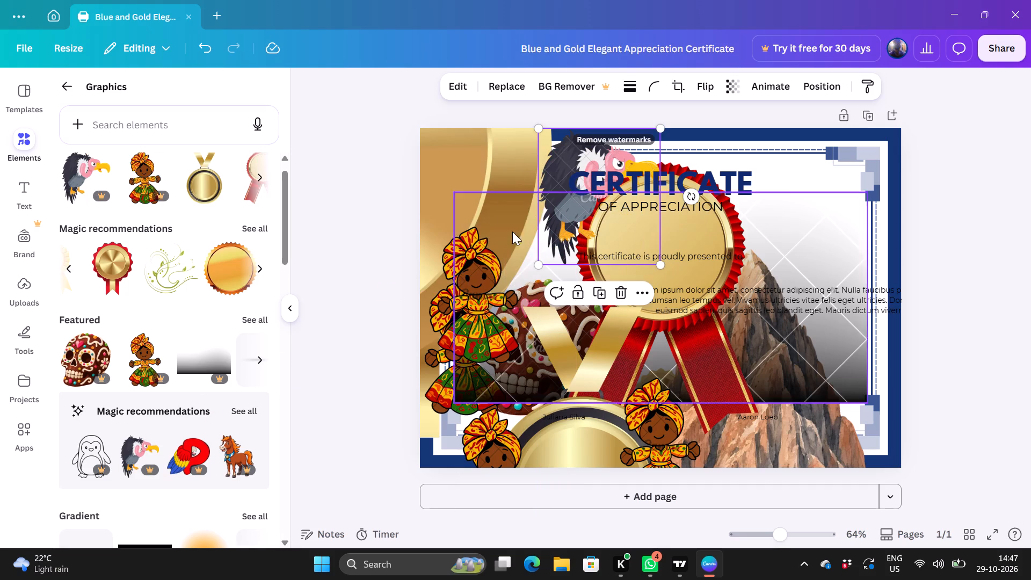
Rearrange three dolls: one to the upper-left corner, one over the gold medal, one just after the CERTIFICATE title.
left_click_drag(469, 279, 480, 201)
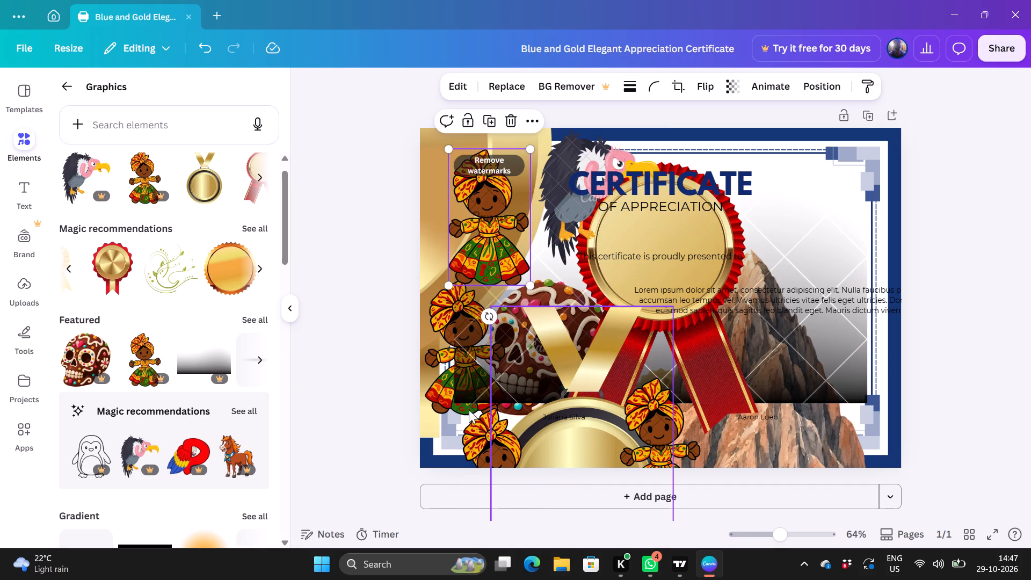
left_click_drag(485, 432, 597, 345)
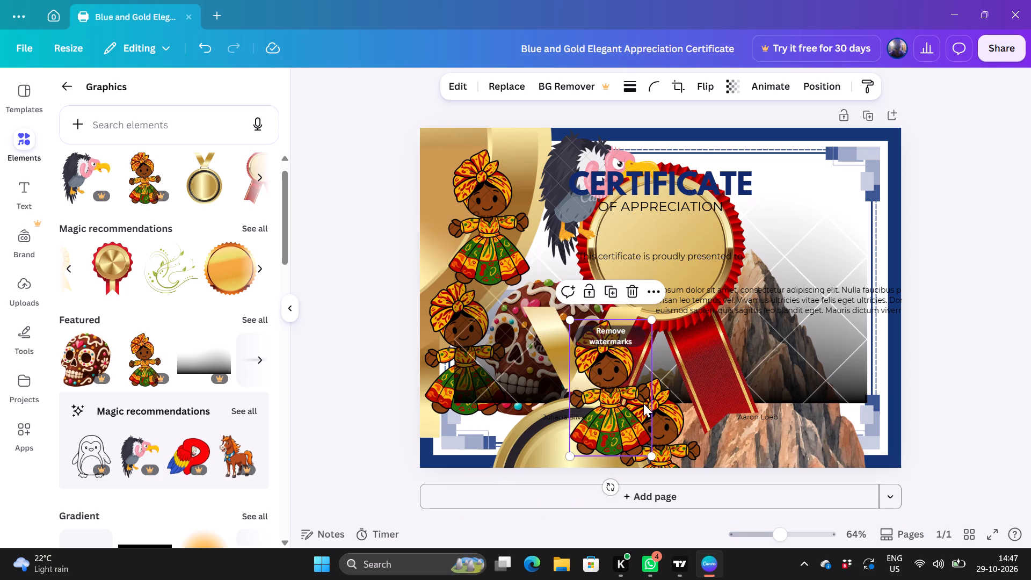
left_click_drag(676, 423, 775, 224)
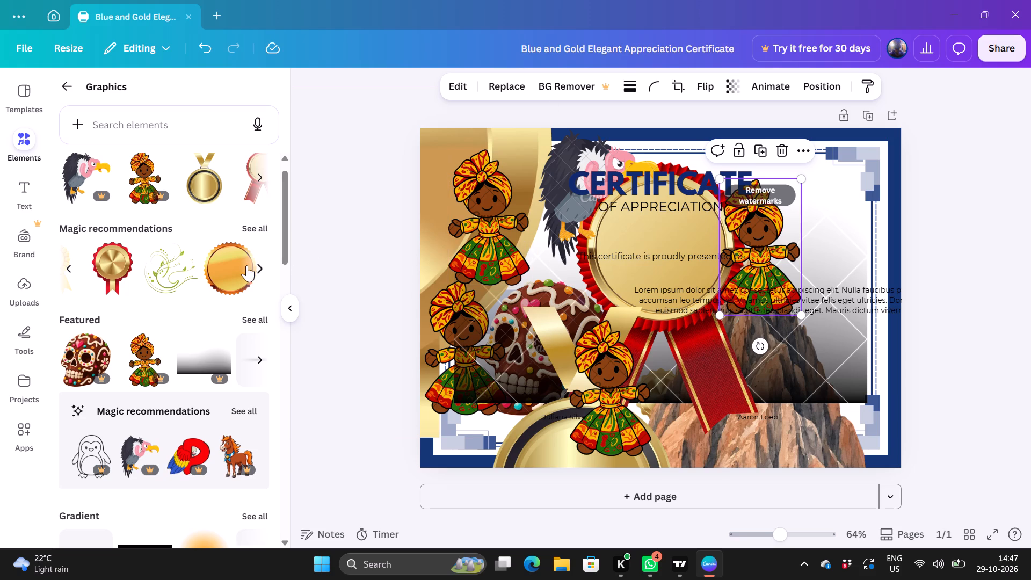
Fill the certificate's left-hand gold area with the round gold seal and add another doll at the upper left.
left_click_drag(235, 268, 435, 136)
left_click_drag(206, 172, 481, 193)
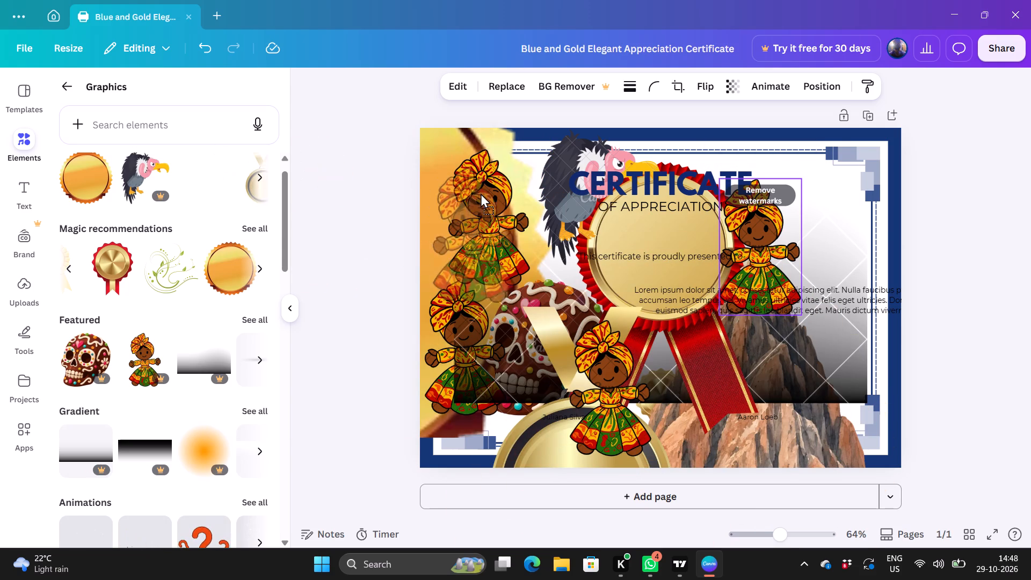
left_click_drag(481, 193, 484, 195)
Fill the page background with the black-and-gold medal and shift it up and left past the page edge.
left_click_drag(230, 274, 307, 264)
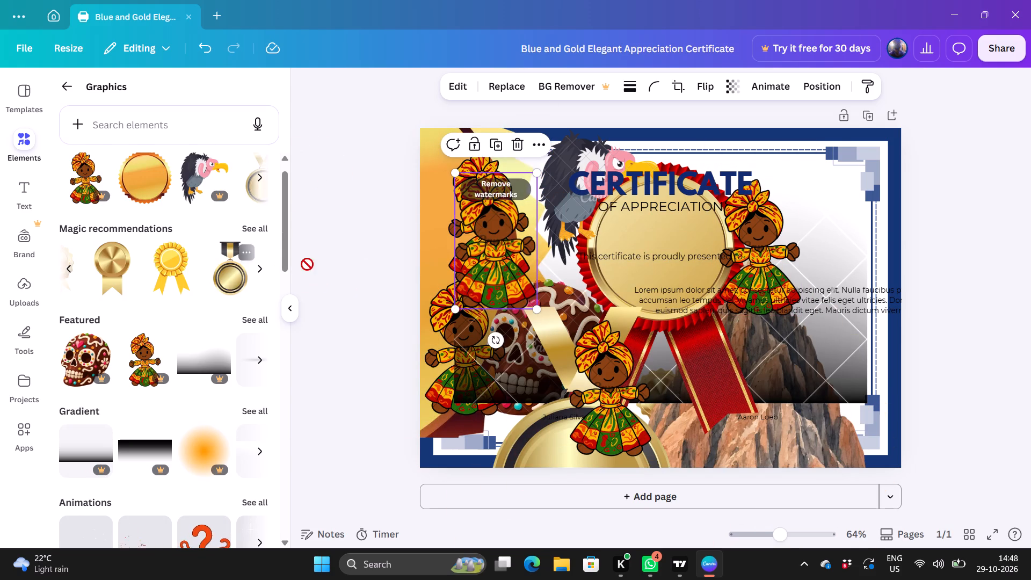
left_click_drag(307, 264, 450, 291)
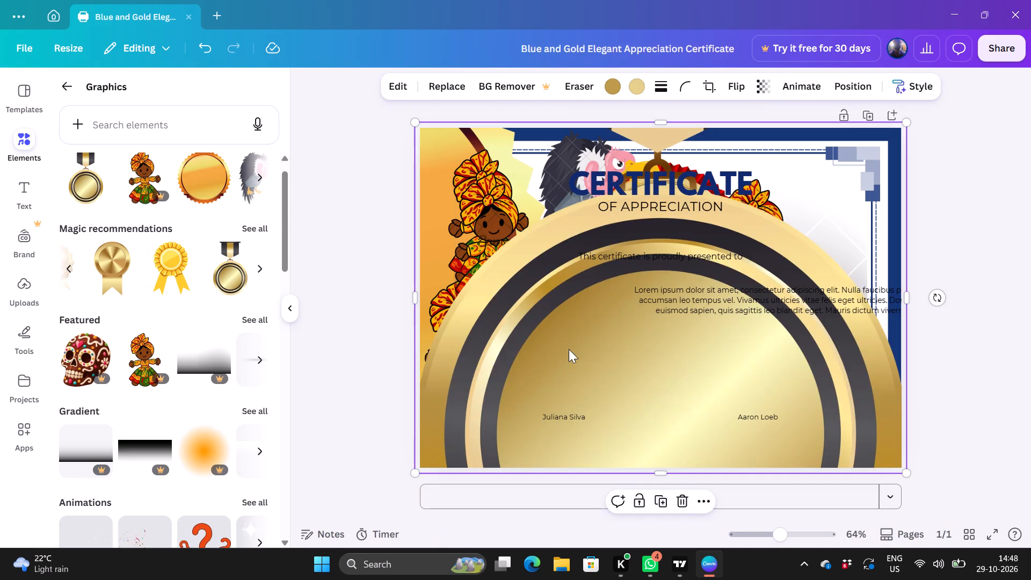
left_click(569, 349)
left_click_drag(569, 349, 555, 292)
left_click_drag(604, 325, 597, 314)
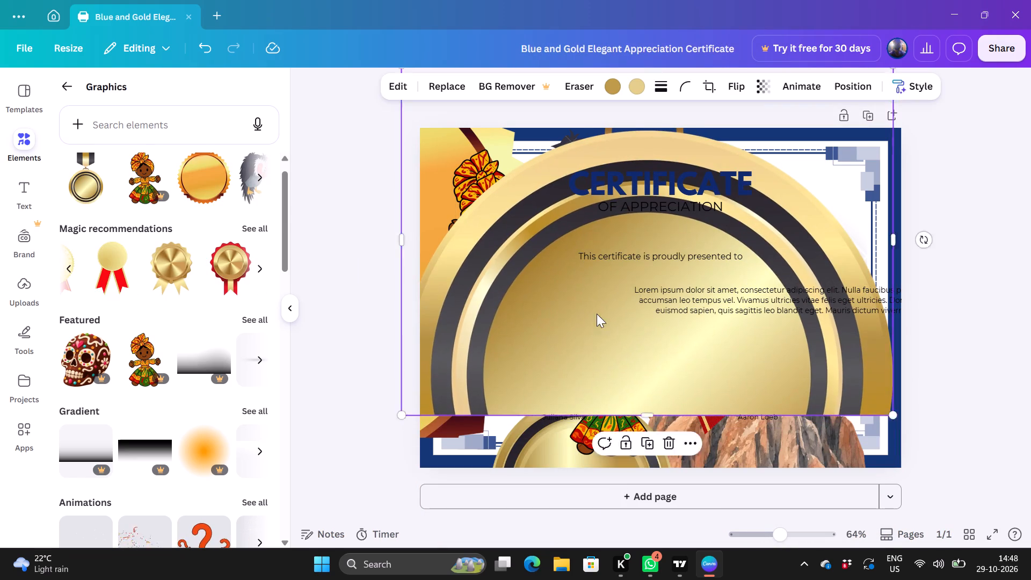
left_click_drag(597, 314, 583, 302)
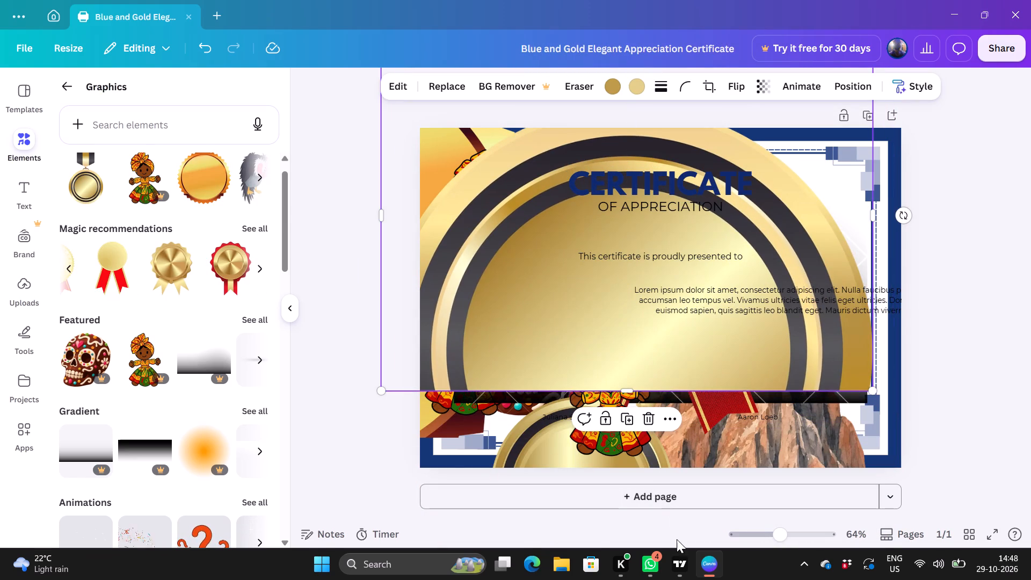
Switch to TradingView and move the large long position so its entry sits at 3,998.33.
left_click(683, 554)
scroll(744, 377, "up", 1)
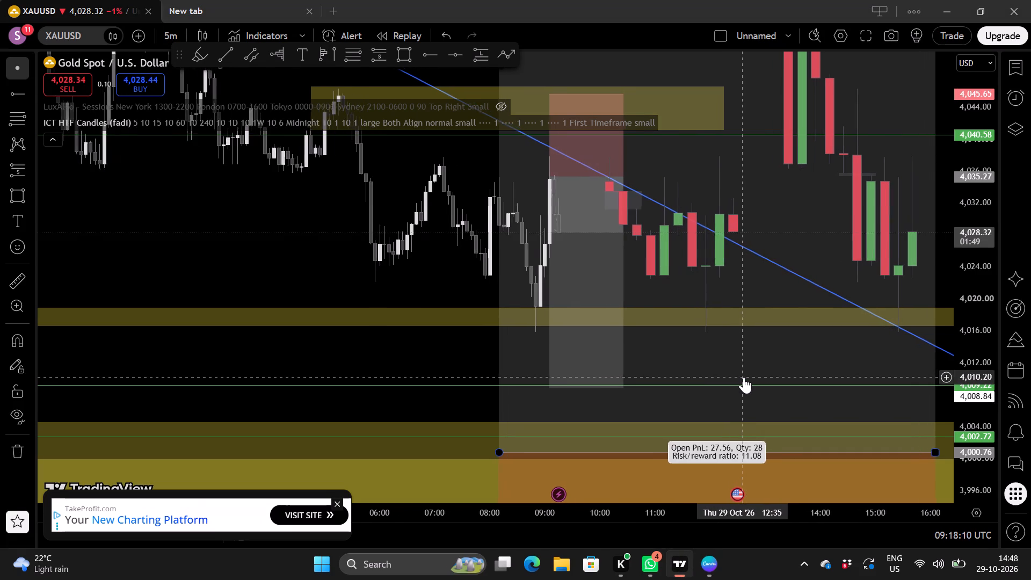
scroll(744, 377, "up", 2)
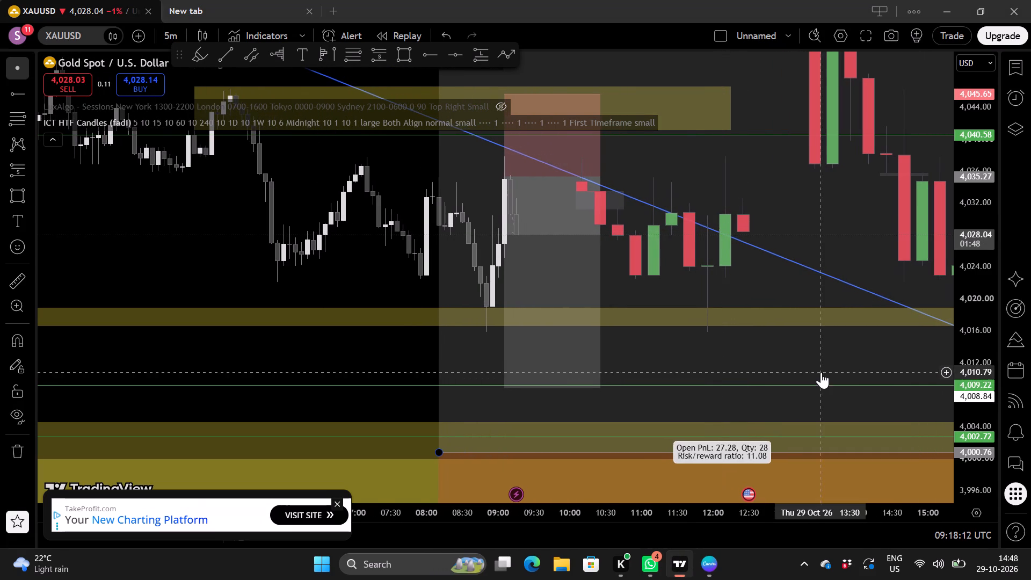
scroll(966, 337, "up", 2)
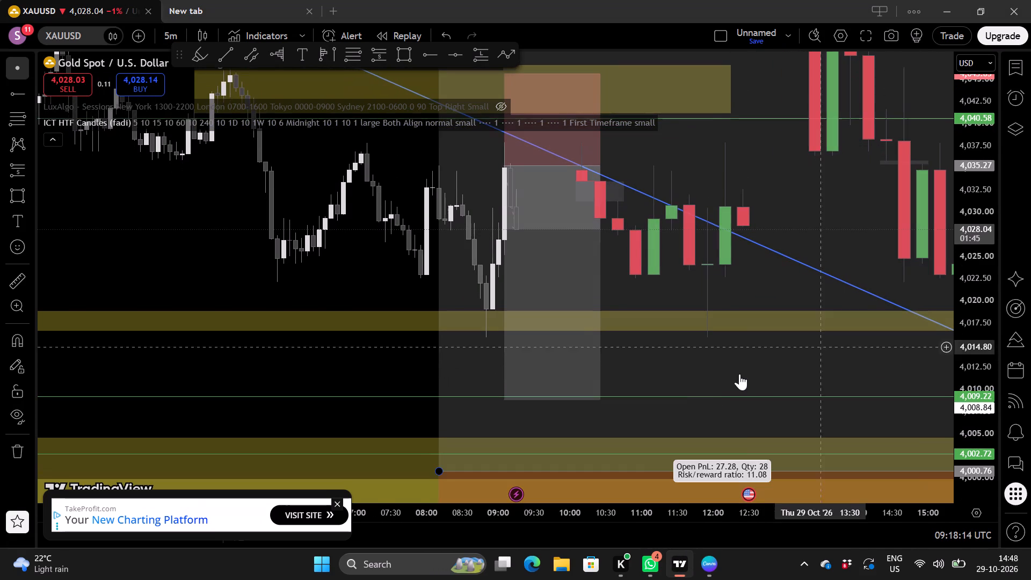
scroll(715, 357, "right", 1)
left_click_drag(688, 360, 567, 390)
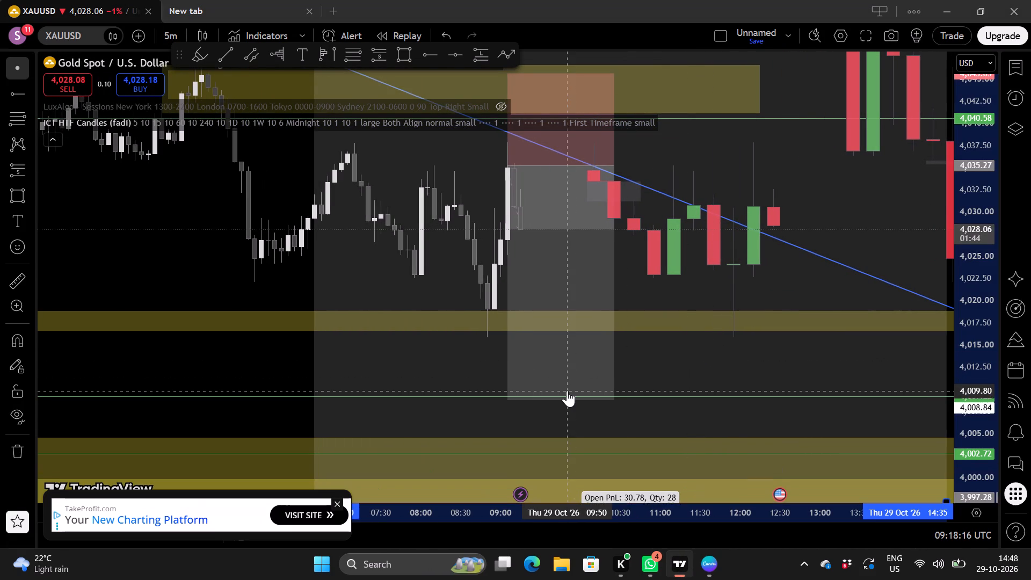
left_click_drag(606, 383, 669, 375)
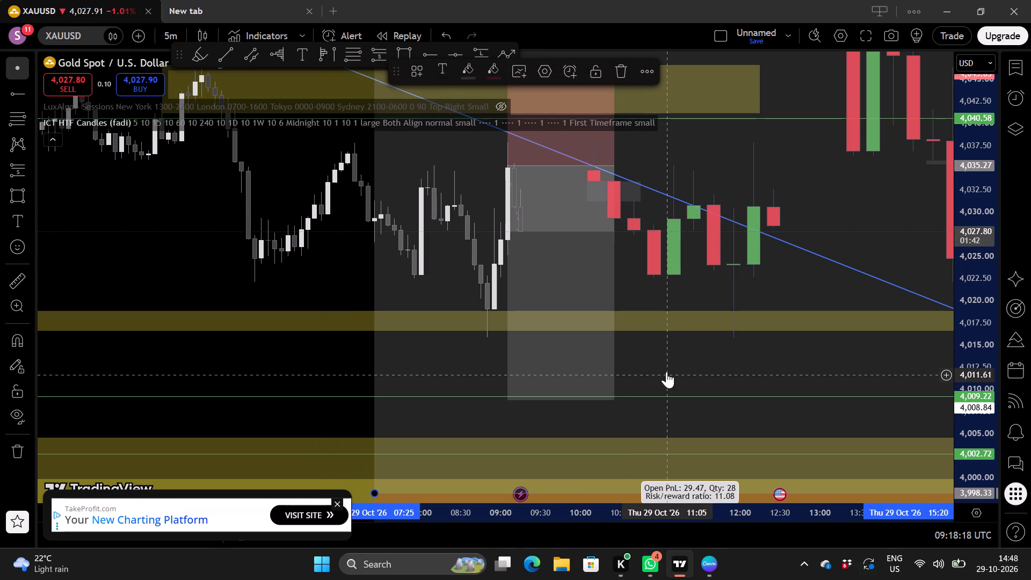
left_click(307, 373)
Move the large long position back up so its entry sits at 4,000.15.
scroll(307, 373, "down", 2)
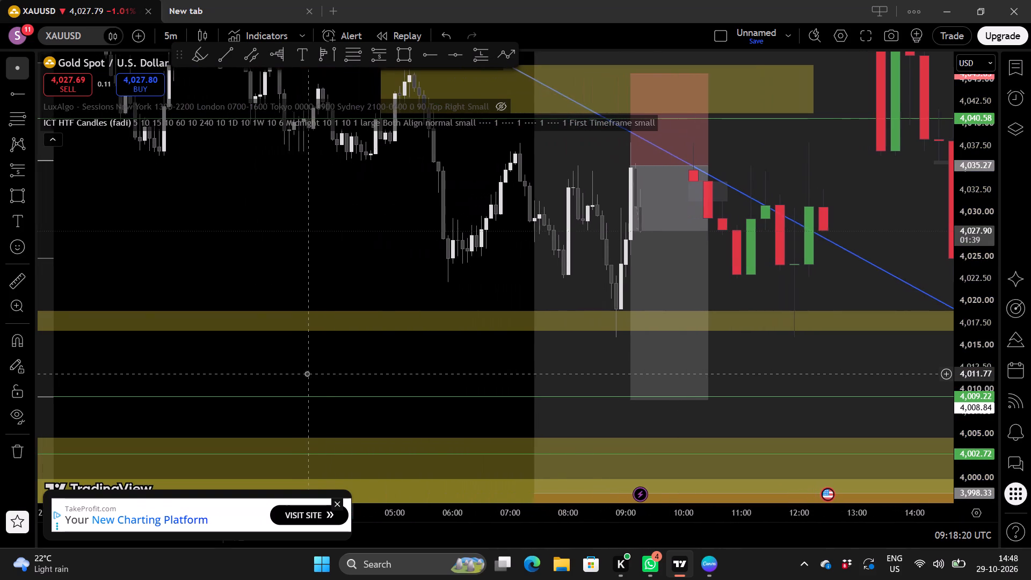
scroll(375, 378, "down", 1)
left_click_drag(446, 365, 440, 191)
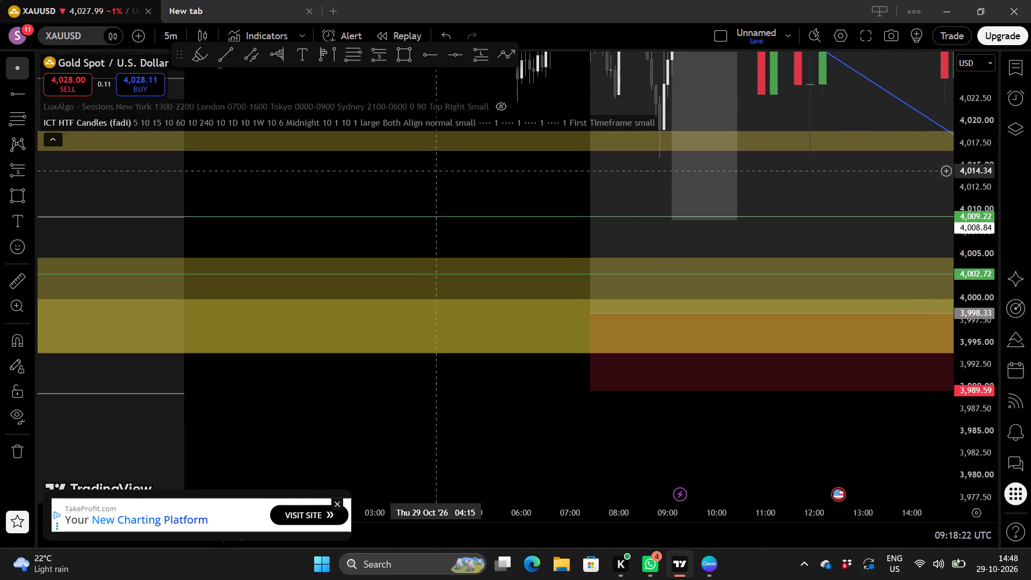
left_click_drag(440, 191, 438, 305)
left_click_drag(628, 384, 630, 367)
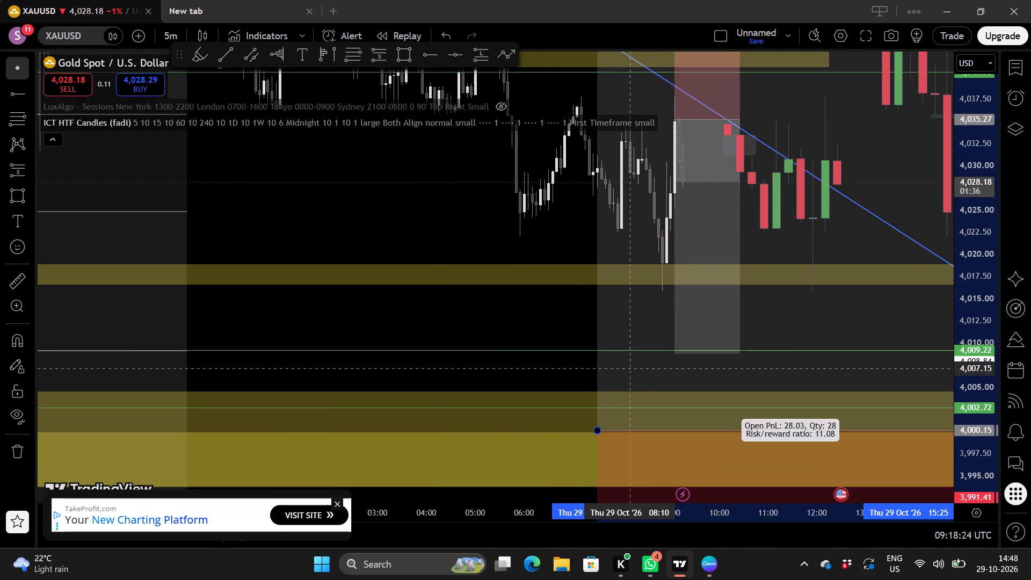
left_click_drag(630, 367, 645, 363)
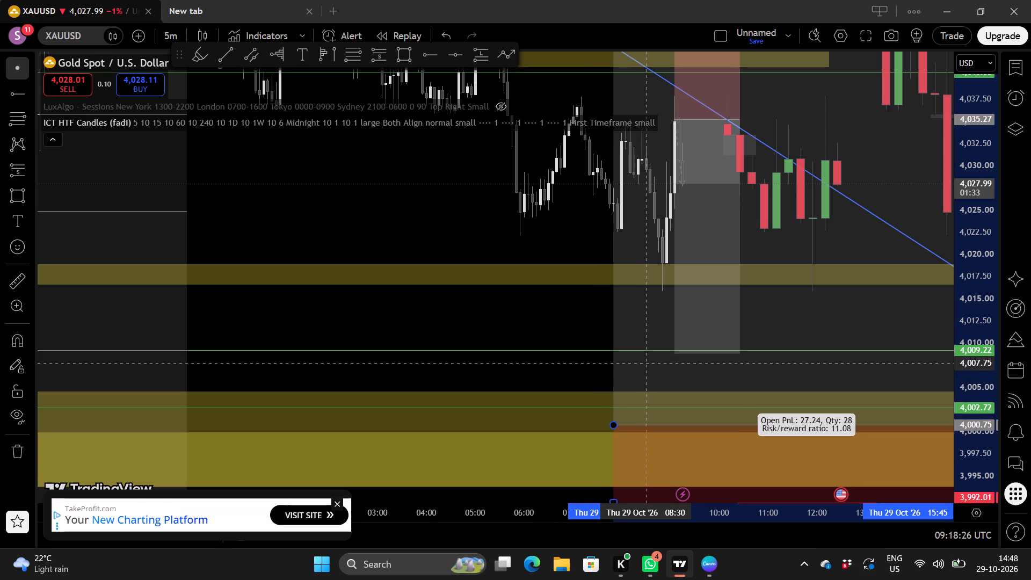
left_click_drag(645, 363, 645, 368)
Delete the large long position drawn above the yellow zones near 4,000, keeping the short position.
scroll(548, 327, "down", 1)
left_click_drag(567, 314, 458, 322)
left_click(586, 332)
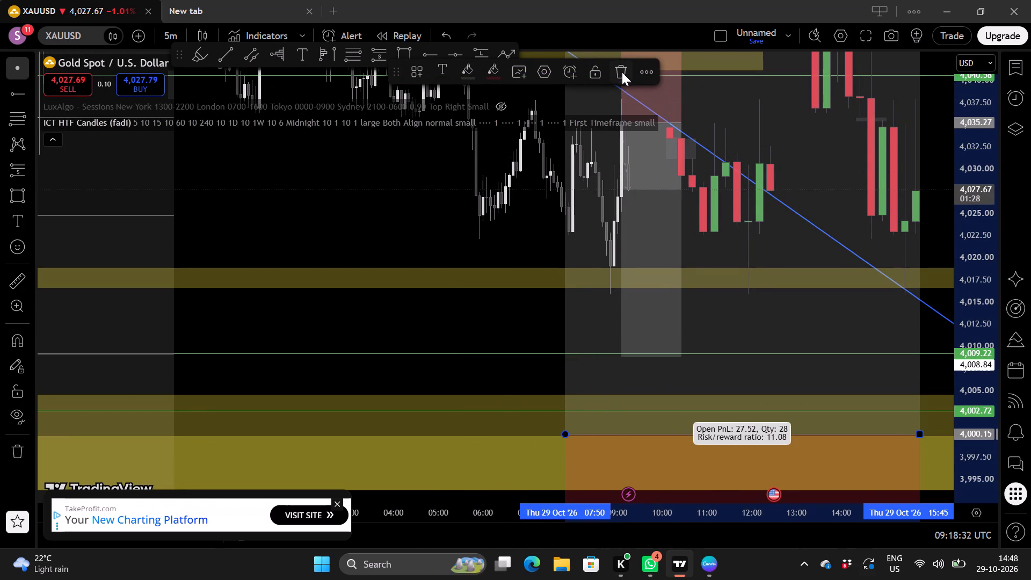
left_click(622, 69)
Examine the 5-minute candles in the short position, from its 4,035.27 entry to the 4,009.22 level.
scroll(738, 299, "up", 2)
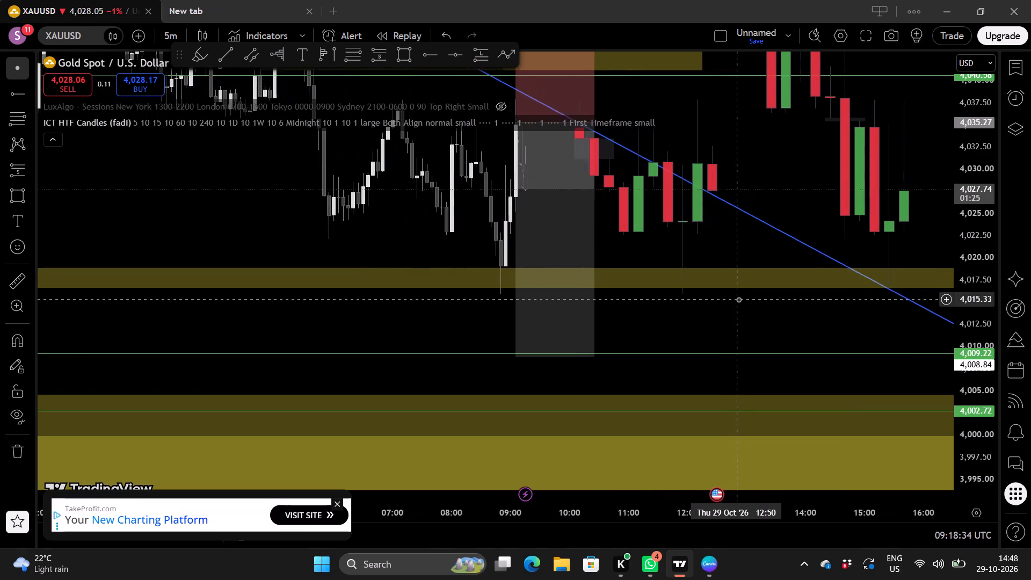
scroll(738, 299, "up", 1)
scroll(627, 308, "down", 1)
scroll(627, 308, "right", 1)
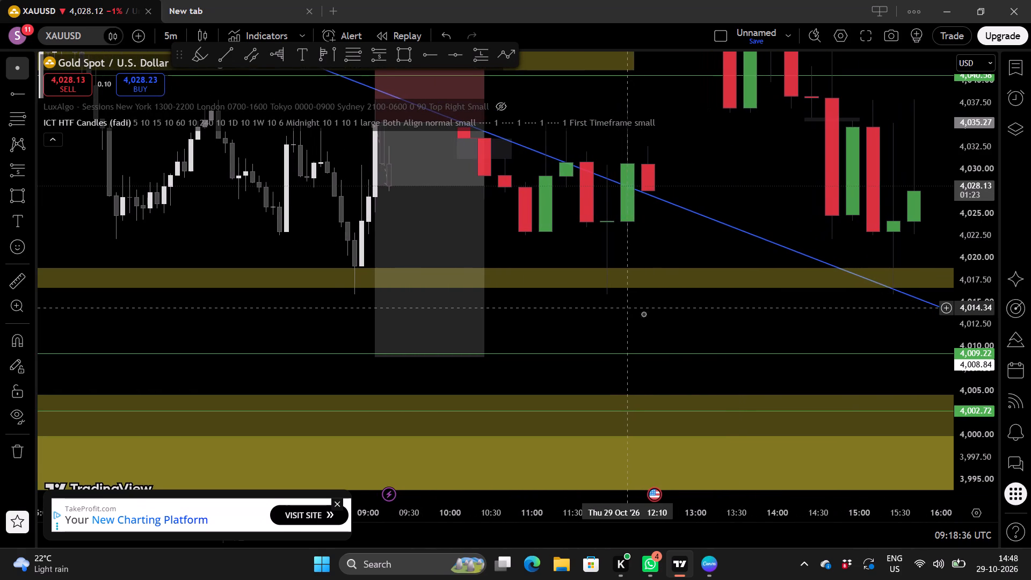
left_click_drag(643, 314, 673, 377)
scroll(964, 274, "up", 2)
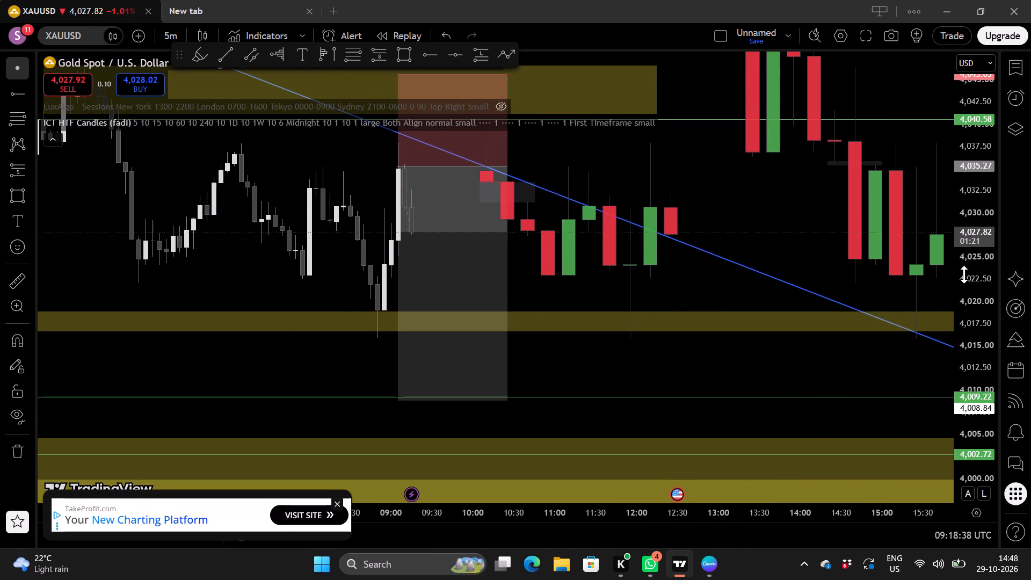
scroll(964, 274, "up", 2)
scroll(704, 269, "up", 1)
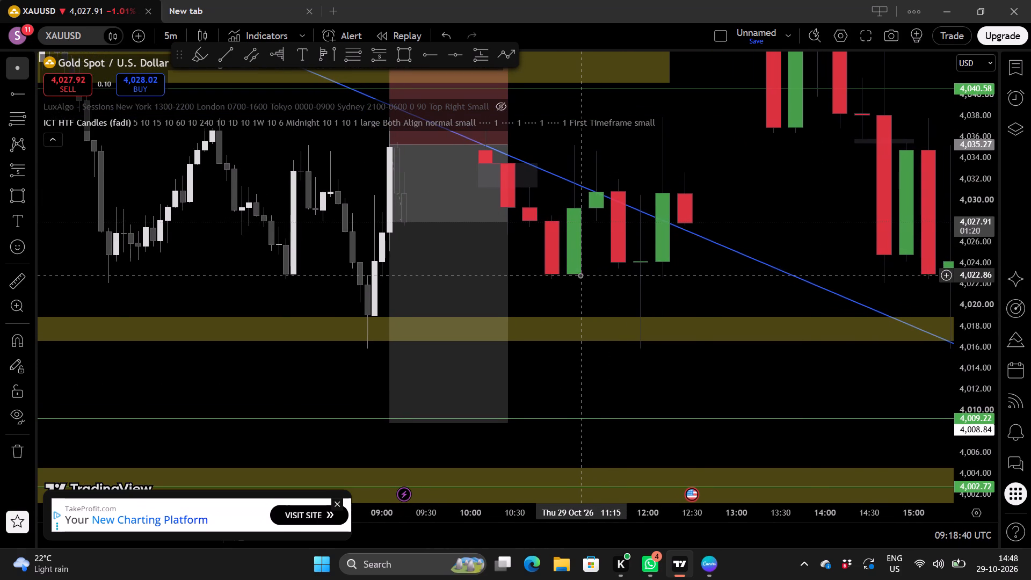
scroll(592, 282, "right", 1)
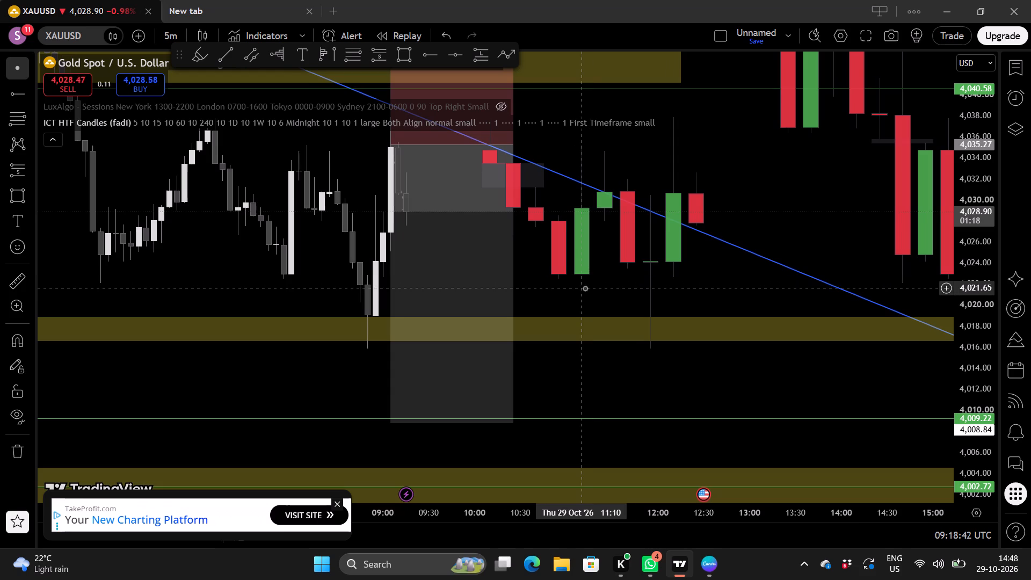
left_click_drag(585, 288, 604, 314)
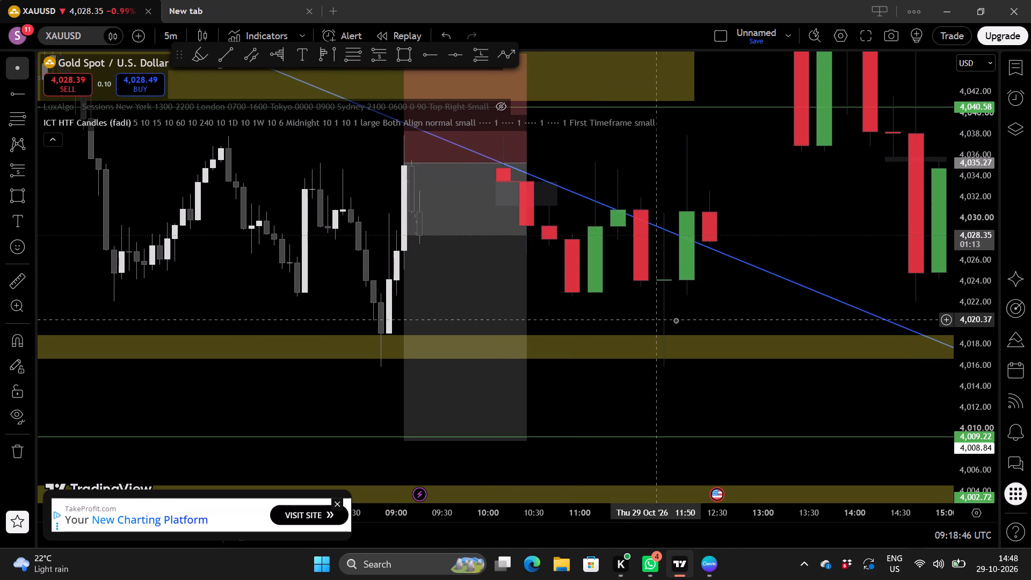
Examine the latest candles and higher-timeframe candles around the blue trendline and the yellow zone near 4,018.
scroll(695, 314, "right", 1)
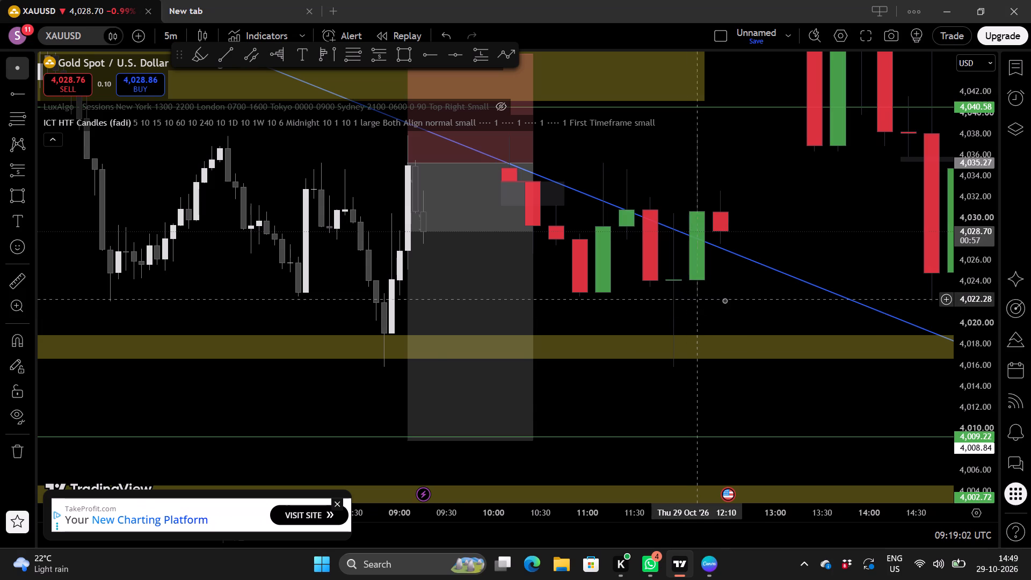
scroll(725, 302, "down", 1)
scroll(968, 259, "up", 3)
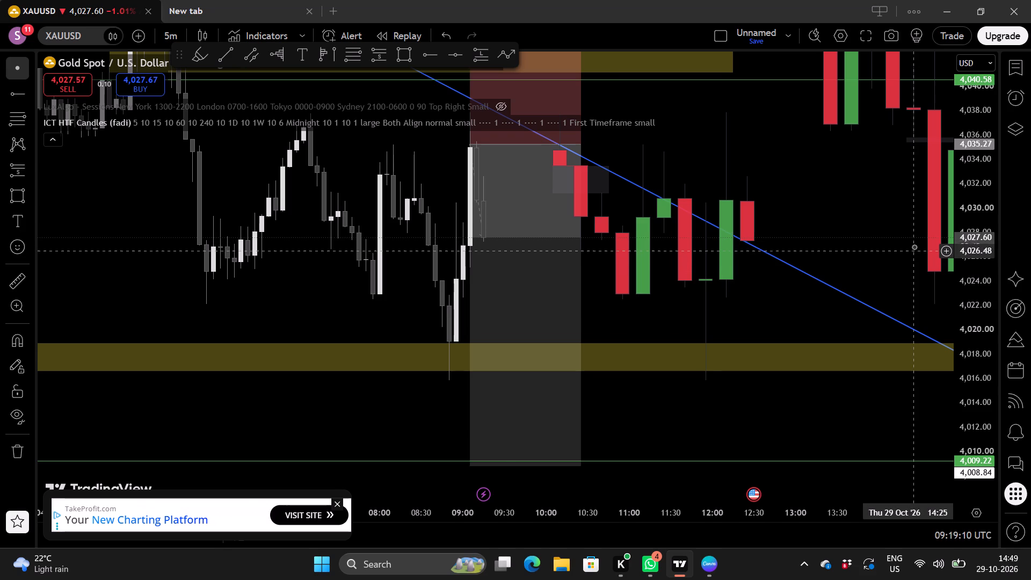
scroll(914, 247, "down", 1)
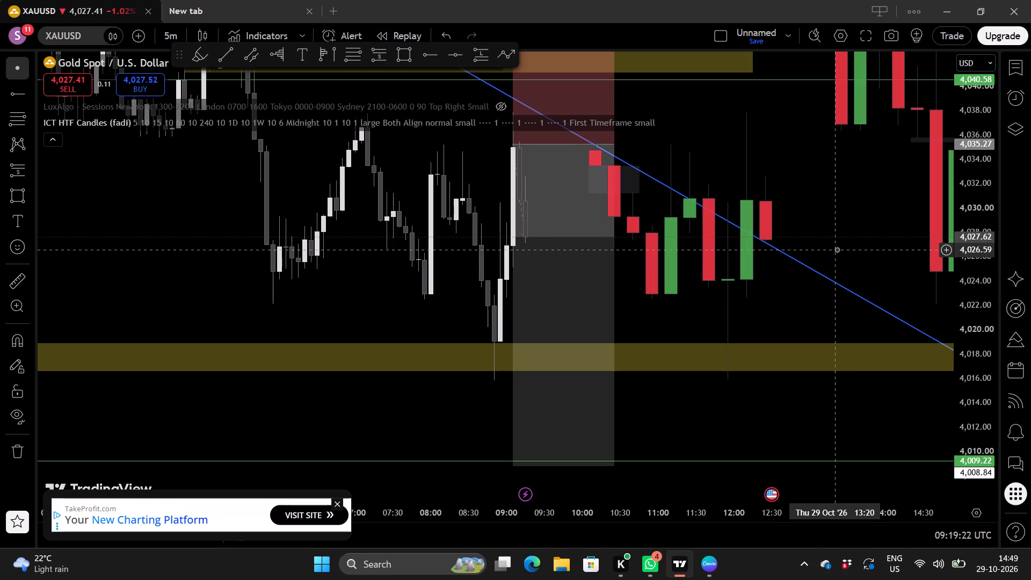
scroll(712, 251, "down", 1)
scroll(774, 284, "right", 1)
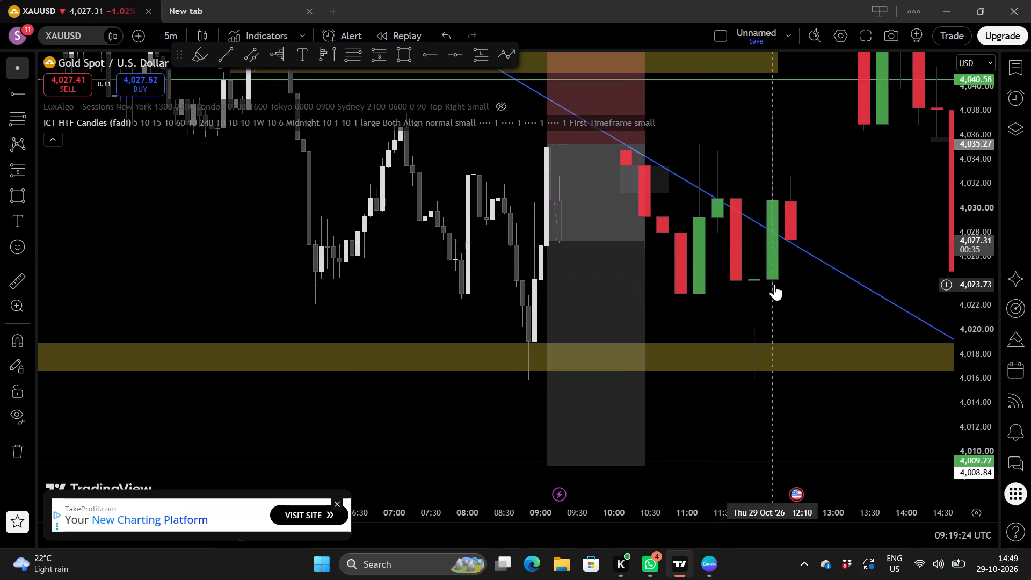
scroll(988, 276, "up", 2)
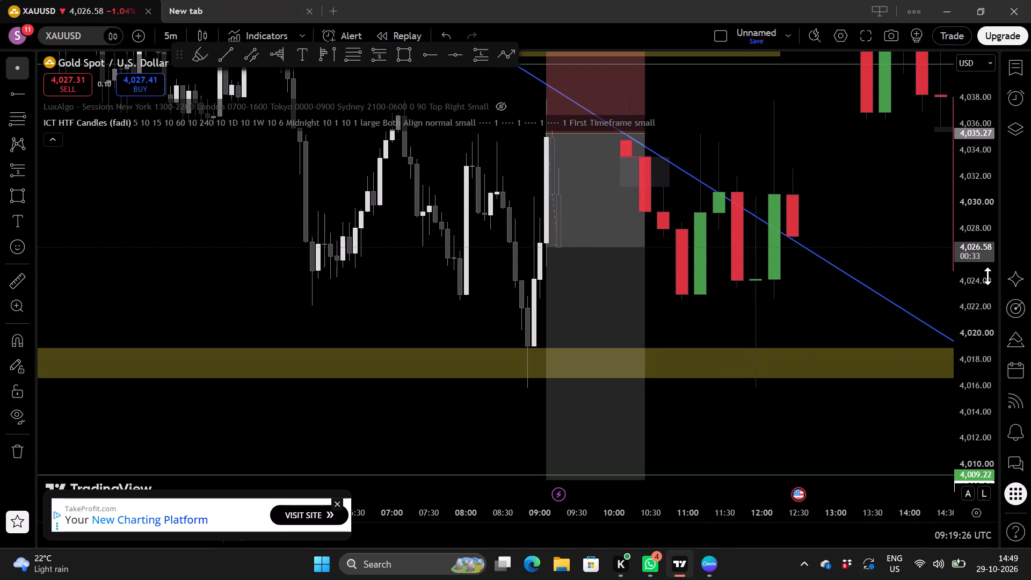
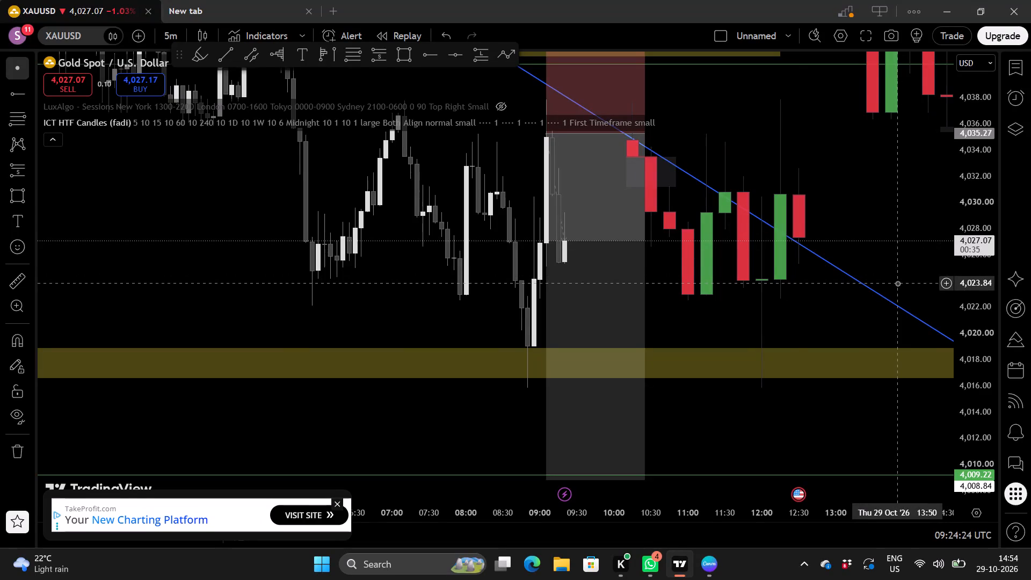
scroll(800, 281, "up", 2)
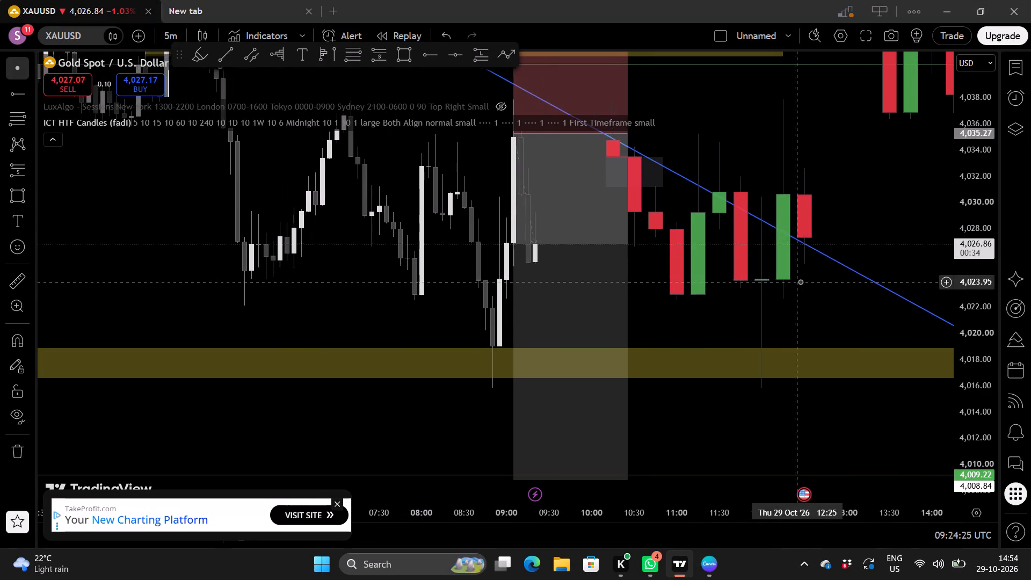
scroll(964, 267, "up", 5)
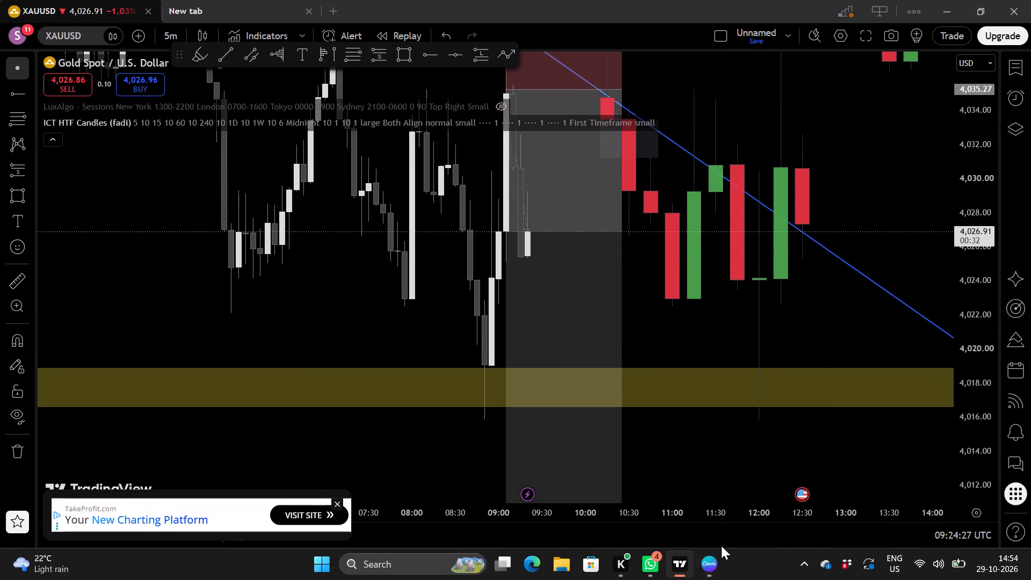
Switch to Canva, replace the oversized black-and-gold medal with the red-ribbon gold medal graphic, and move it past the certificate's left edge.
left_click(711, 559)
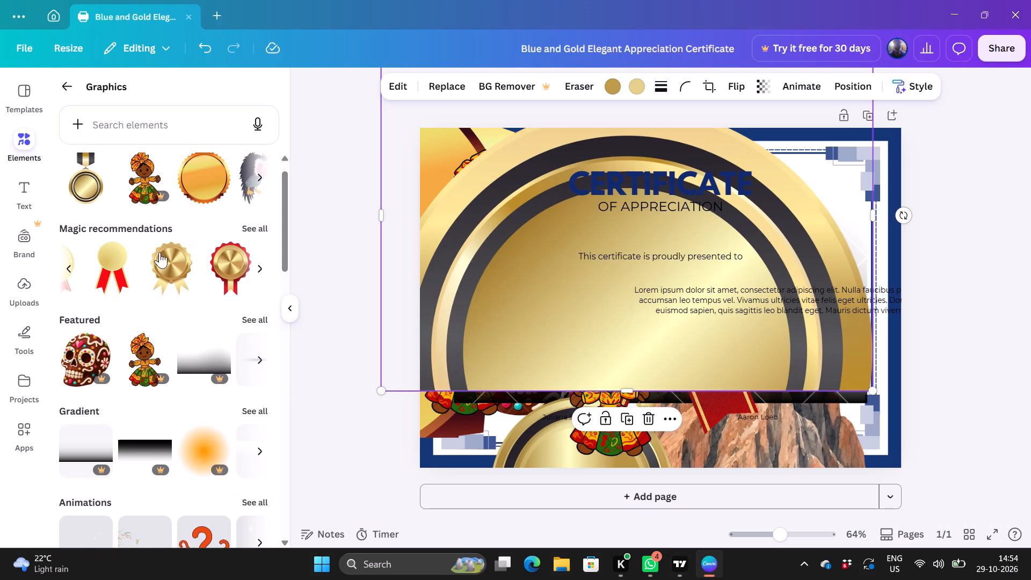
left_click_drag(218, 248, 499, 247)
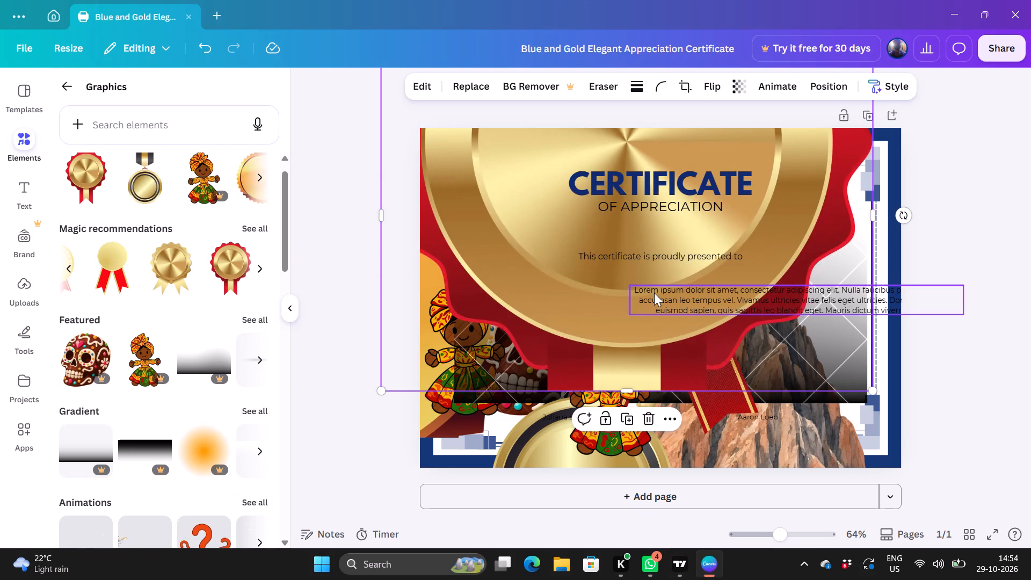
left_click_drag(536, 312, 329, 363)
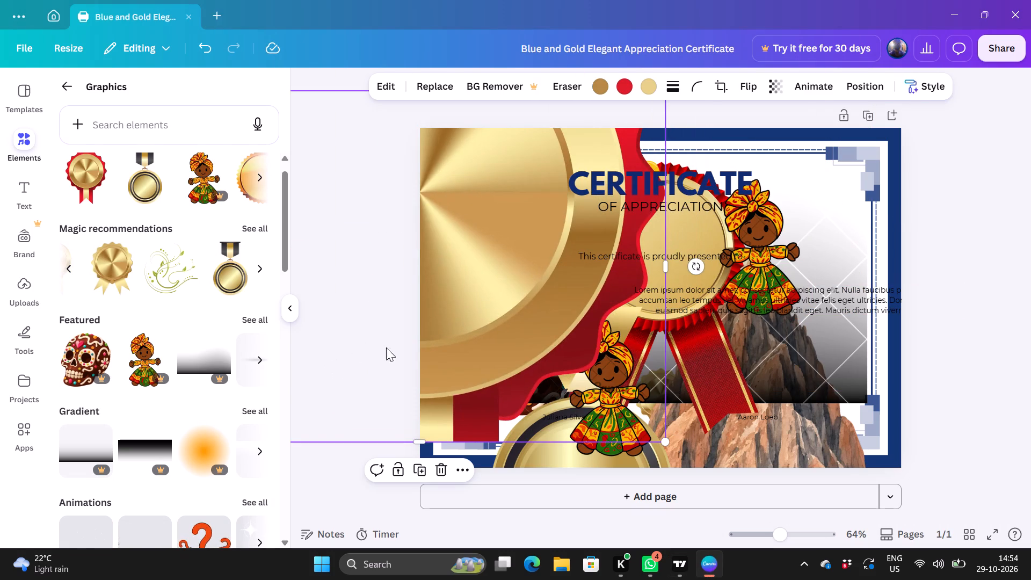
left_click_drag(659, 336, 397, 344)
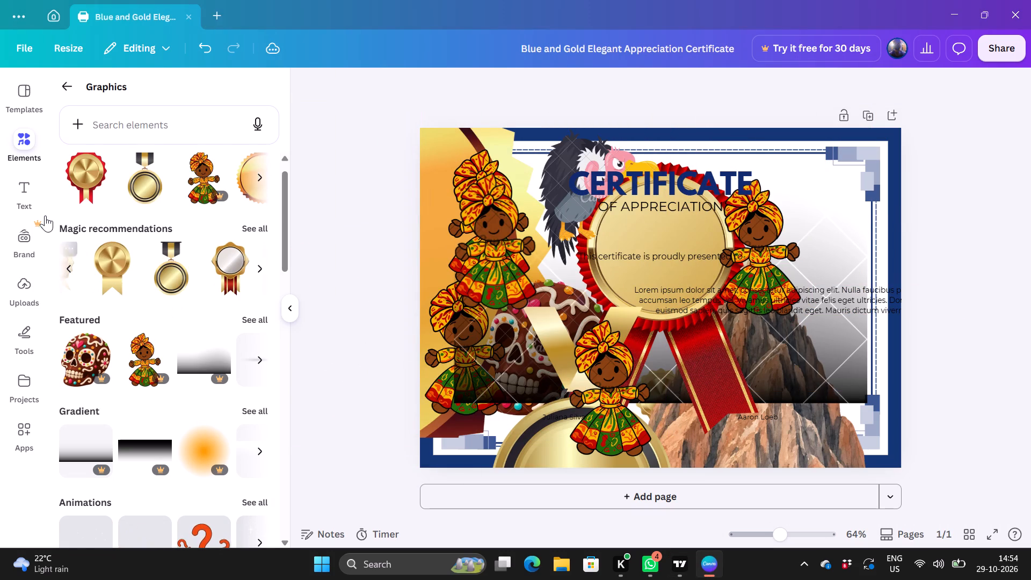
Move the extra doll overlapping the one at the certificate's upper left past the page's left edge.
left_click(19, 249)
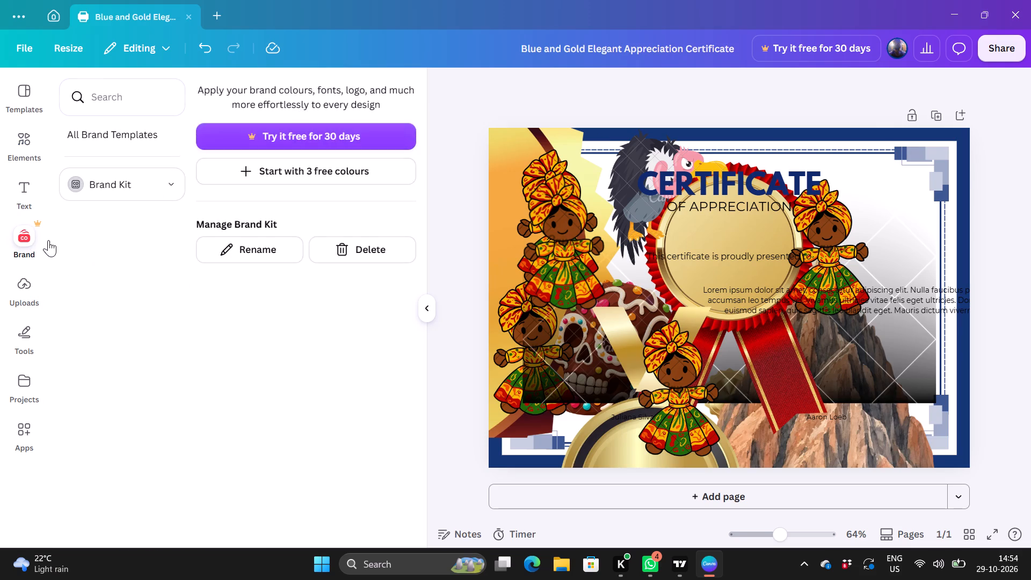
left_click(24, 342)
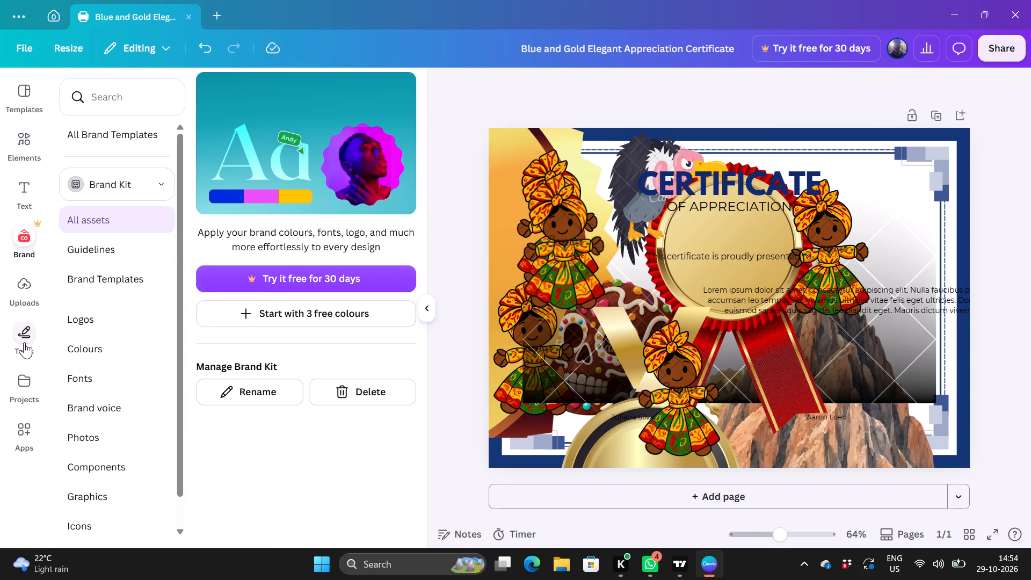
left_click(387, 287)
left_click_drag(387, 287, 256, 296)
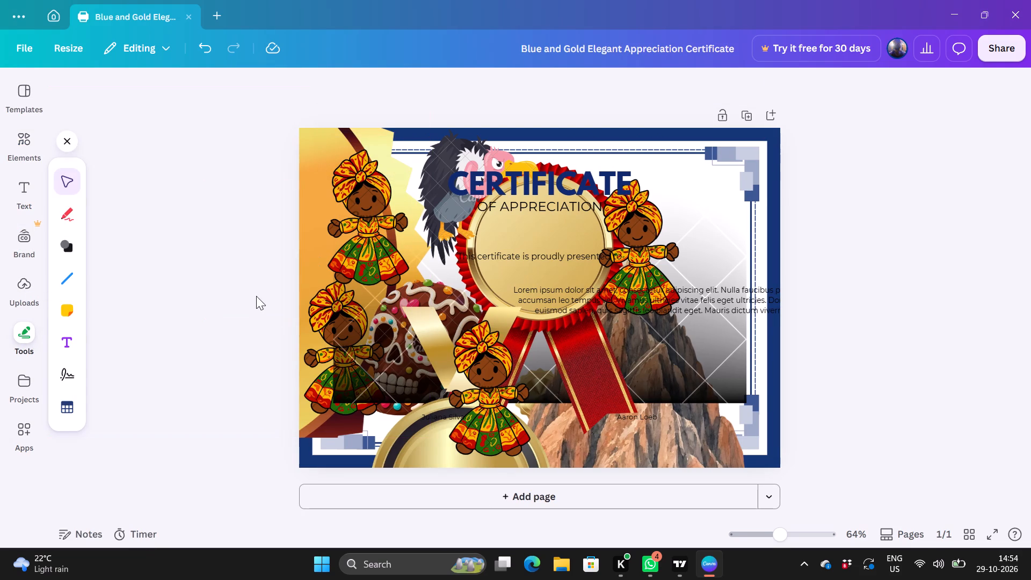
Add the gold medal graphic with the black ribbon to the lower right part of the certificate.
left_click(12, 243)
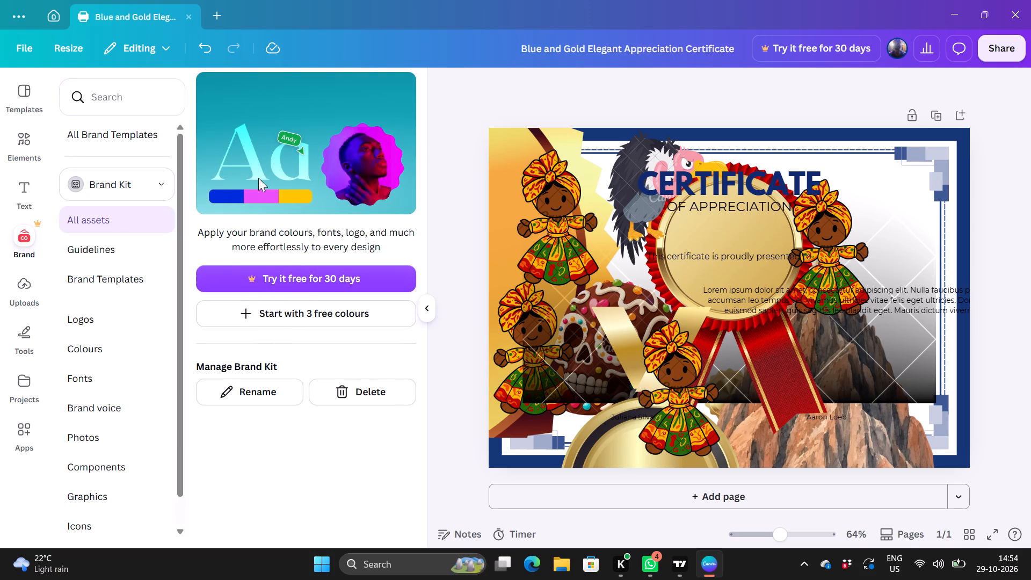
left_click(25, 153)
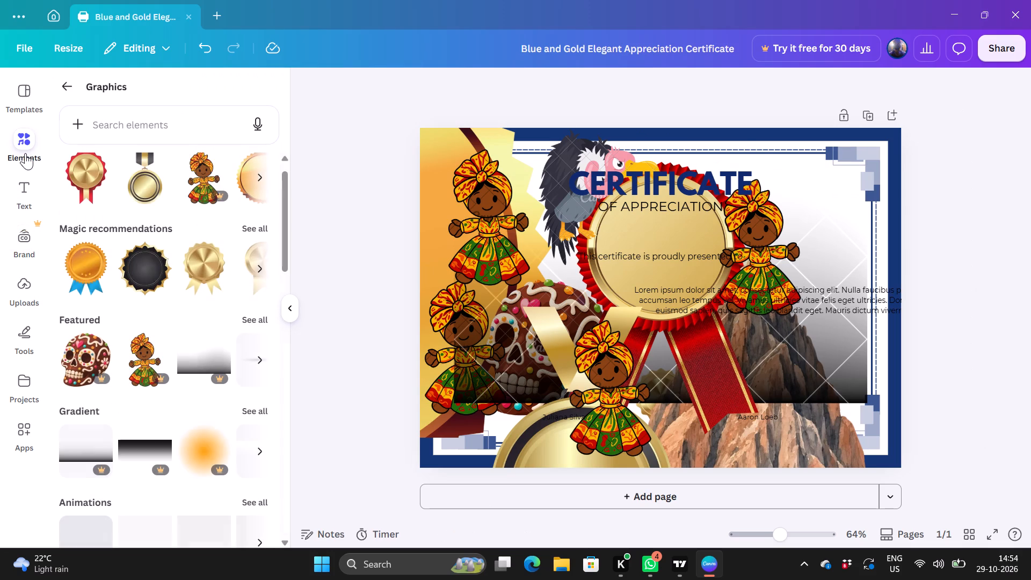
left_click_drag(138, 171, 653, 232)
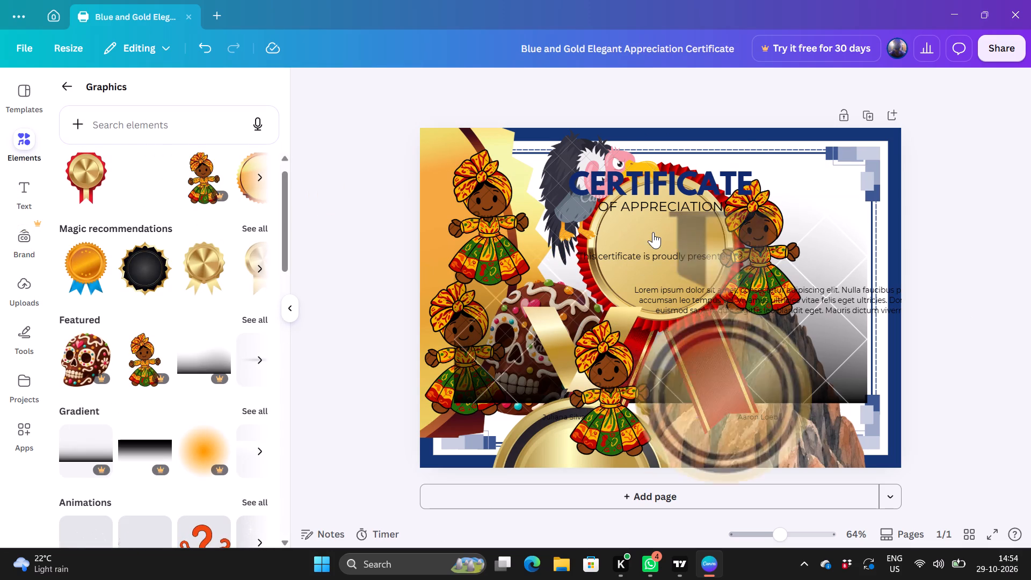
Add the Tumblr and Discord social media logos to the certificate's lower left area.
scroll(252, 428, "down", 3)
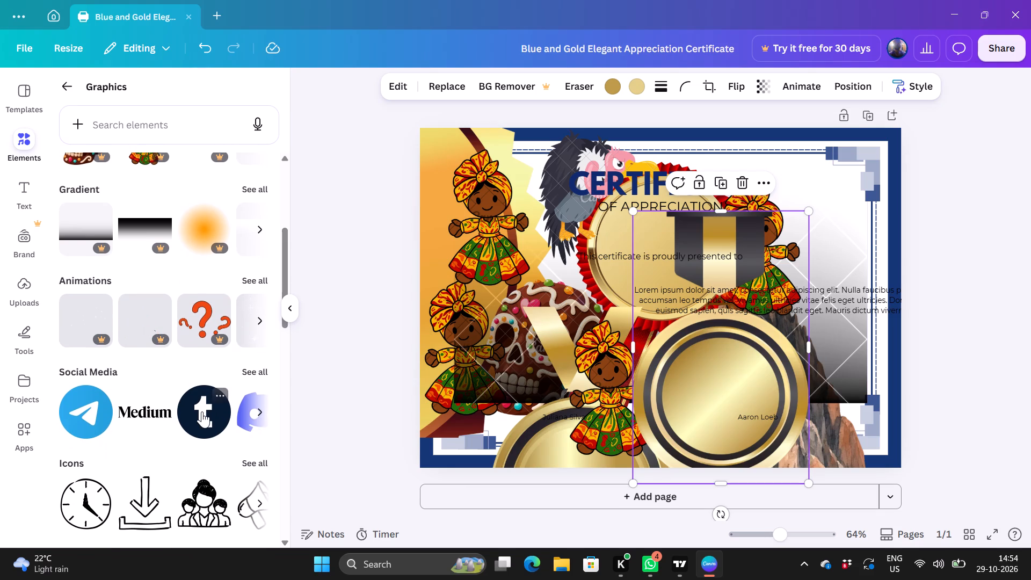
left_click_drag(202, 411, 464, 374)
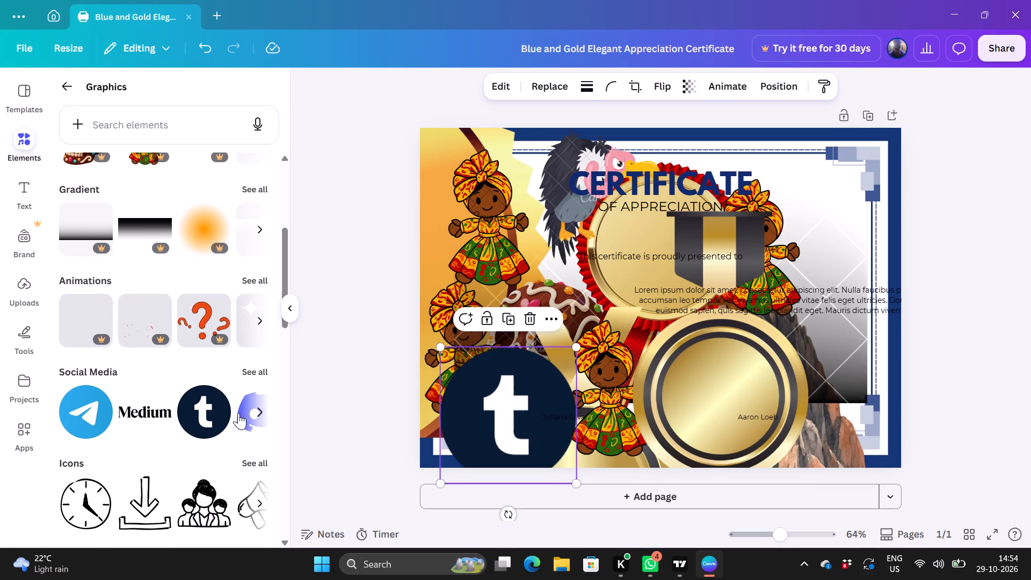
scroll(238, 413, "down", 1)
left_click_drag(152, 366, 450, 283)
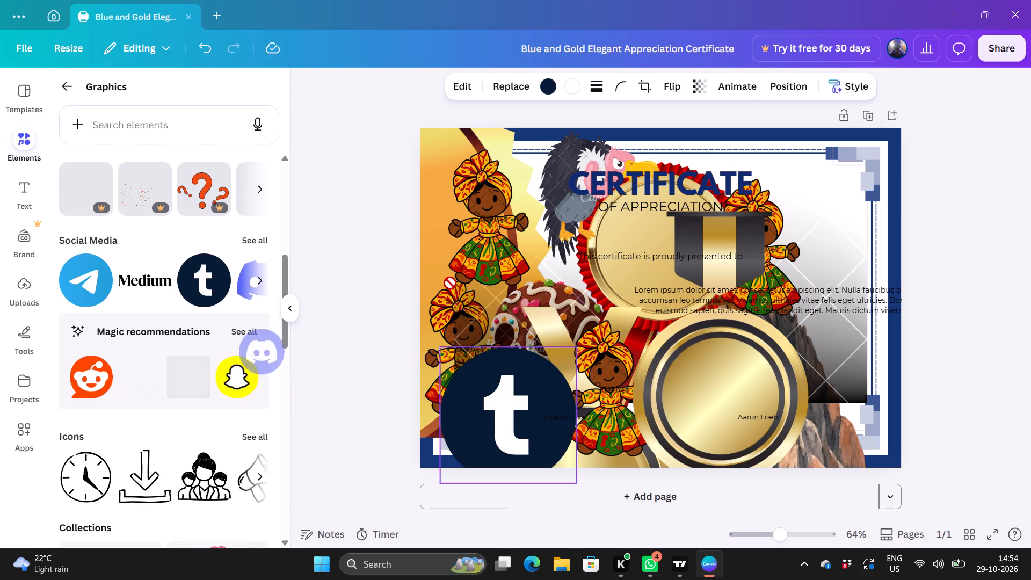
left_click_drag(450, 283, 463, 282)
Remove the large red-ribbon gold rosette from the centre of the certificate.
left_click_drag(605, 278, 234, 315)
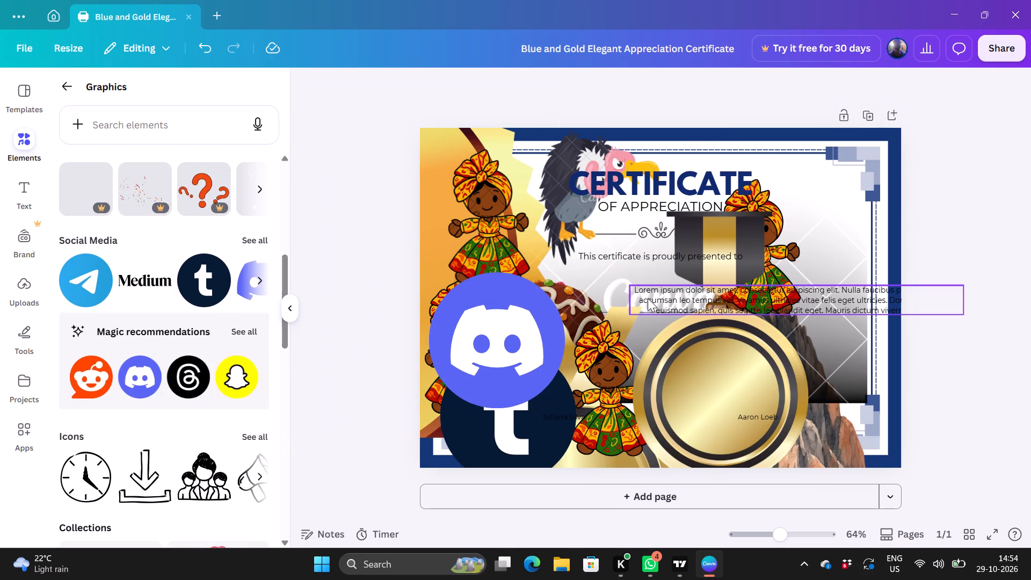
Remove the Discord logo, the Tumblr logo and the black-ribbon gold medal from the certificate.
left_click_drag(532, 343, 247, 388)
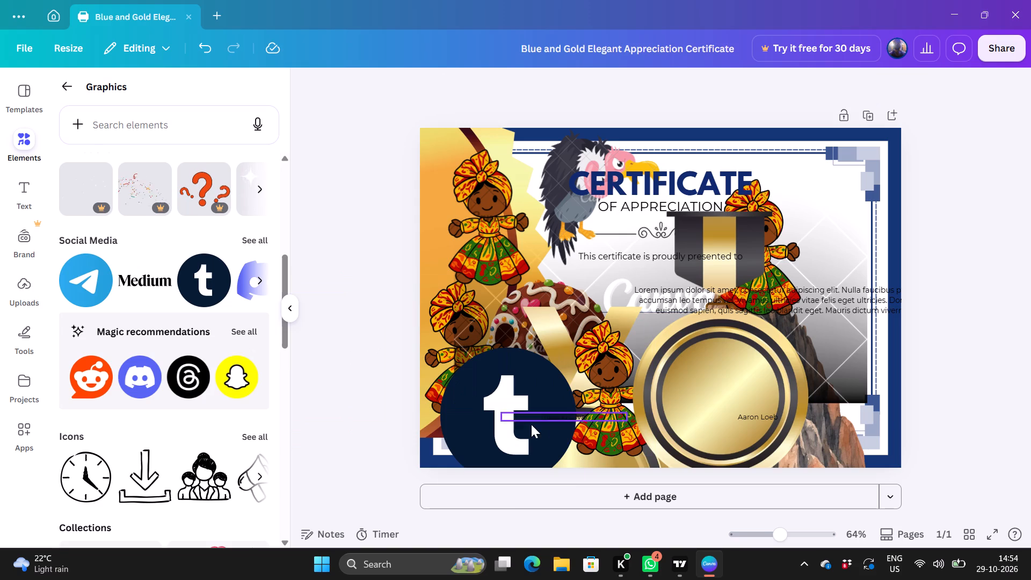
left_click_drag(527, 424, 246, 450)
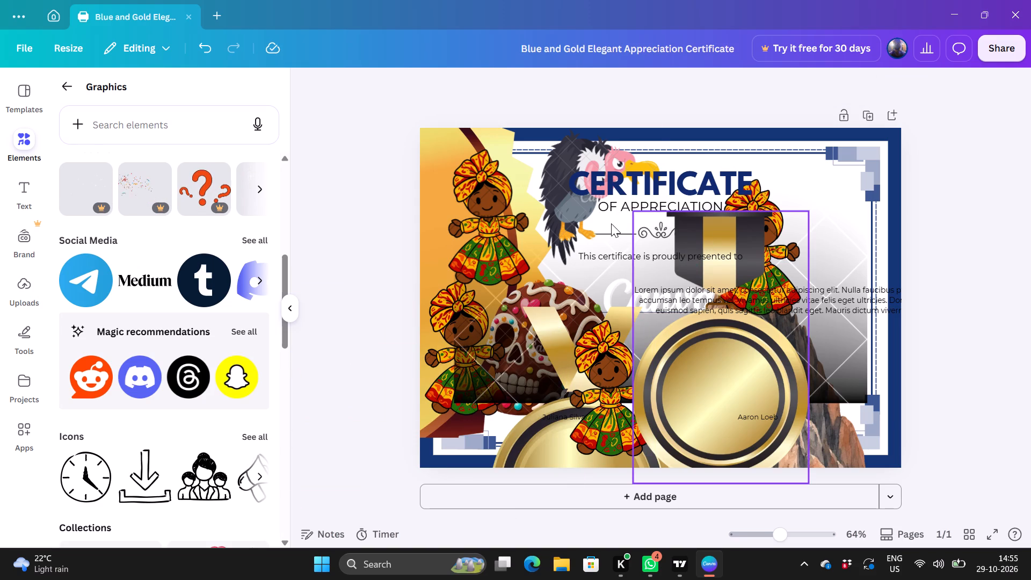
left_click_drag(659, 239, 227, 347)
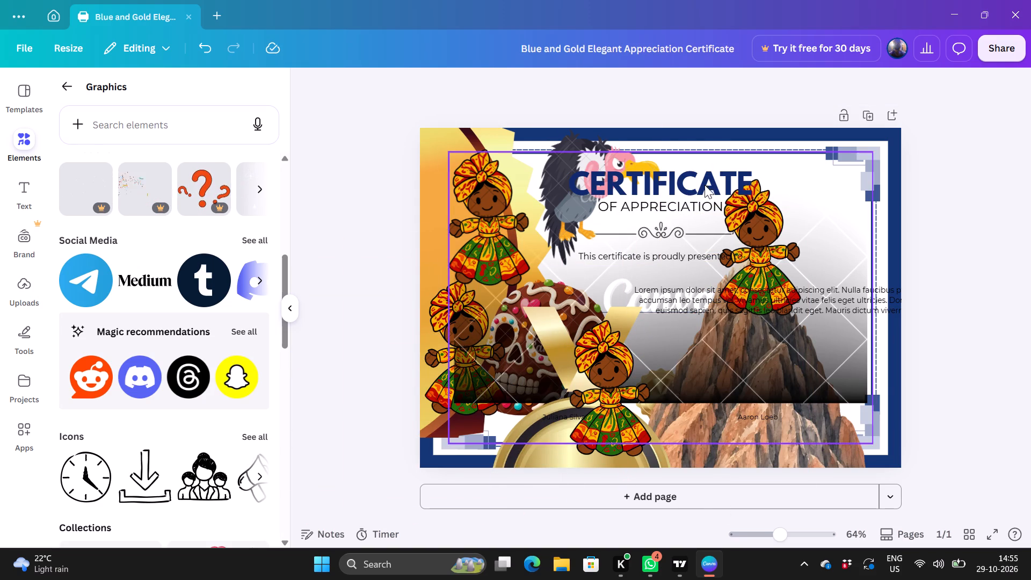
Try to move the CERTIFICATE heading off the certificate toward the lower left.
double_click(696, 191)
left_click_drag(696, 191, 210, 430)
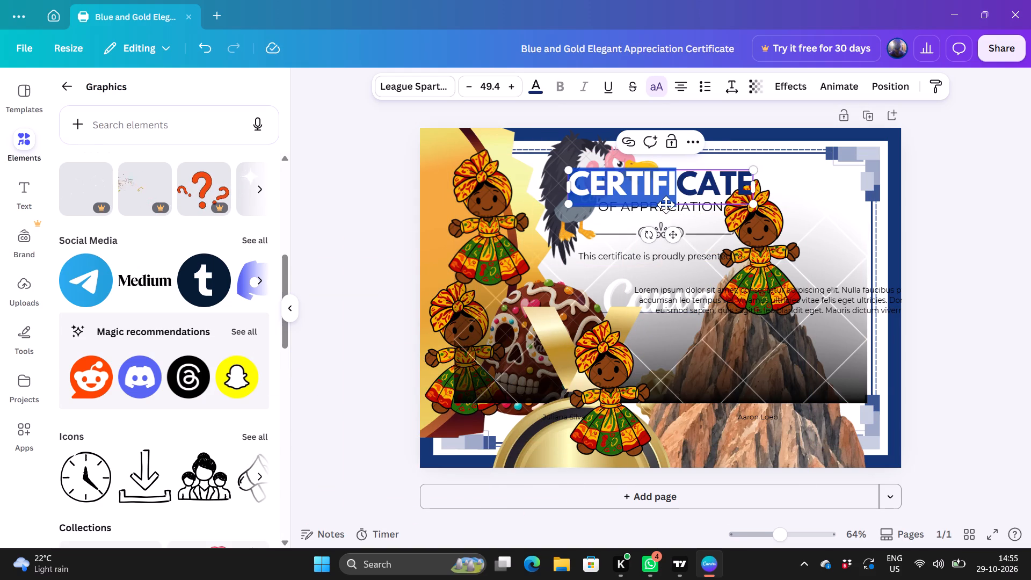
Move the OF APPRECIATION subtitle down to the certificate's left edge, over the lower-left doll.
left_click(666, 205)
left_click_drag(666, 205, 433, 371)
Switch to TradingView and examine the latest 5-minute XAUUSD candles between the short position's 4,035.27 entry and the yellow zone near 4,018.
left_click(683, 577)
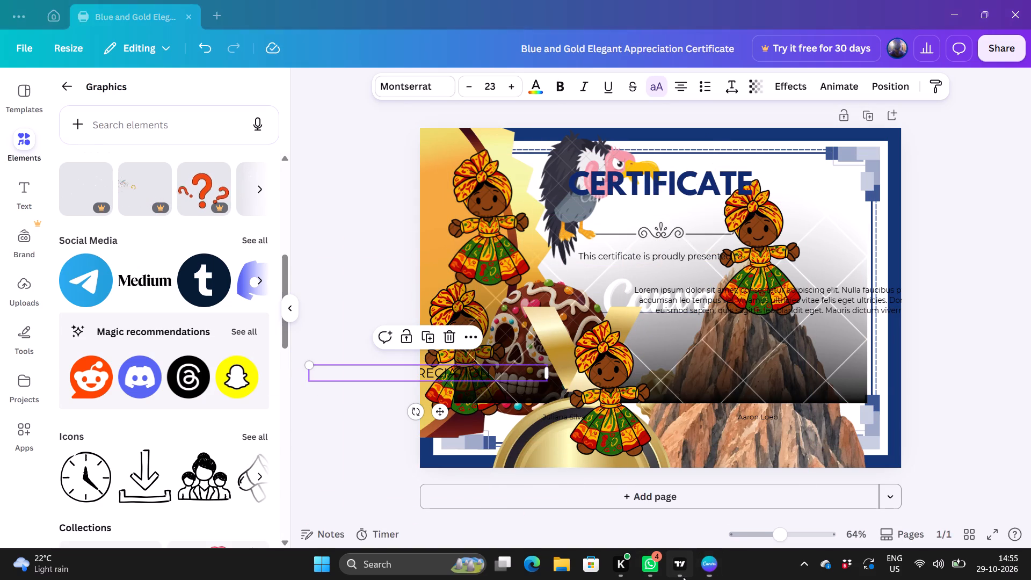
scroll(718, 412, "up", 1)
scroll(780, 357, "up", 1)
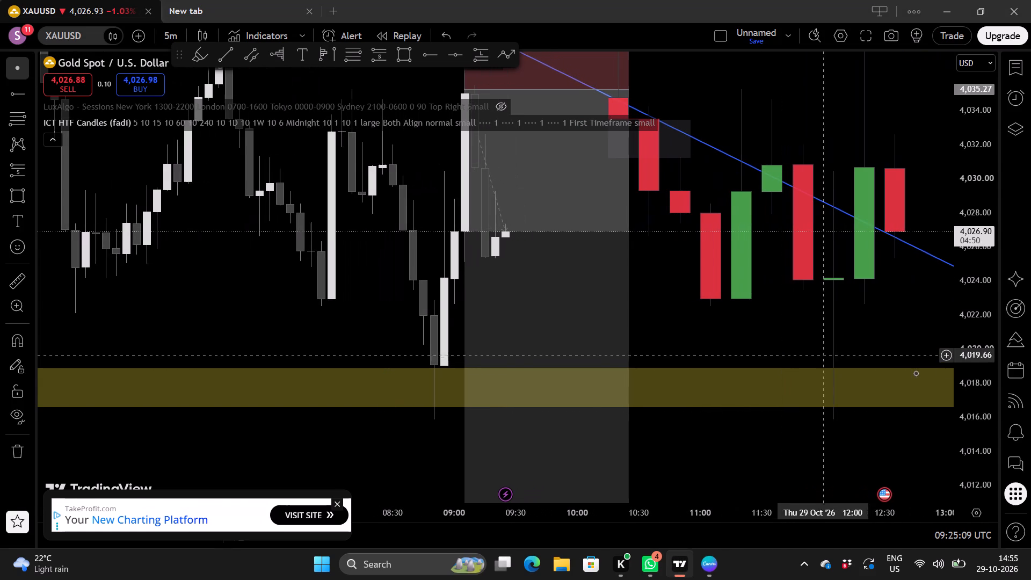
scroll(964, 337, "down", 4)
scroll(964, 337, "up", 3)
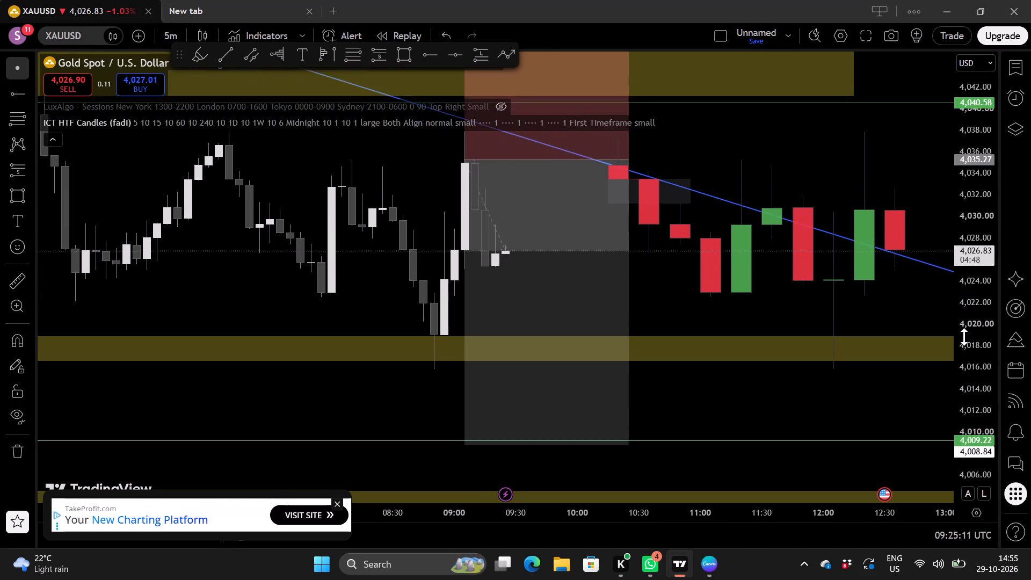
scroll(964, 337, "up", 5)
scroll(772, 351, "up", 1)
left_click_drag(727, 327, 744, 391)
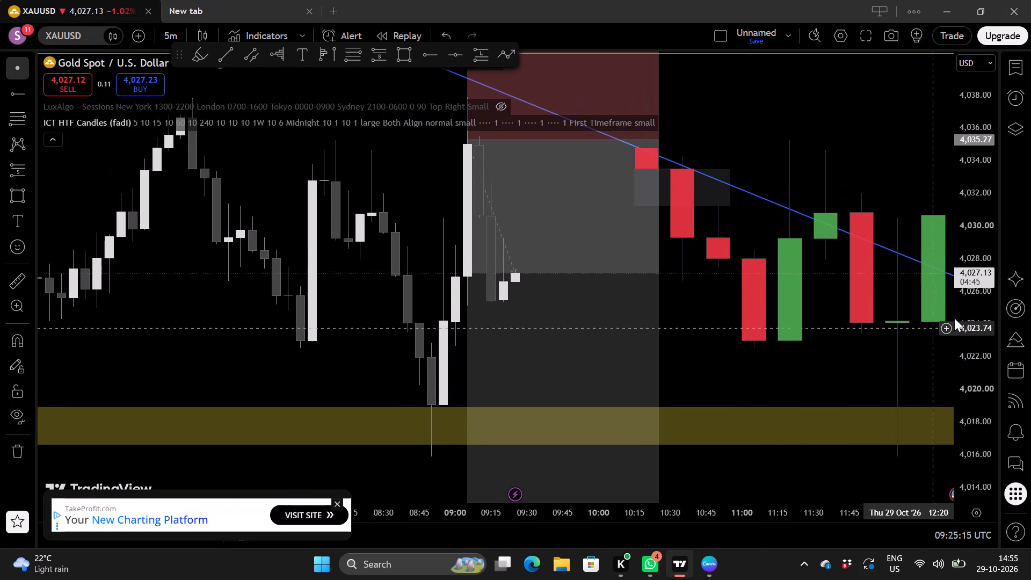
scroll(970, 305, "up", 3)
scroll(765, 357, "up", 1)
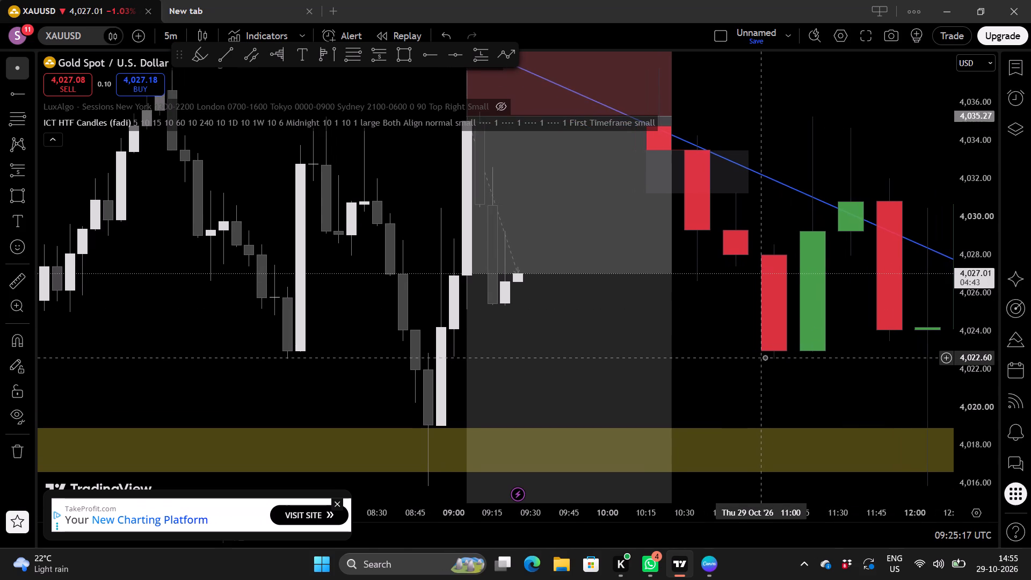
scroll(765, 357, "up", 1)
left_click_drag(715, 389, 610, 375)
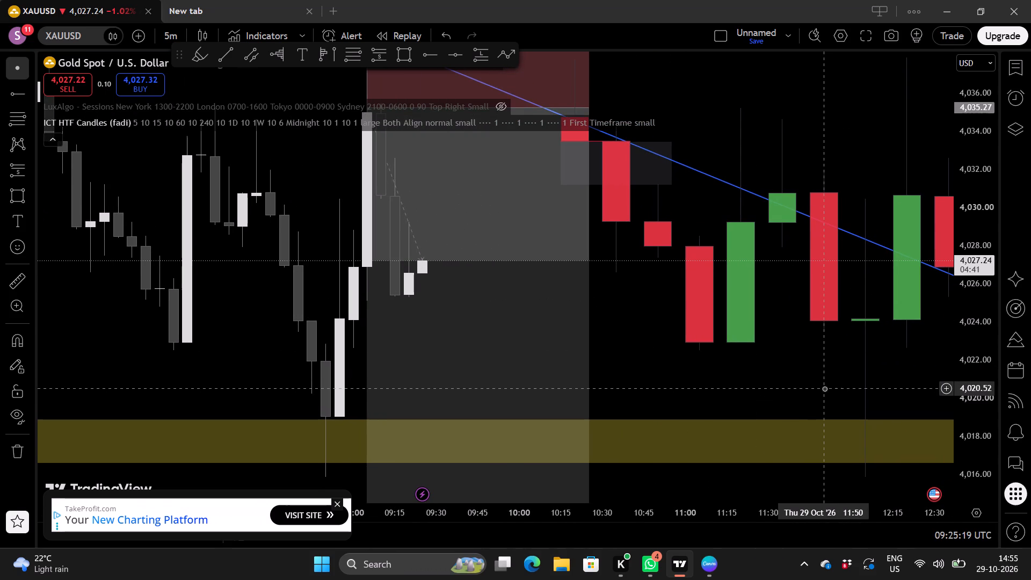
Examine the higher-timeframe candles against the blue trendline and the short position between the 4,040.58 and 4,009.22 levels.
scroll(830, 386, "down", 1)
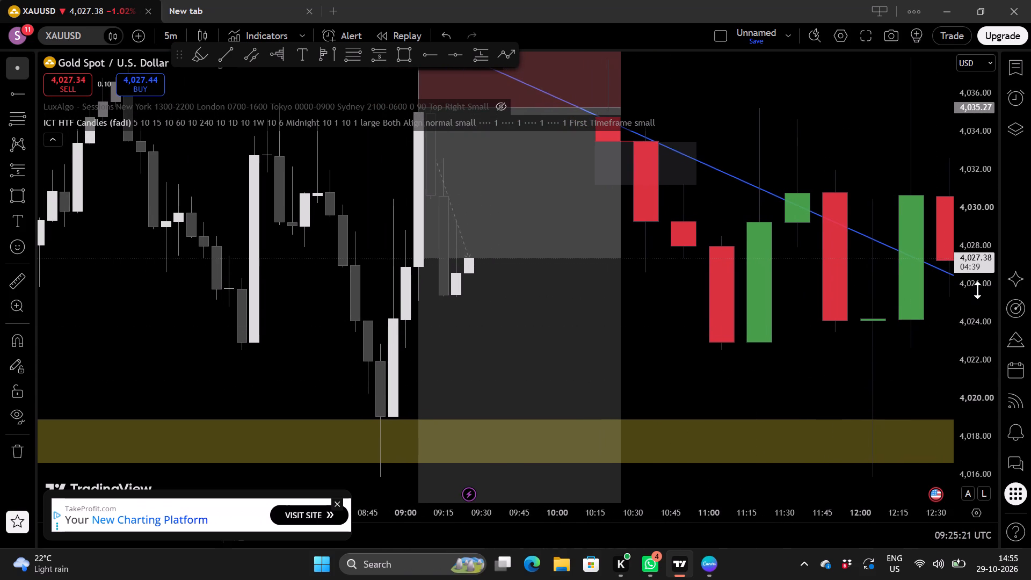
scroll(977, 290, "up", 3)
left_click_drag(684, 337, 696, 379)
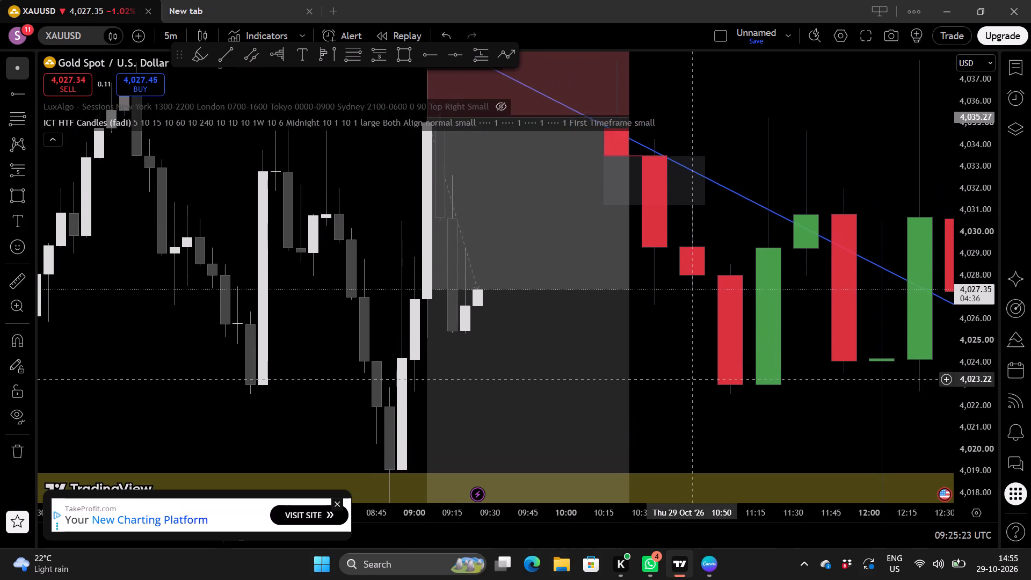
left_click_drag(696, 379, 677, 318)
scroll(677, 318, "up", 1)
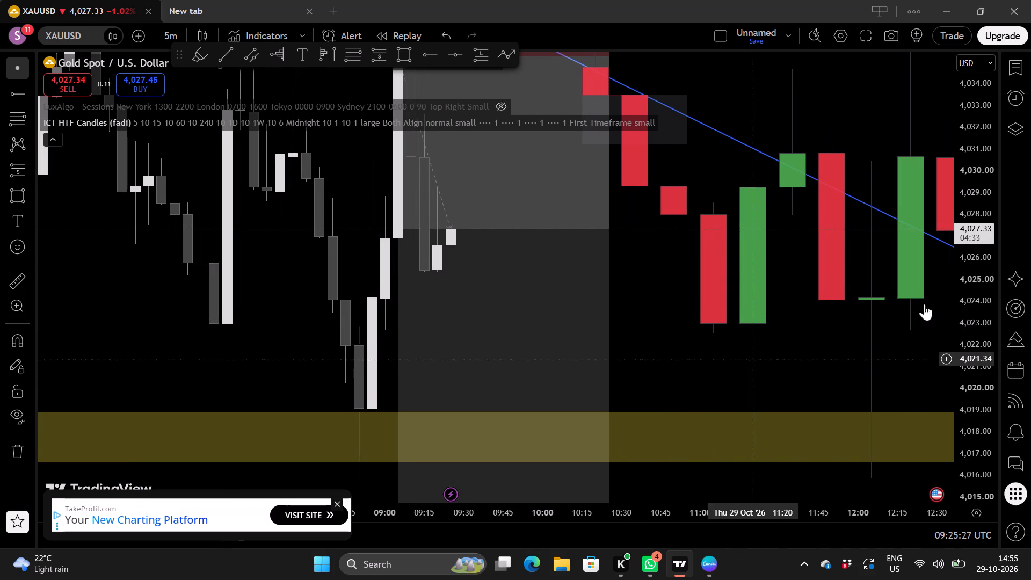
scroll(969, 303, "down", 7)
scroll(747, 332, "down", 2)
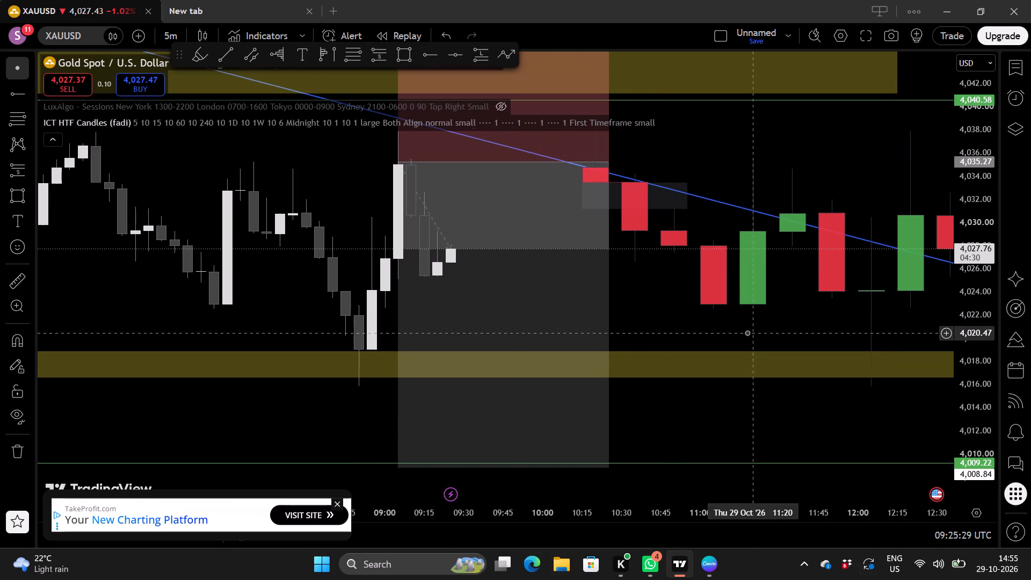
left_click_drag(763, 299, 640, 327)
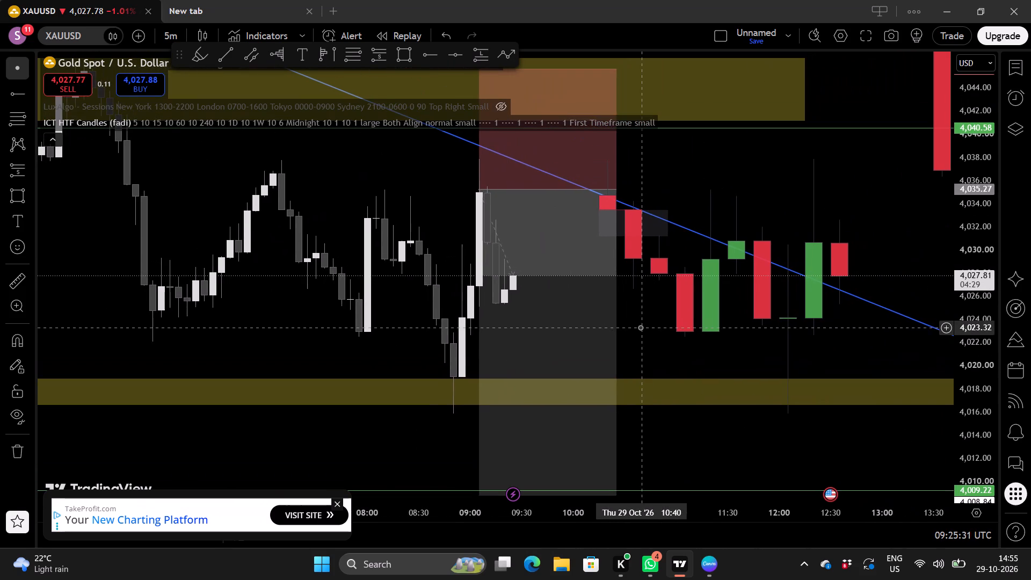
scroll(739, 339, "down", 1)
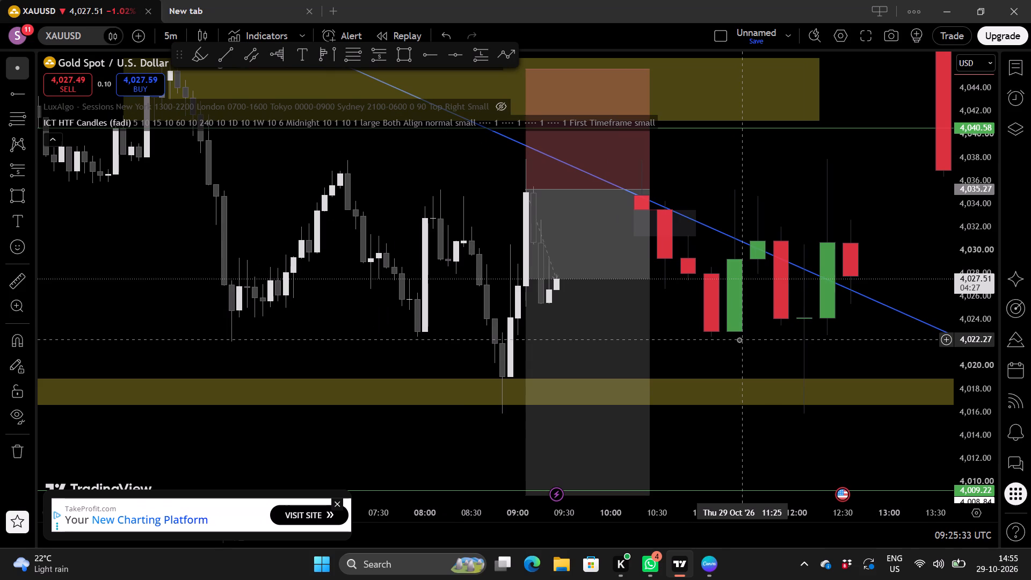
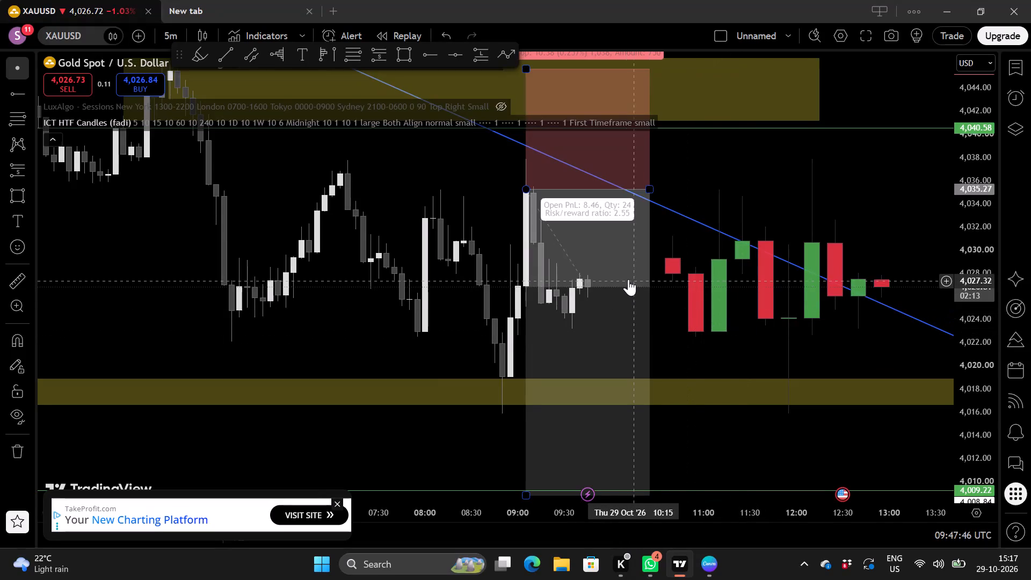
Examine the latest 5-minute XAUUSD candles inside the short position, between the 4,035.27 entry and the yellow zone near 4,018.
scroll(628, 279, "up", 2)
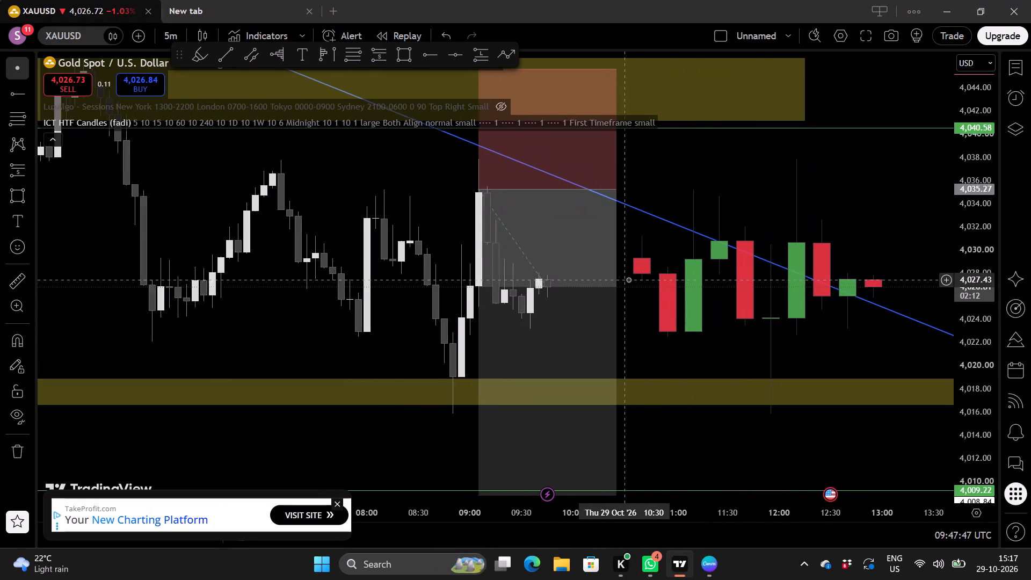
scroll(983, 229, "up", 10)
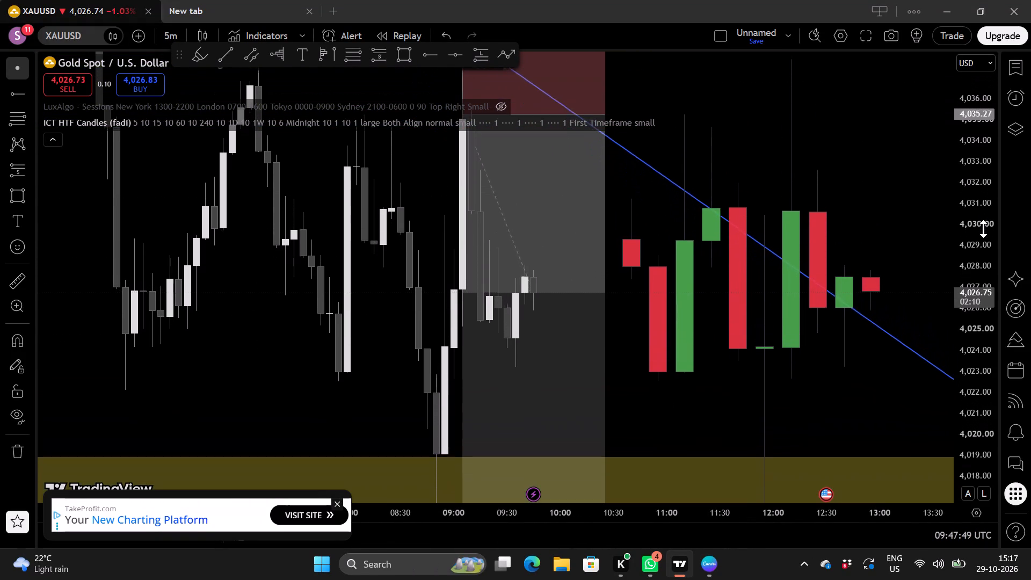
scroll(906, 420, "down", 2)
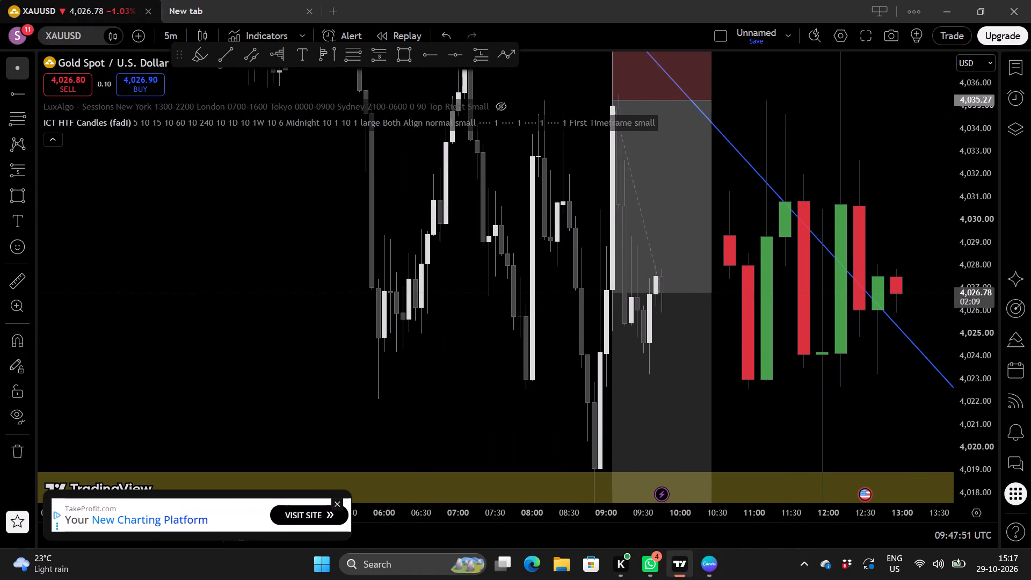
Switch to Canva and move the black gradient graphic from the certificate's centre to its left side, partly off the page.
left_click_drag(711, 565, 713, 506)
left_click_drag(713, 506, 714, 564)
left_click(714, 564)
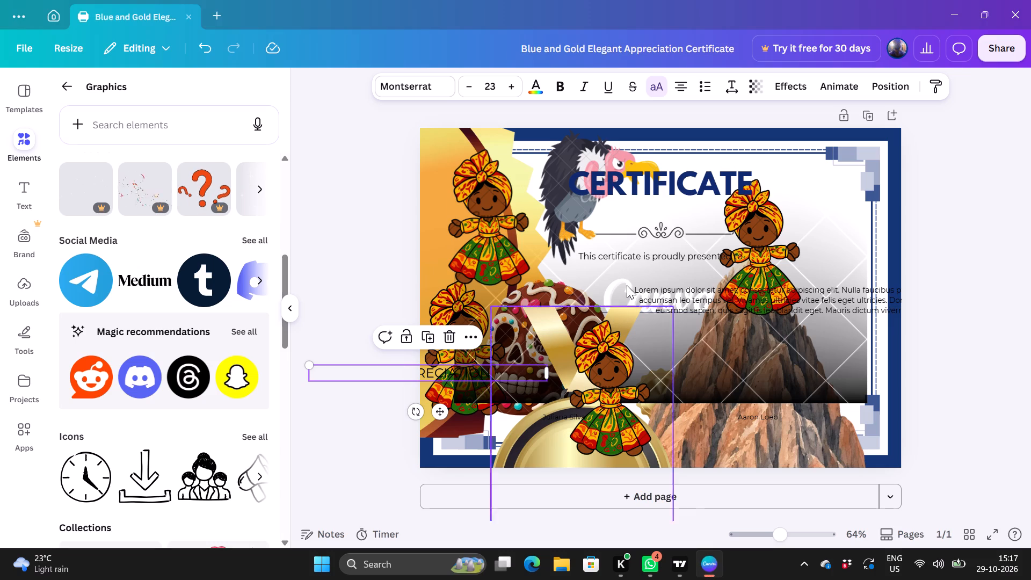
left_click_drag(627, 285, 297, 325)
left_click_drag(206, 292, 426, 263)
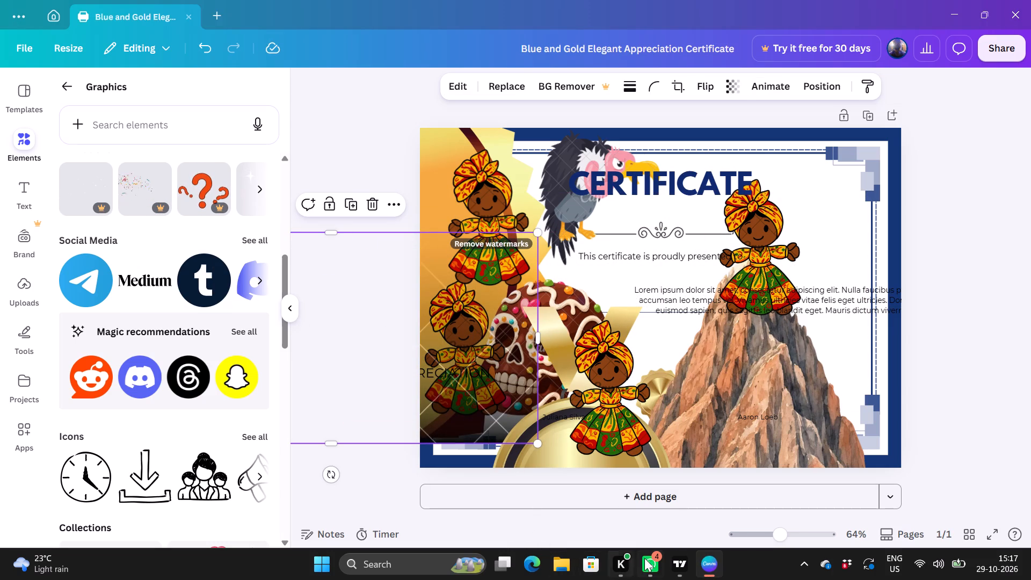
Switch back to TradingView to check the current XAUUSD price against the short position on the 5-minute chart.
left_click(678, 559)
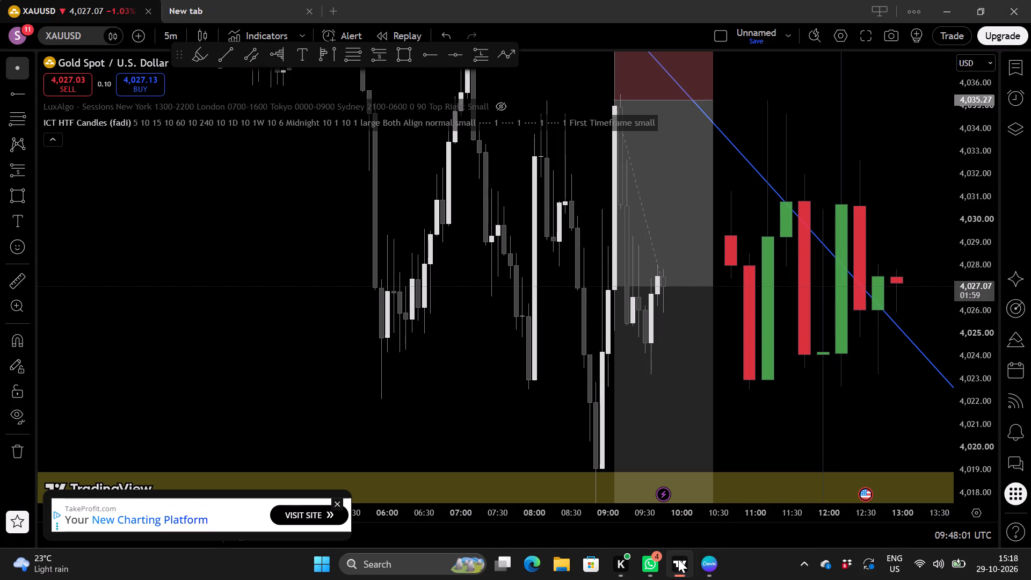